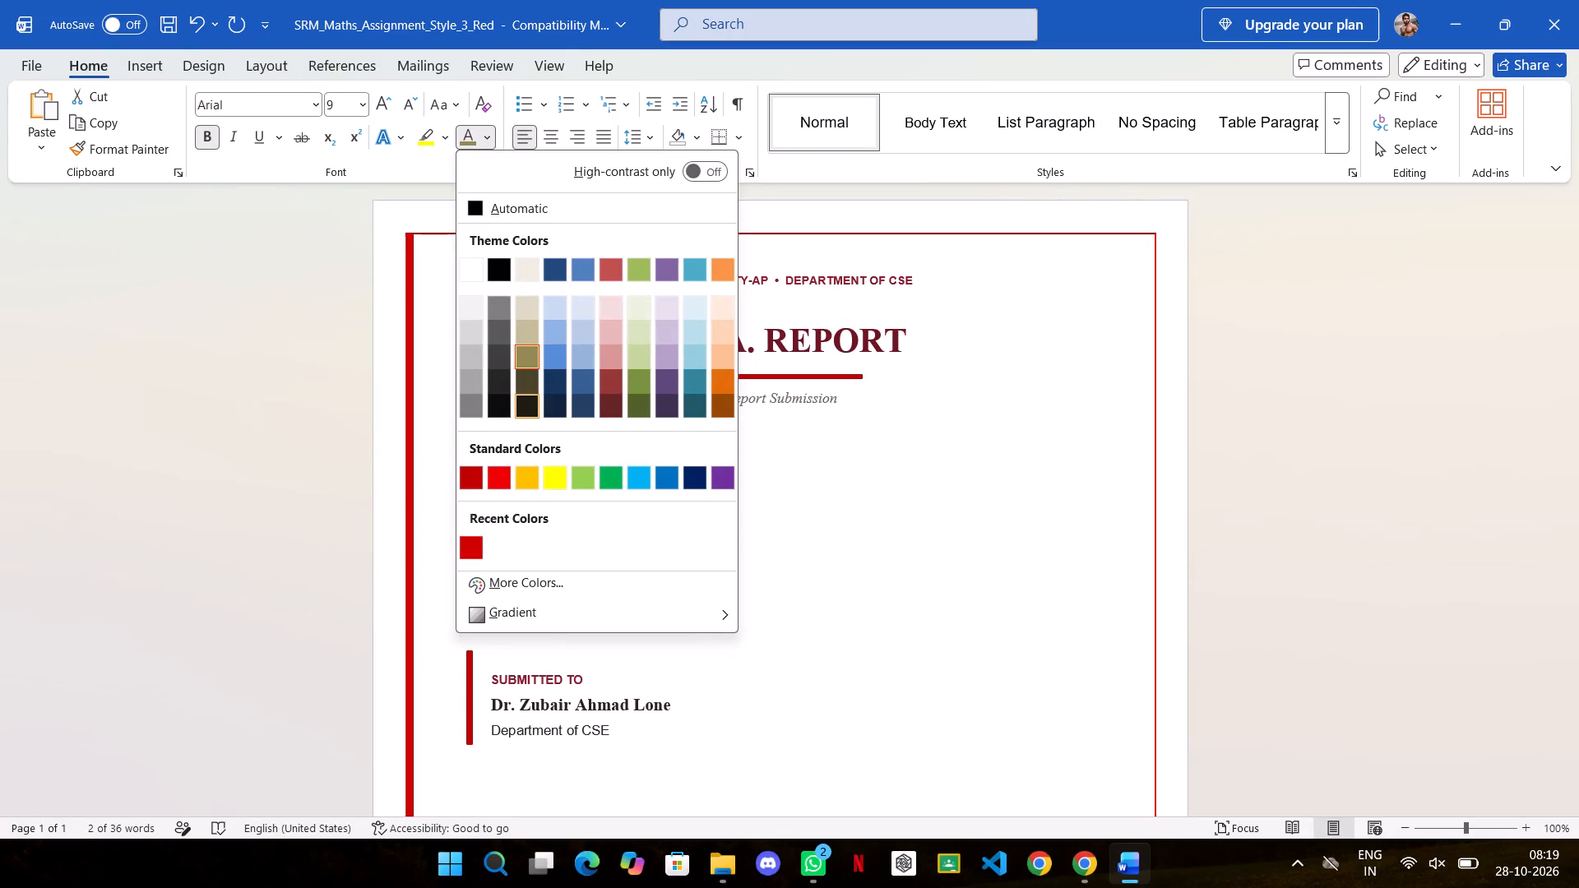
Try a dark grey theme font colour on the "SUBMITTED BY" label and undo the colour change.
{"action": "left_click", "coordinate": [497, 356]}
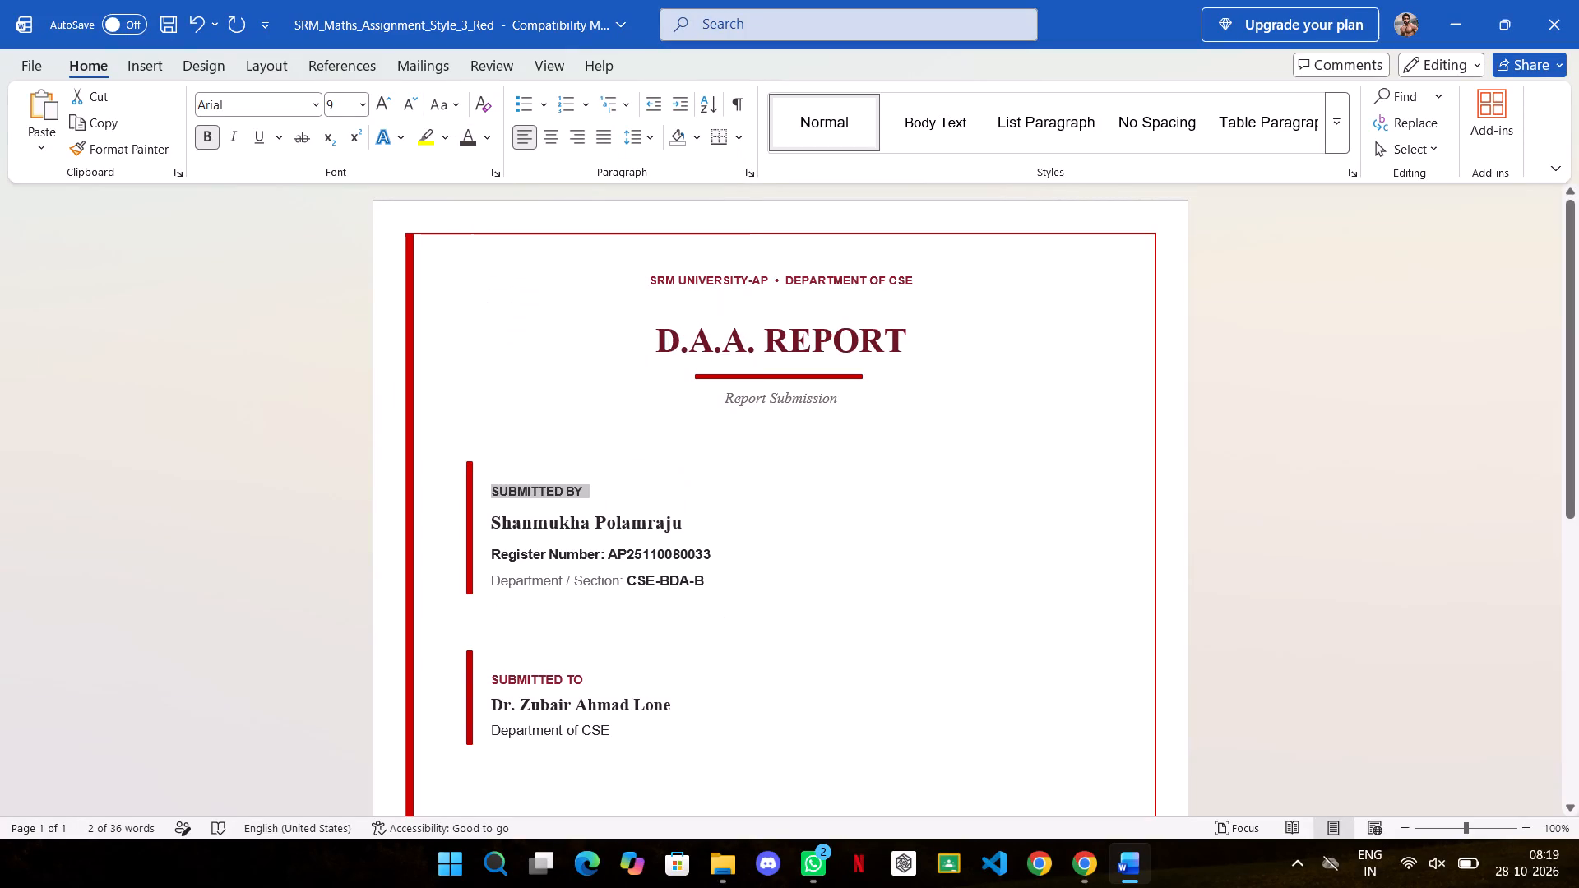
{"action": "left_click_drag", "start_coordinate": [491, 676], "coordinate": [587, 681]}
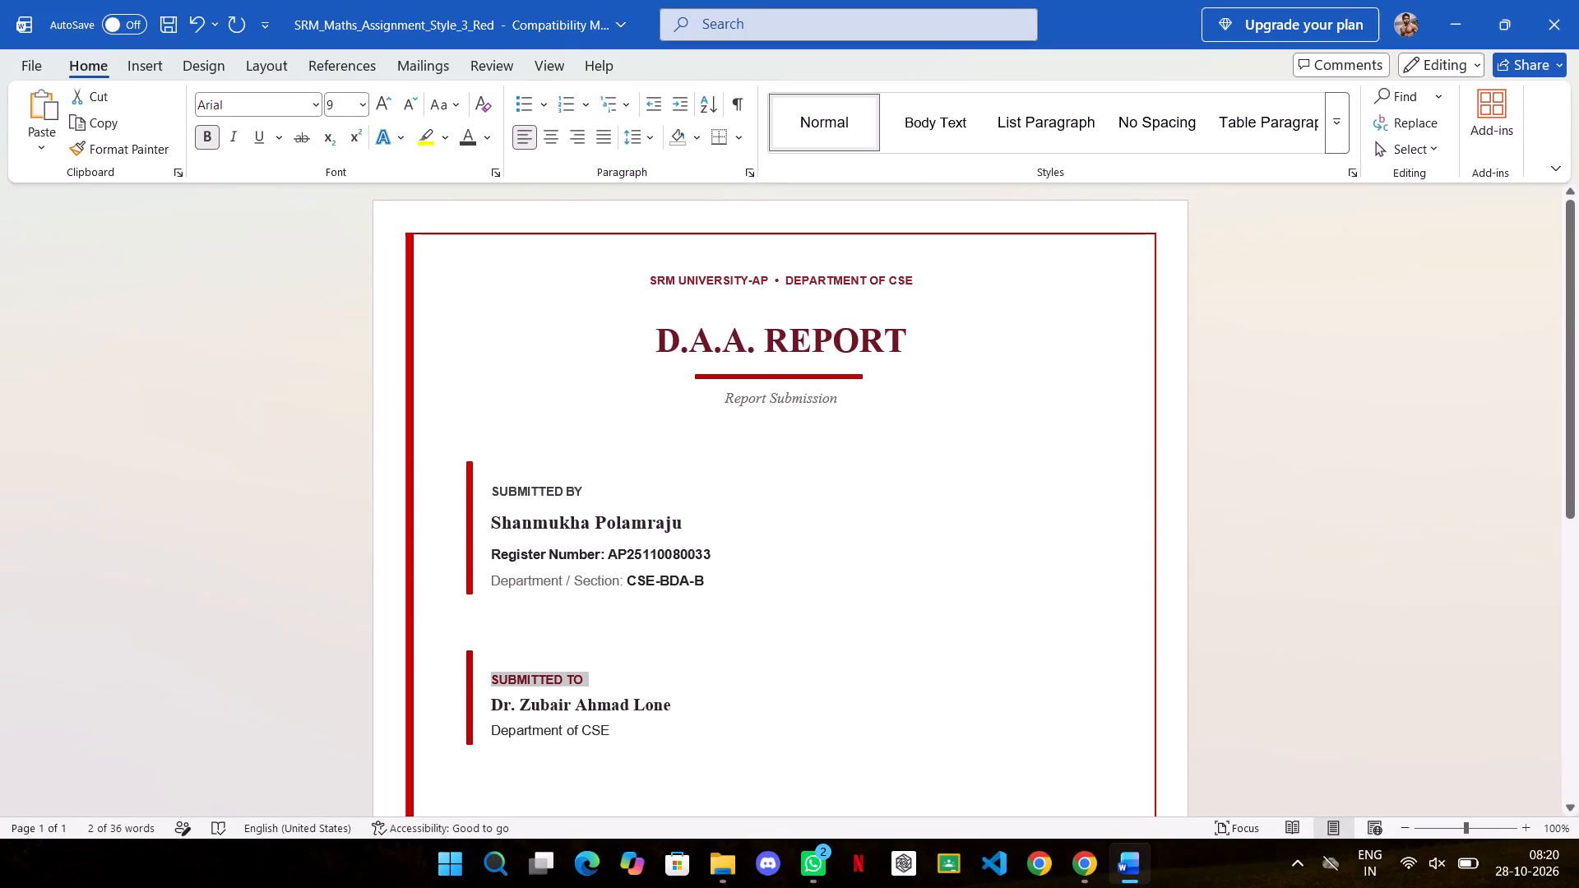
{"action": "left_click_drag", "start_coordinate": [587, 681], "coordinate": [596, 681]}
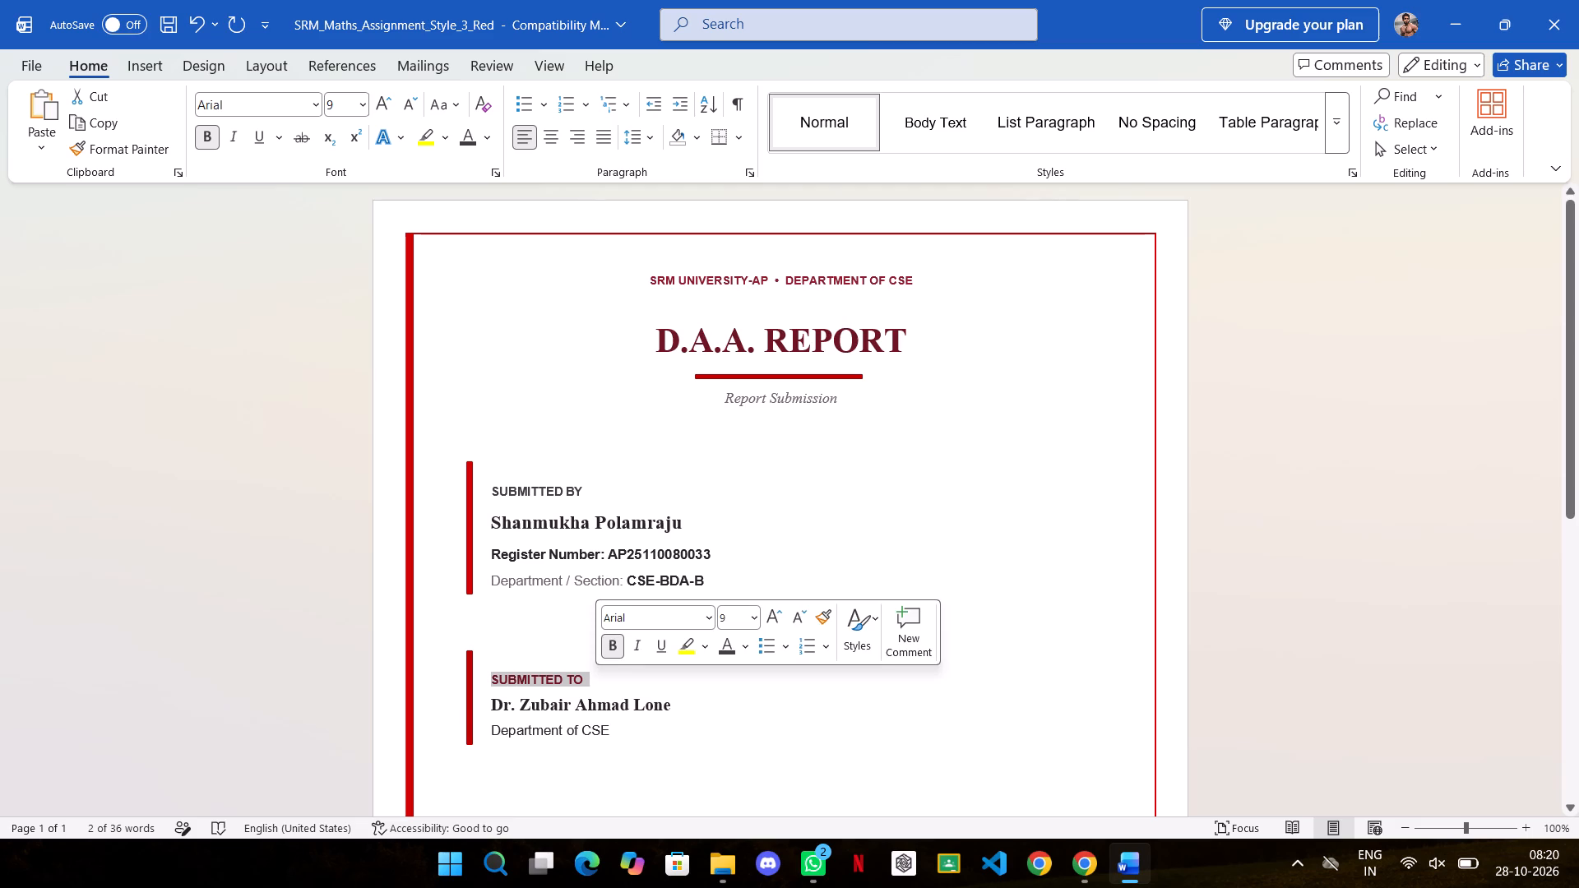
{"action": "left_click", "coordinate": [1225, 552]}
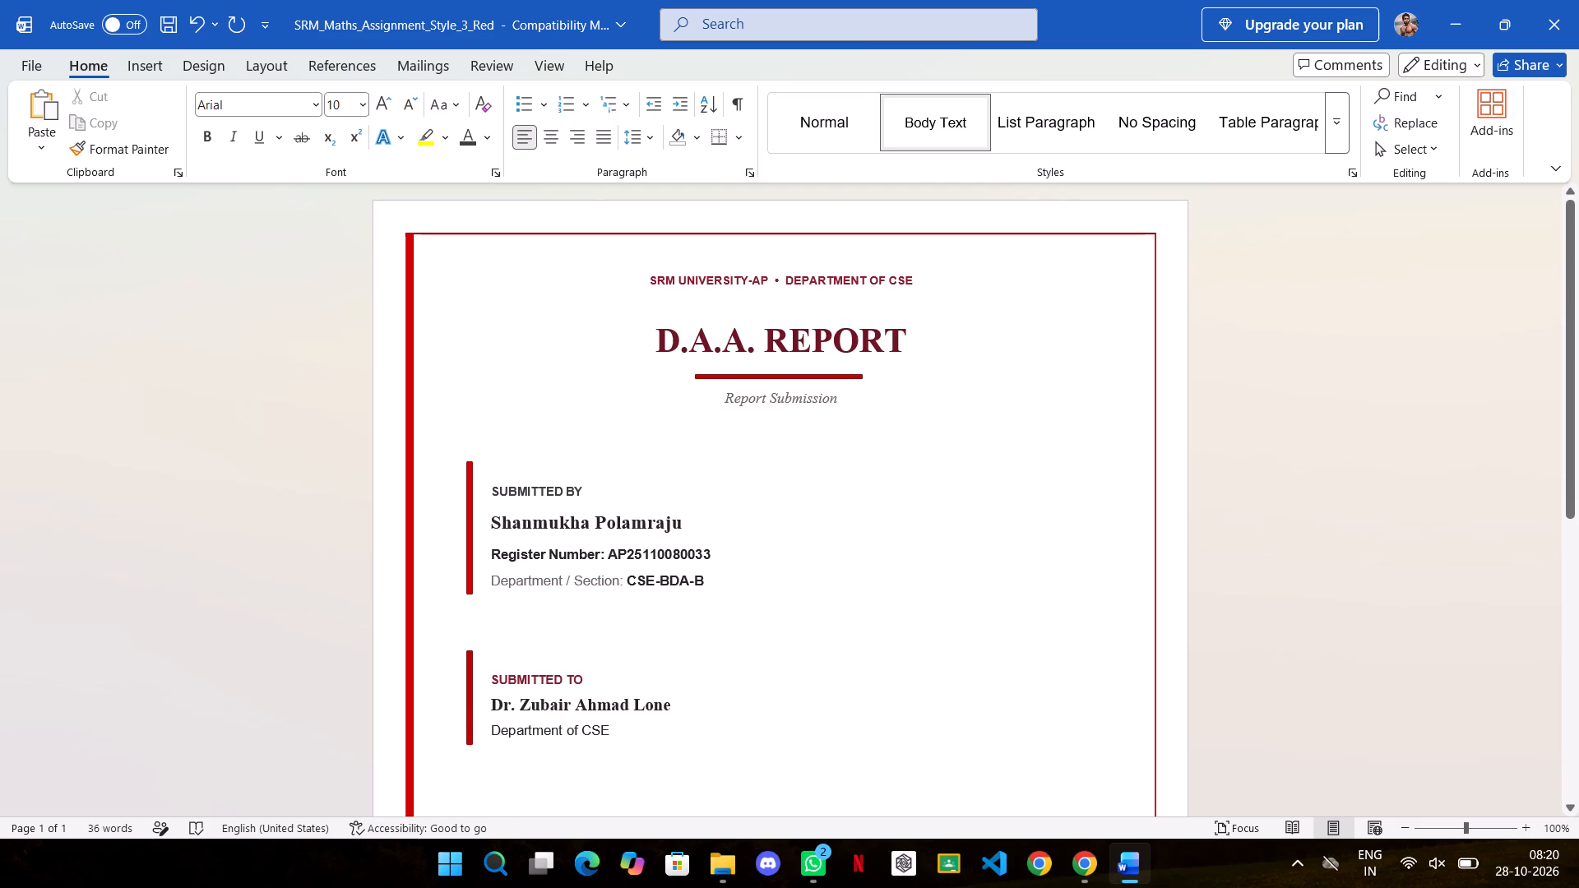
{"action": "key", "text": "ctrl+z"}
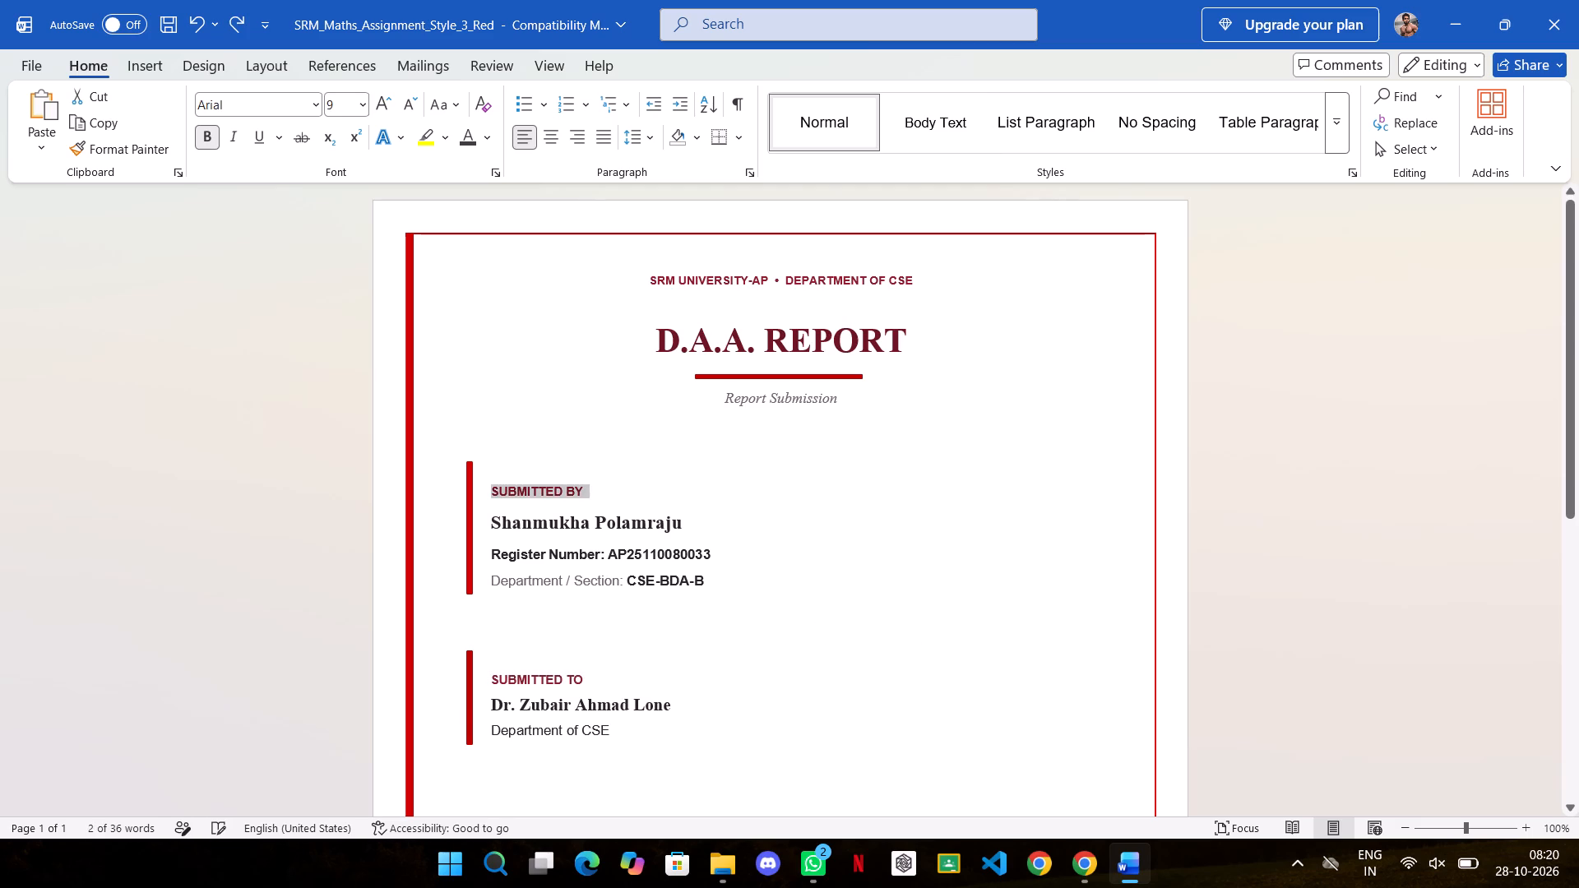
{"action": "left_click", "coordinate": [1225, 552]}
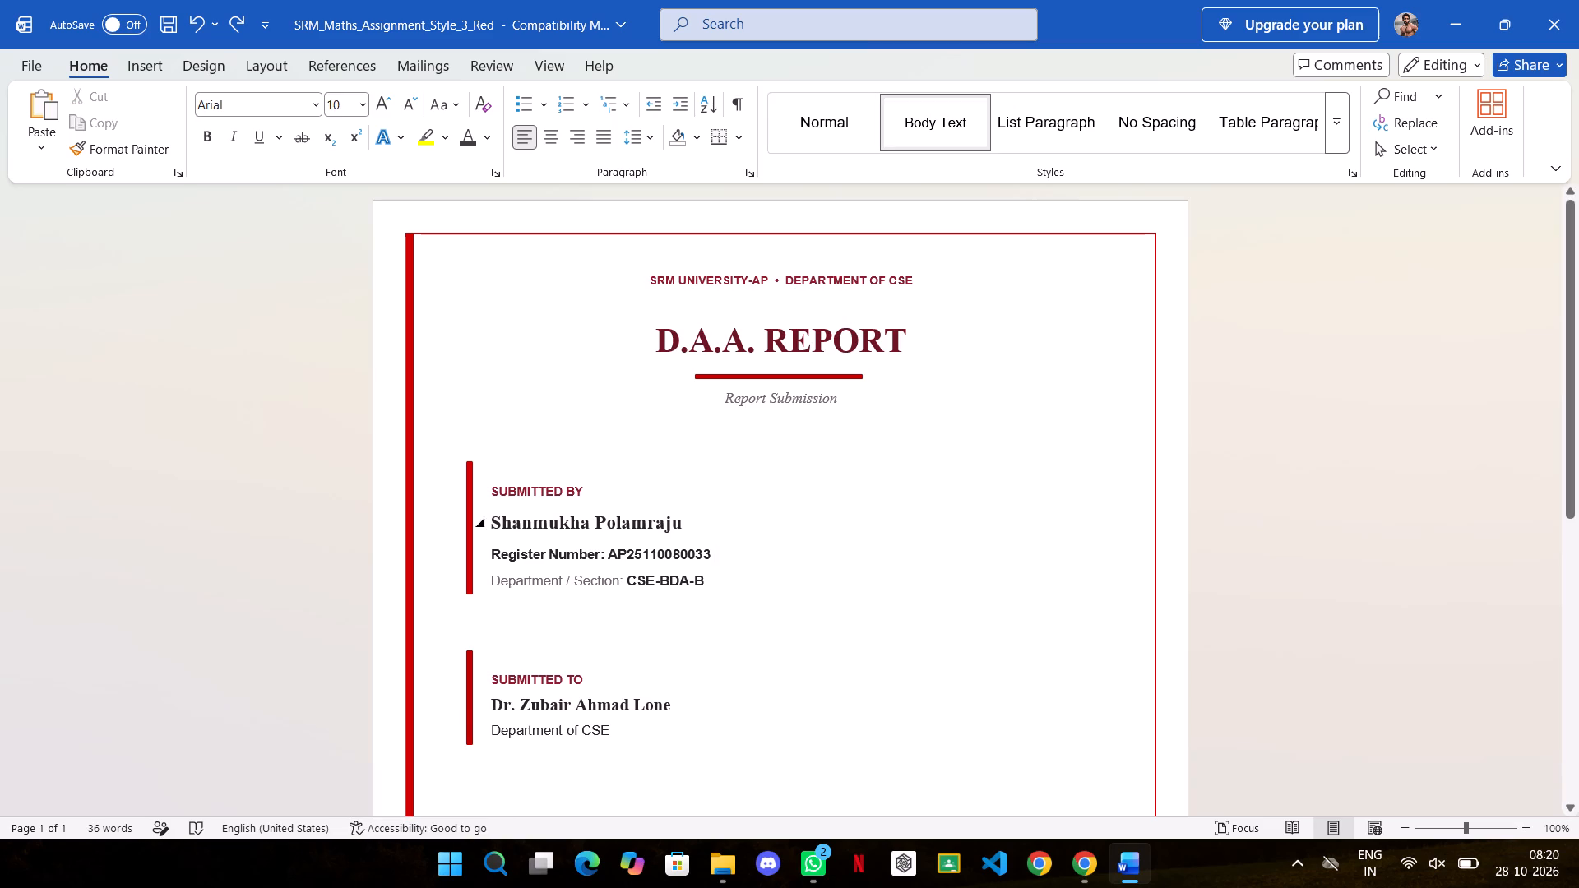
Delete the red line shape between the "D.A.A. REPORT" title and the "Report Submission" subtitle.
{"action": "double_click", "coordinate": [793, 373]}
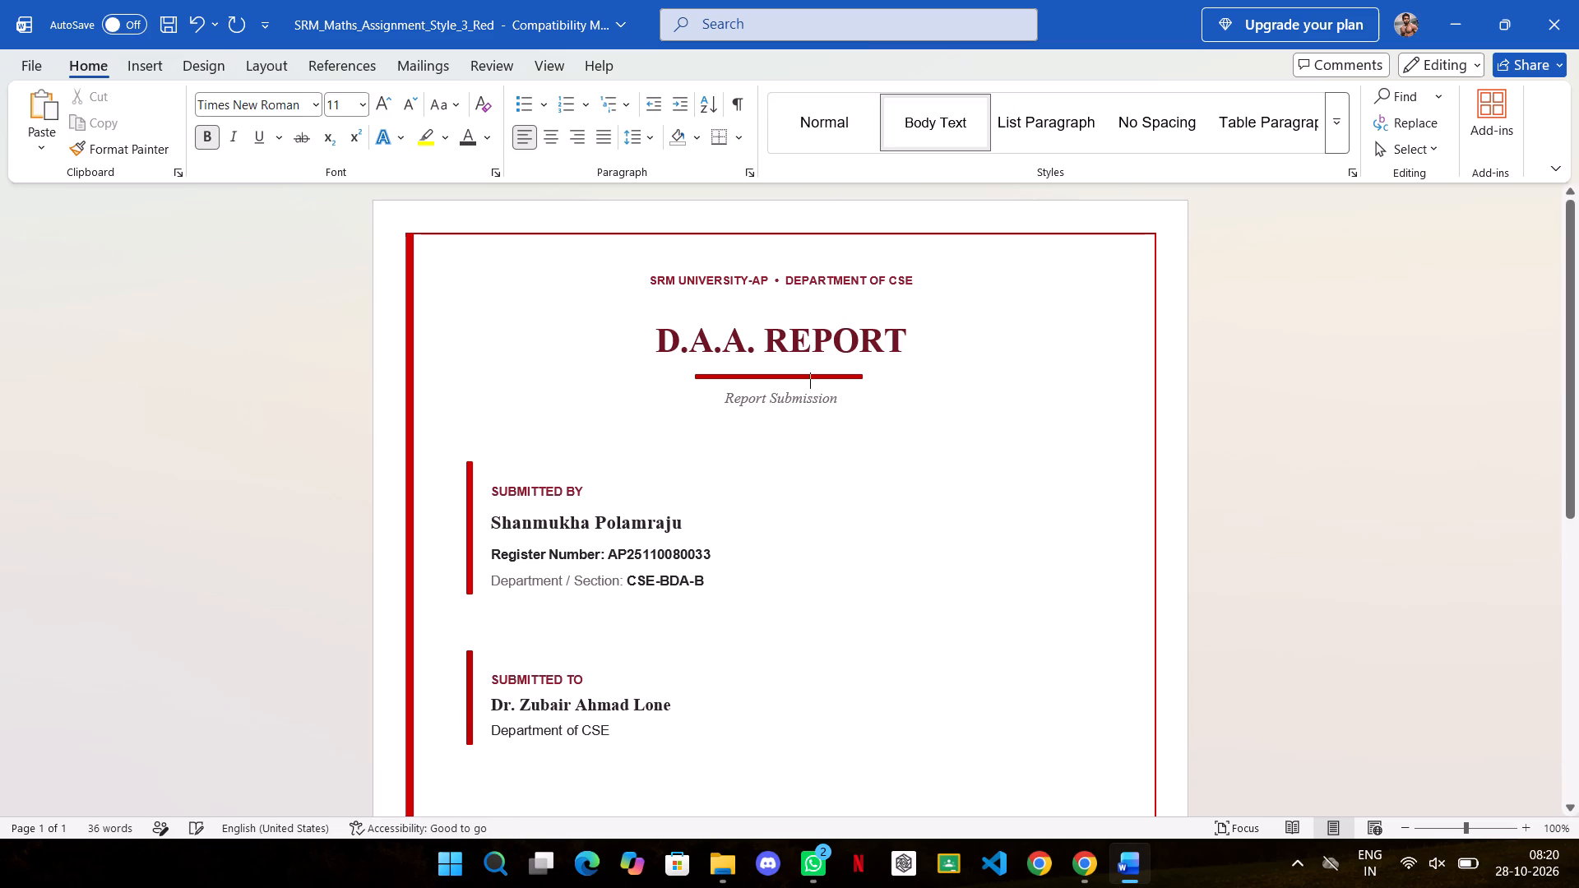
{"action": "double_click", "coordinate": [793, 373]}
{"action": "left_click", "coordinate": [793, 373]}
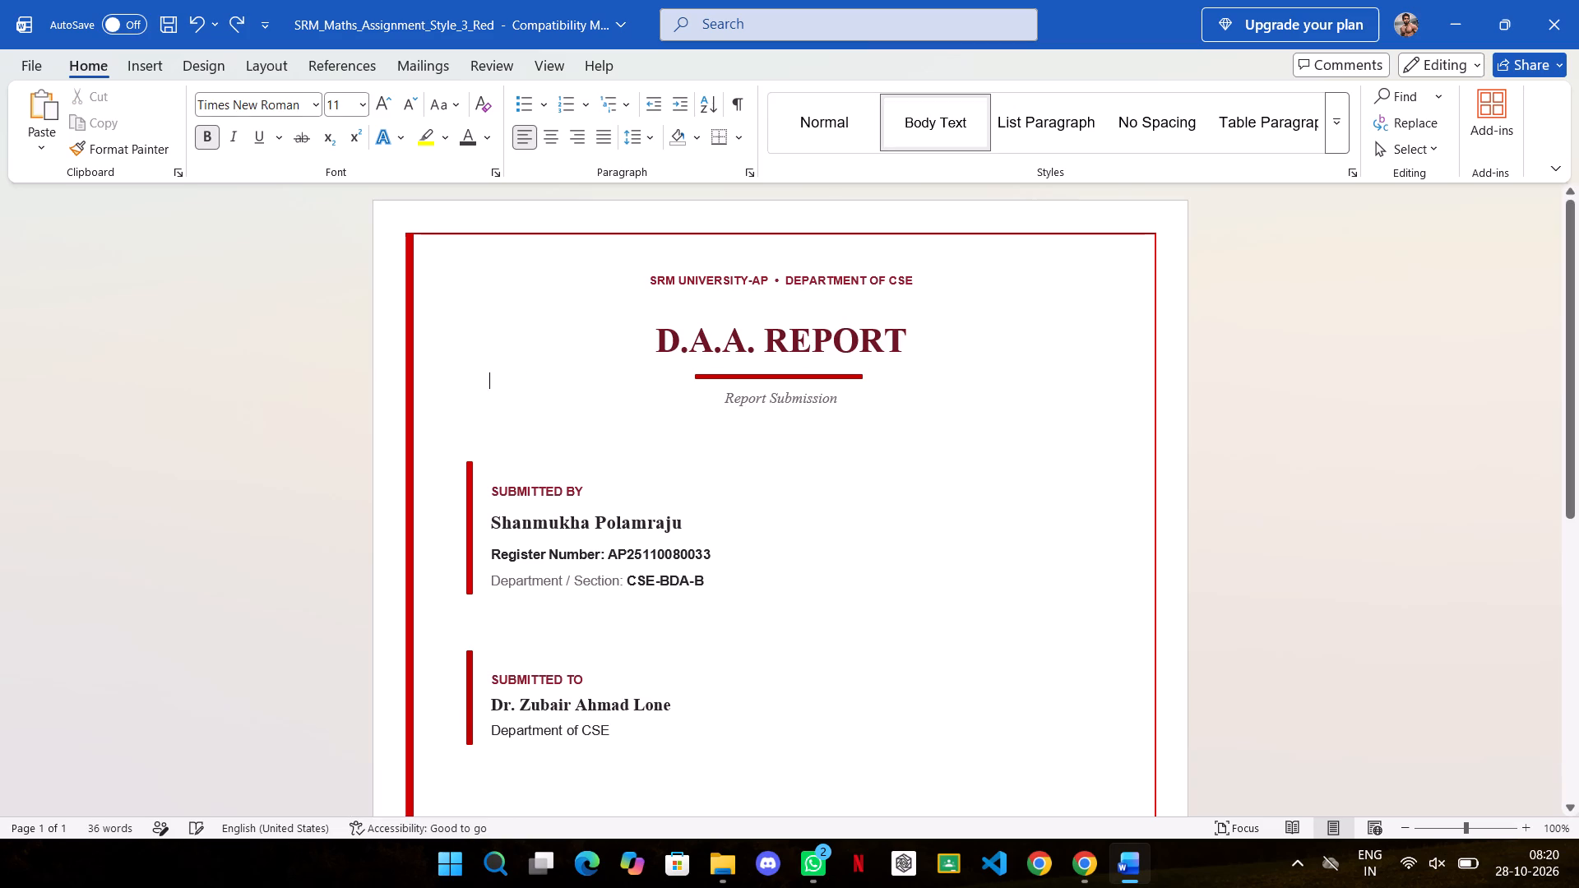
{"action": "left_click", "coordinate": [787, 376]}
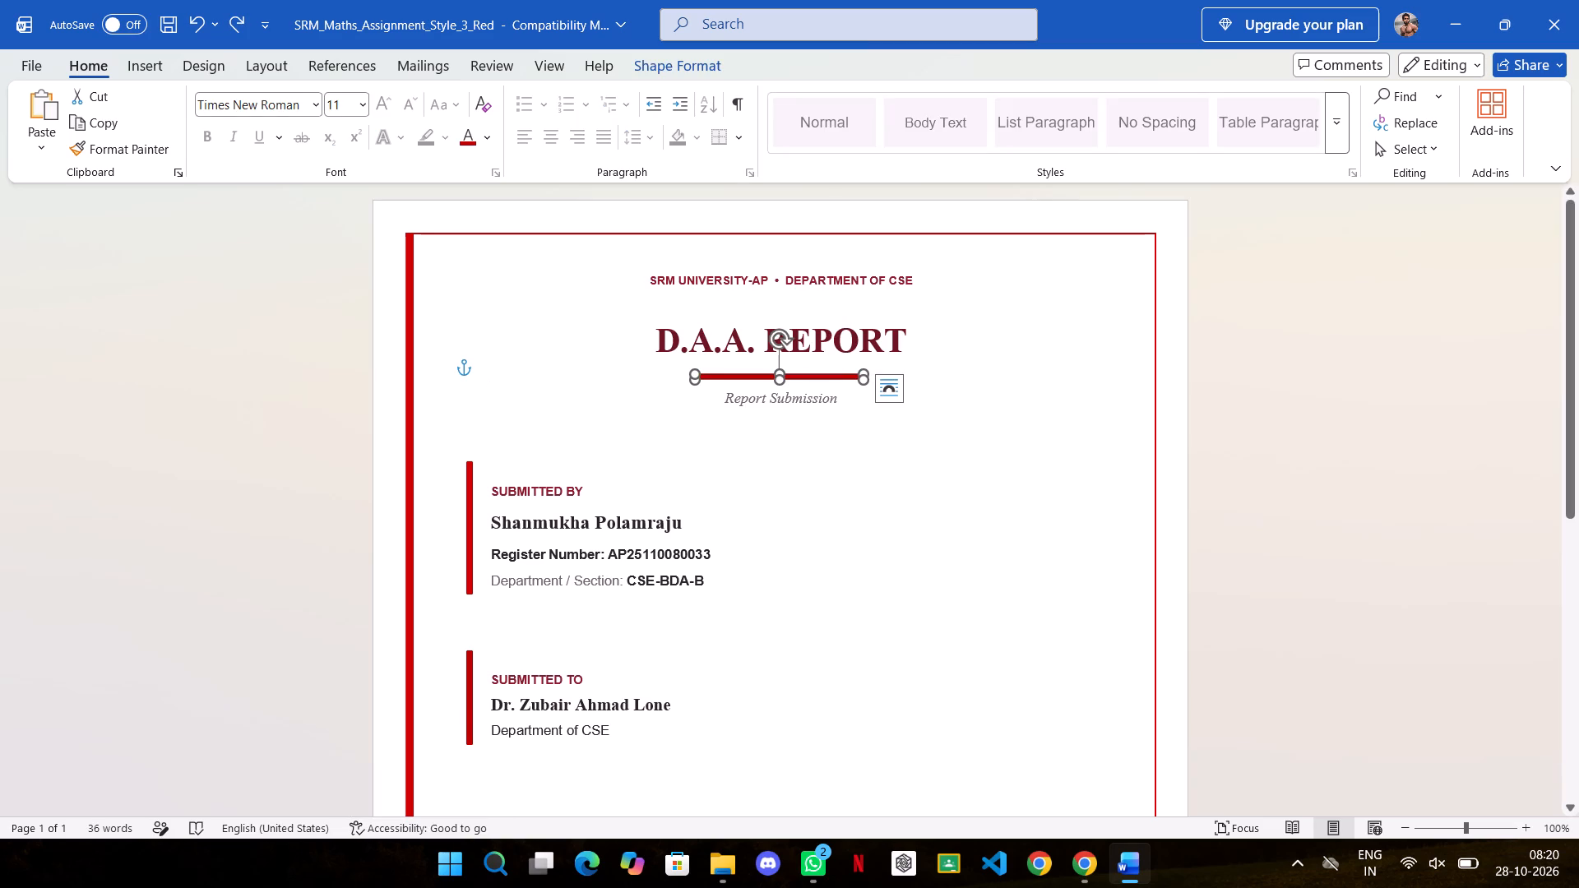
{"action": "left_click", "coordinate": [787, 376]}
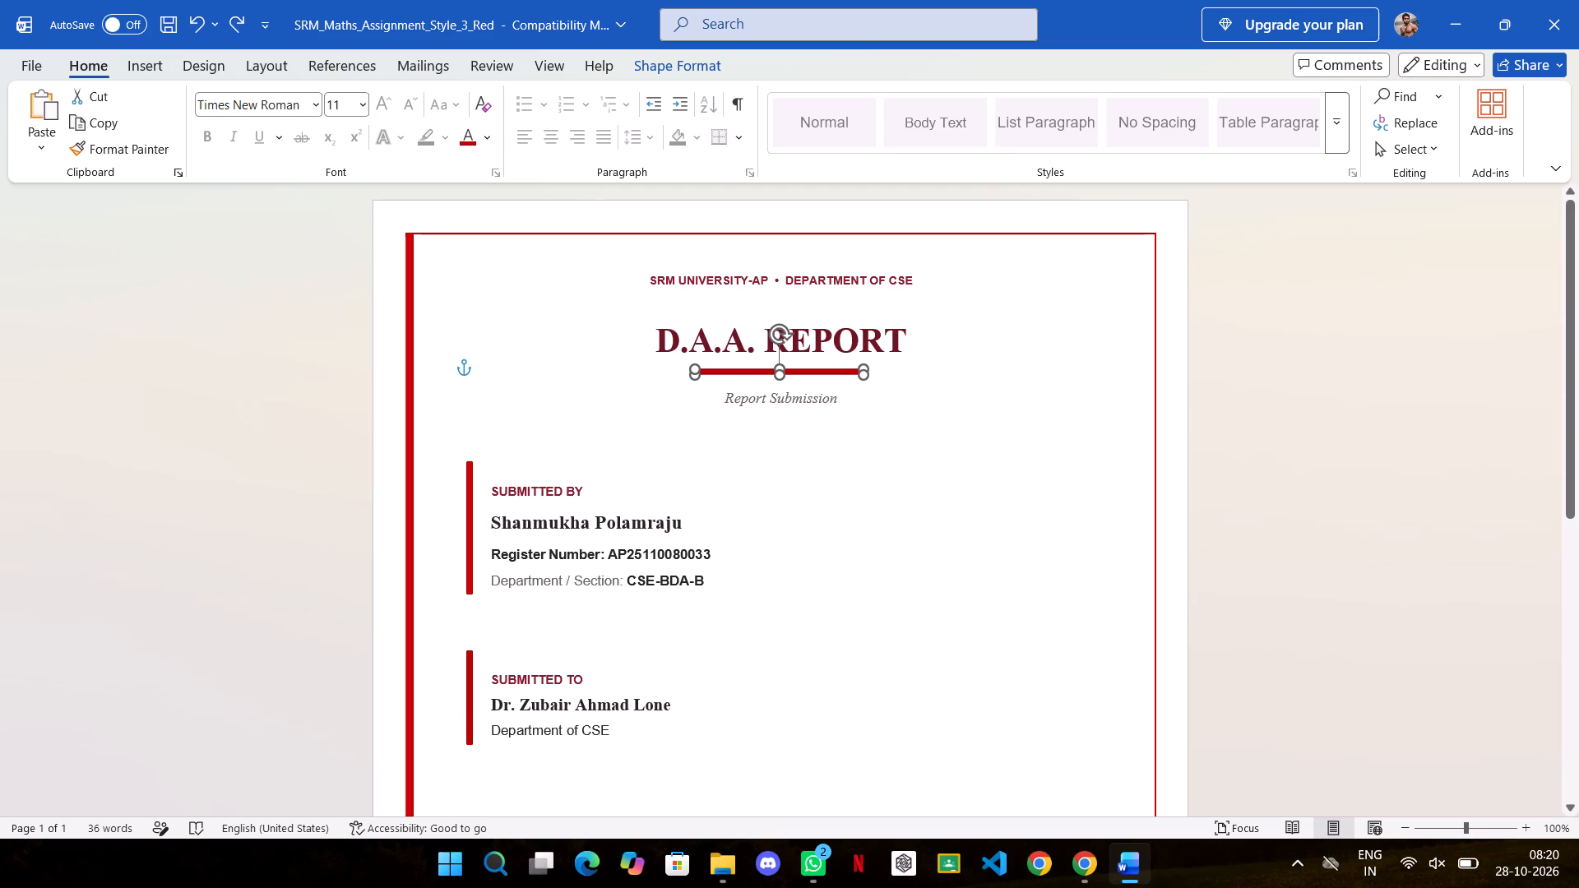
{"action": "left_click", "coordinate": [779, 374]}
{"action": "left_click", "coordinate": [1330, 385]}
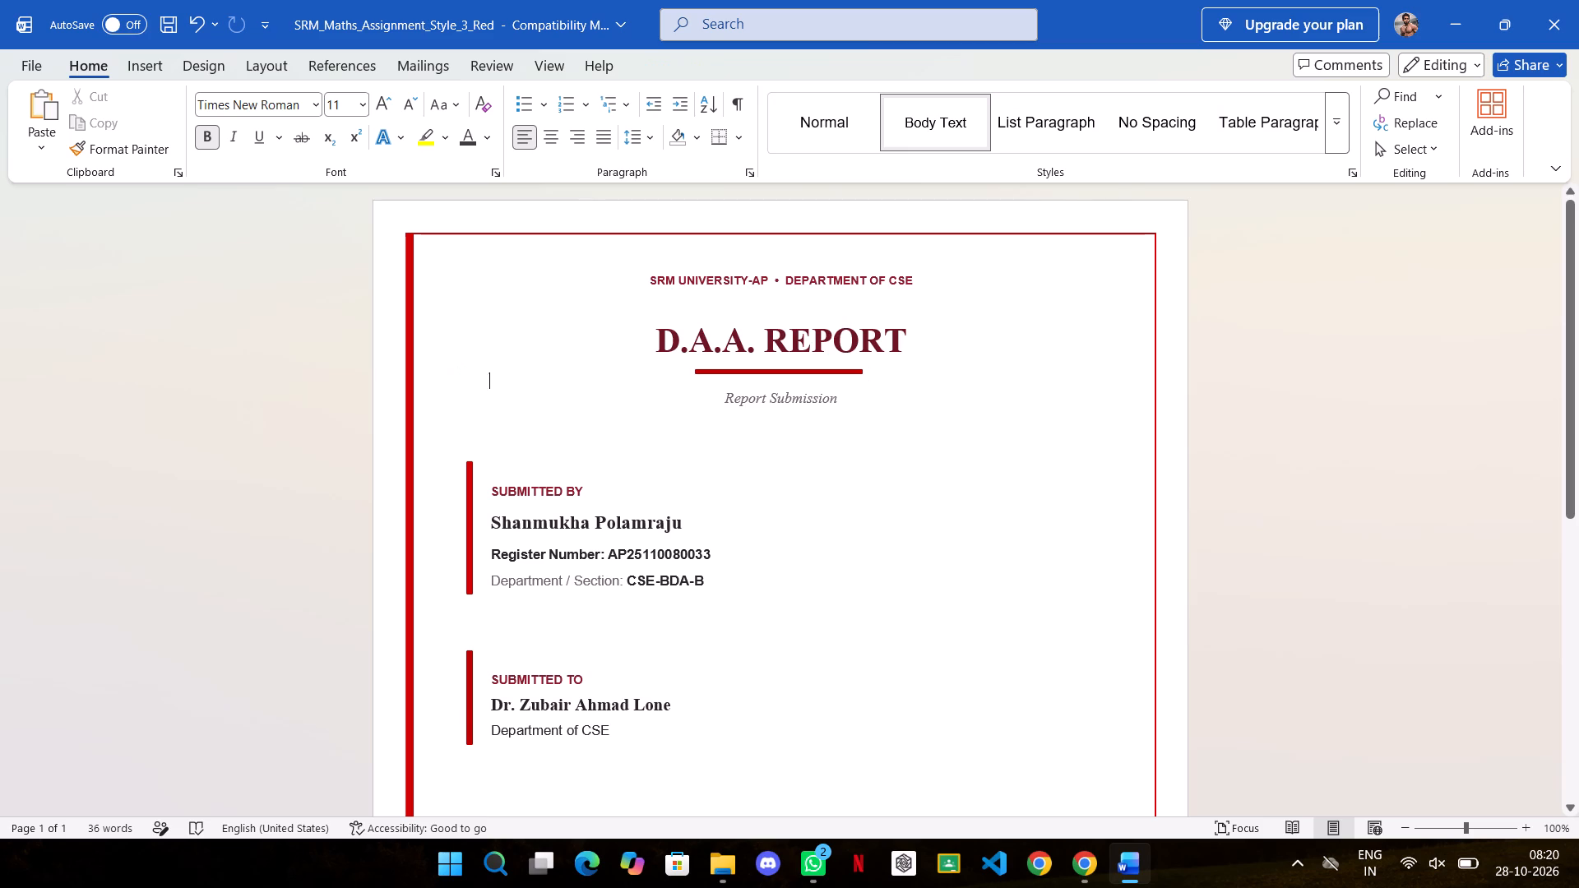
{"action": "left_click", "coordinate": [799, 371]}
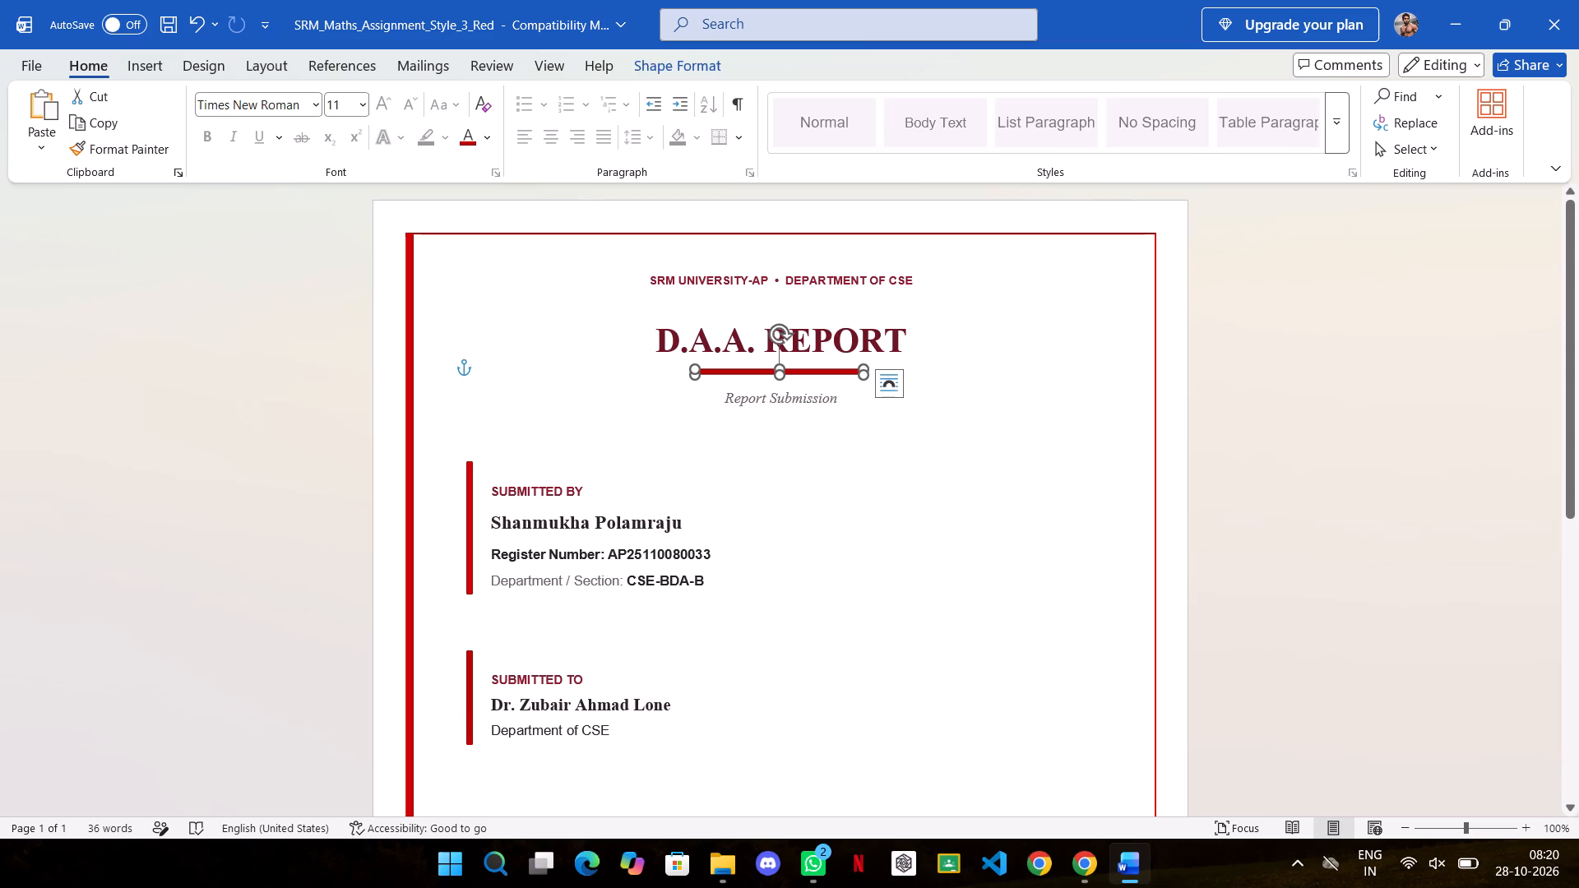
{"action": "key", "text": "Delete"}
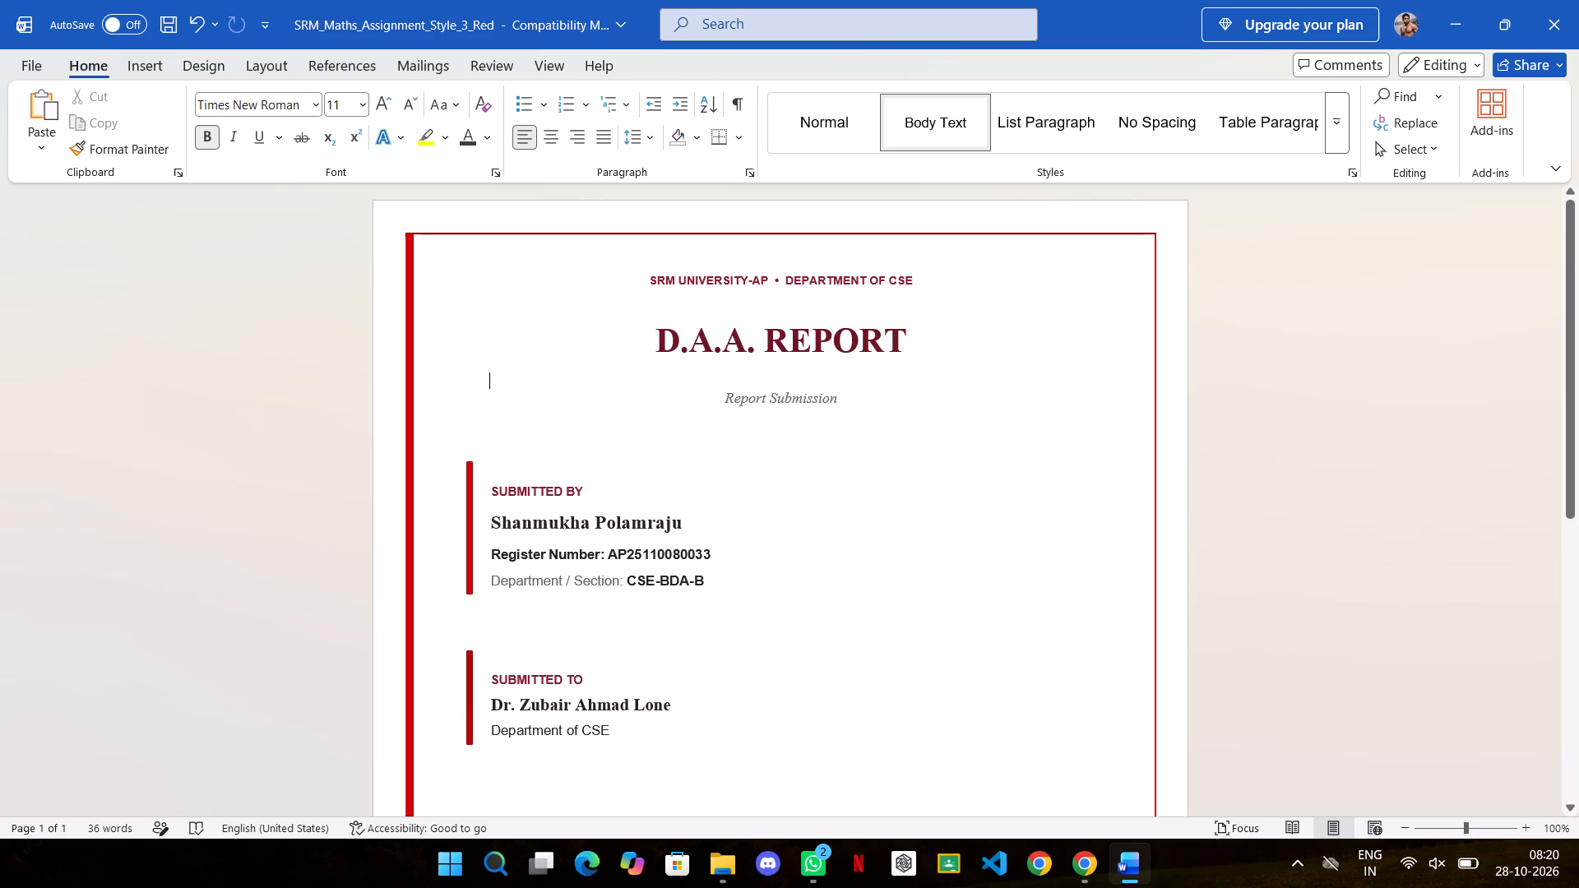
Apply a single underline to the whole "D.A.A. REPORT" title.
{"action": "left_click_drag", "start_coordinate": [656, 338], "coordinate": [844, 337]}
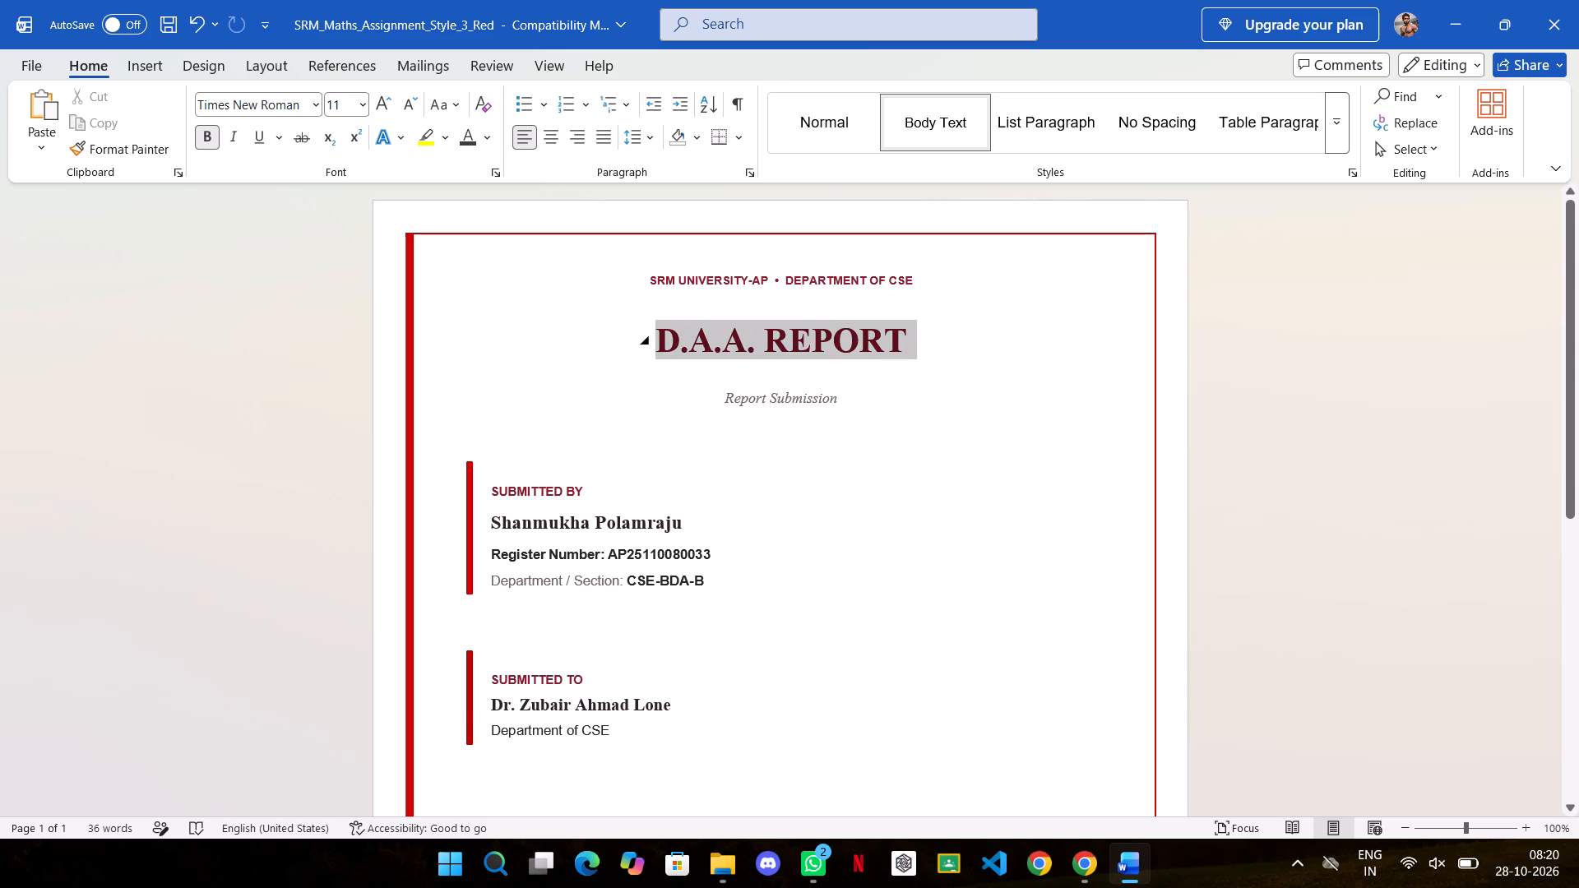
{"action": "left_click_drag", "start_coordinate": [844, 337], "coordinate": [915, 329]}
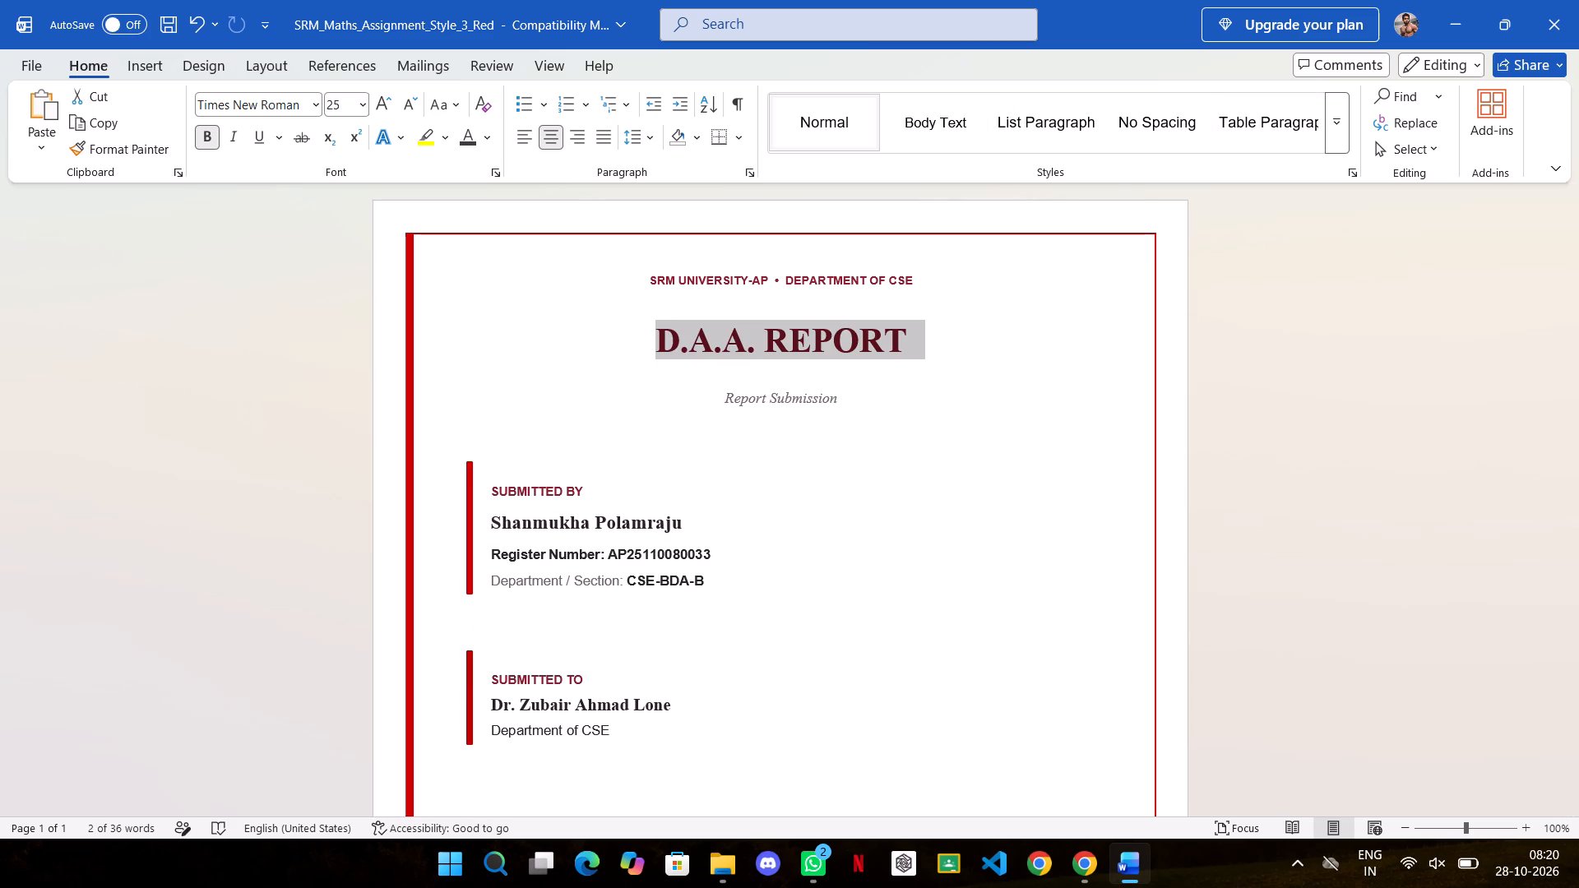
{"action": "left_click", "coordinate": [1340, 122]}
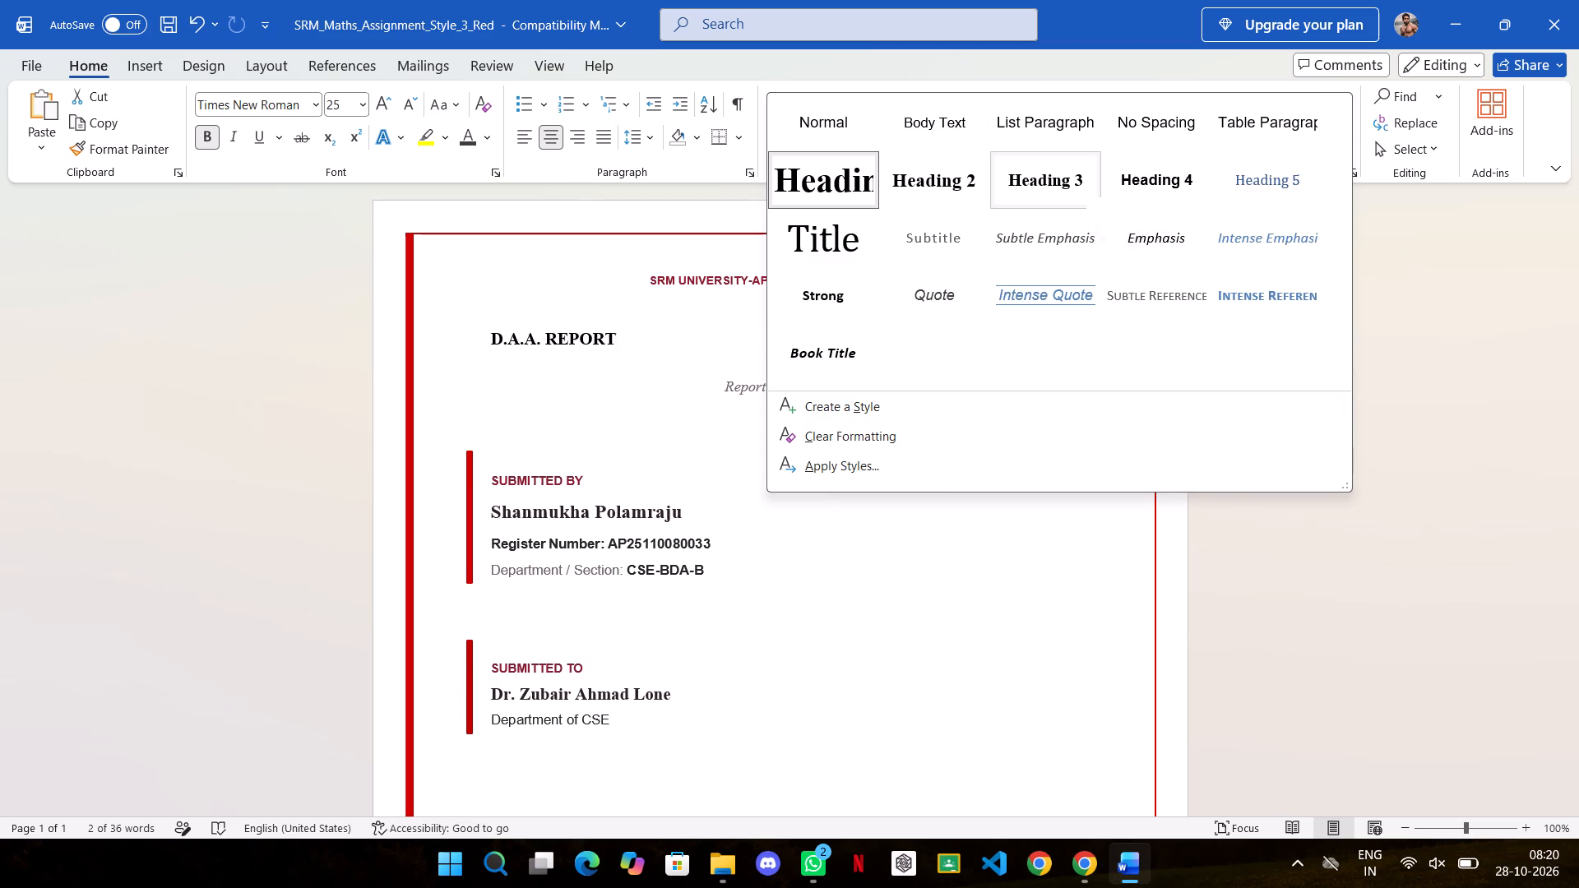
{"action": "left_click", "coordinate": [1442, 426]}
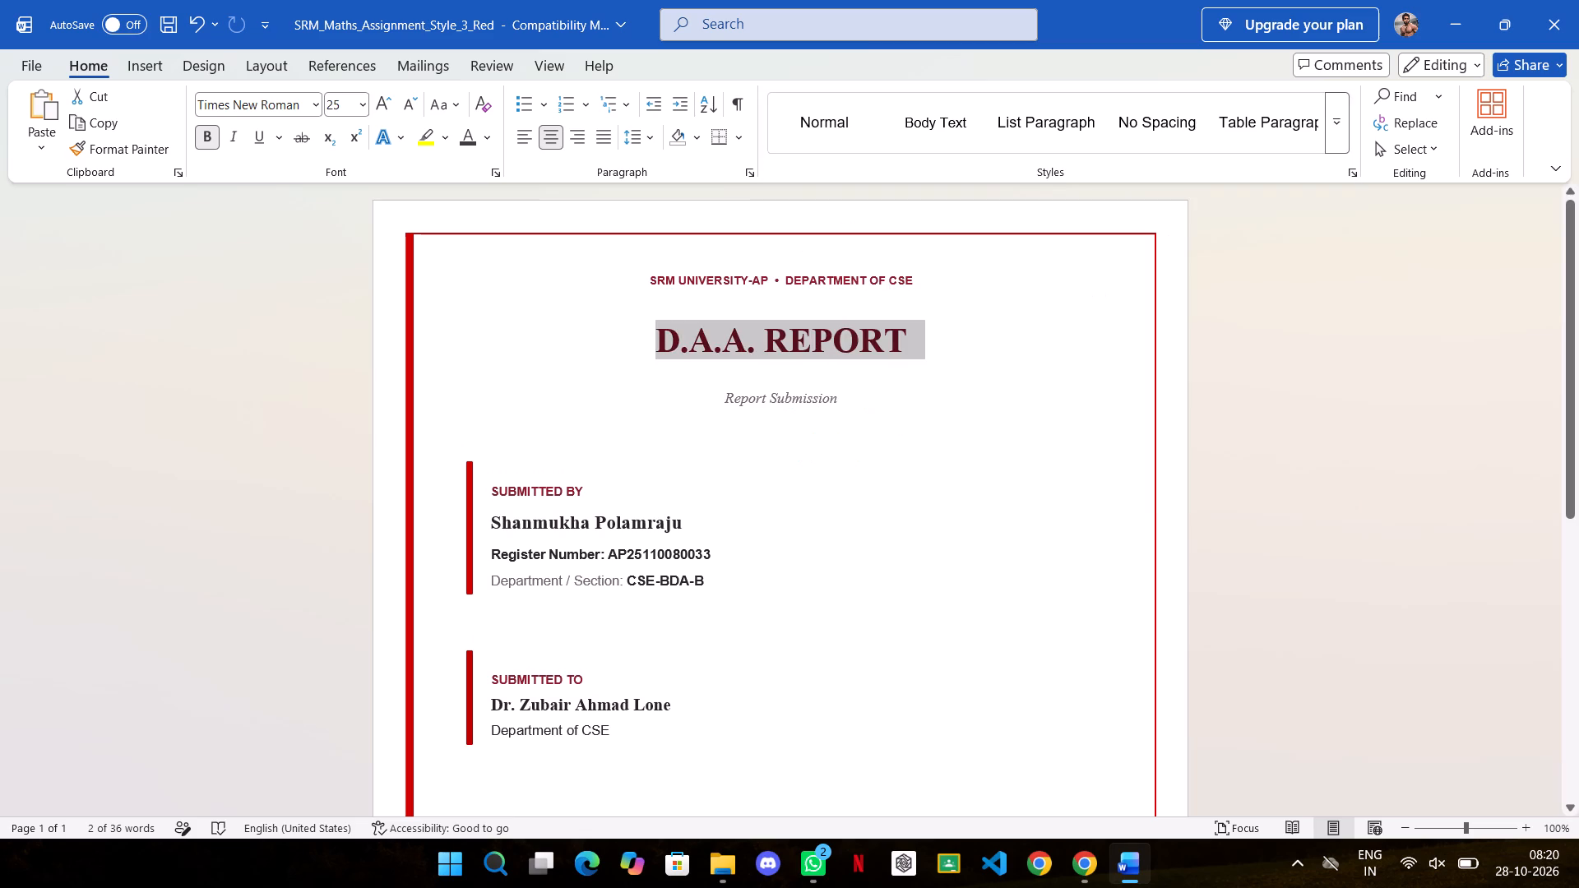
{"action": "left_click", "coordinate": [260, 132]}
{"action": "left_click", "coordinate": [276, 132]}
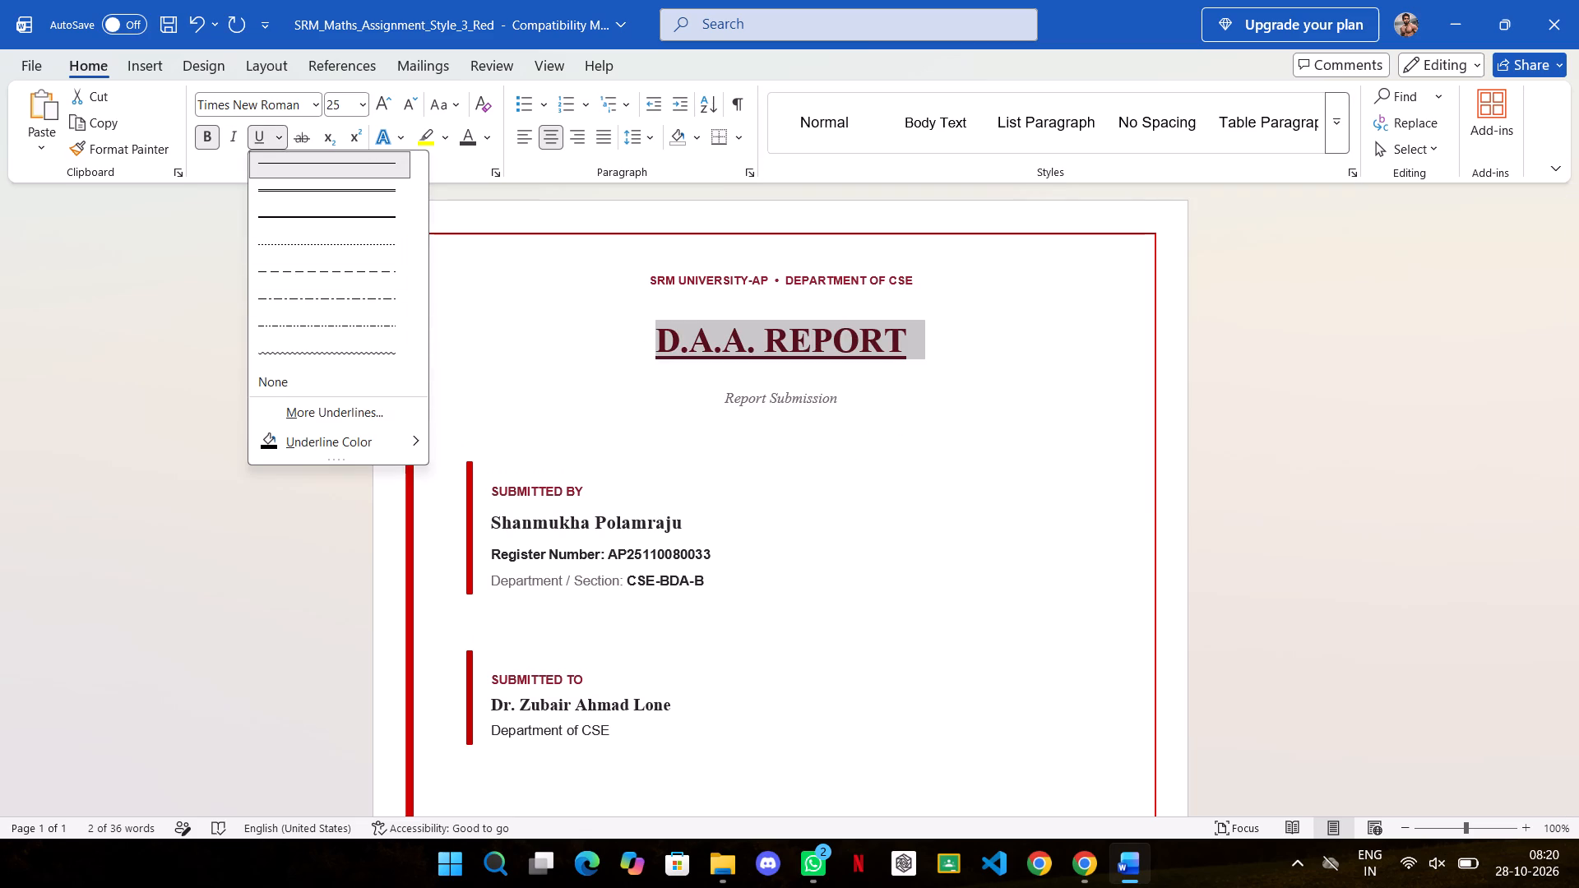
{"action": "left_click", "coordinate": [1310, 338]}
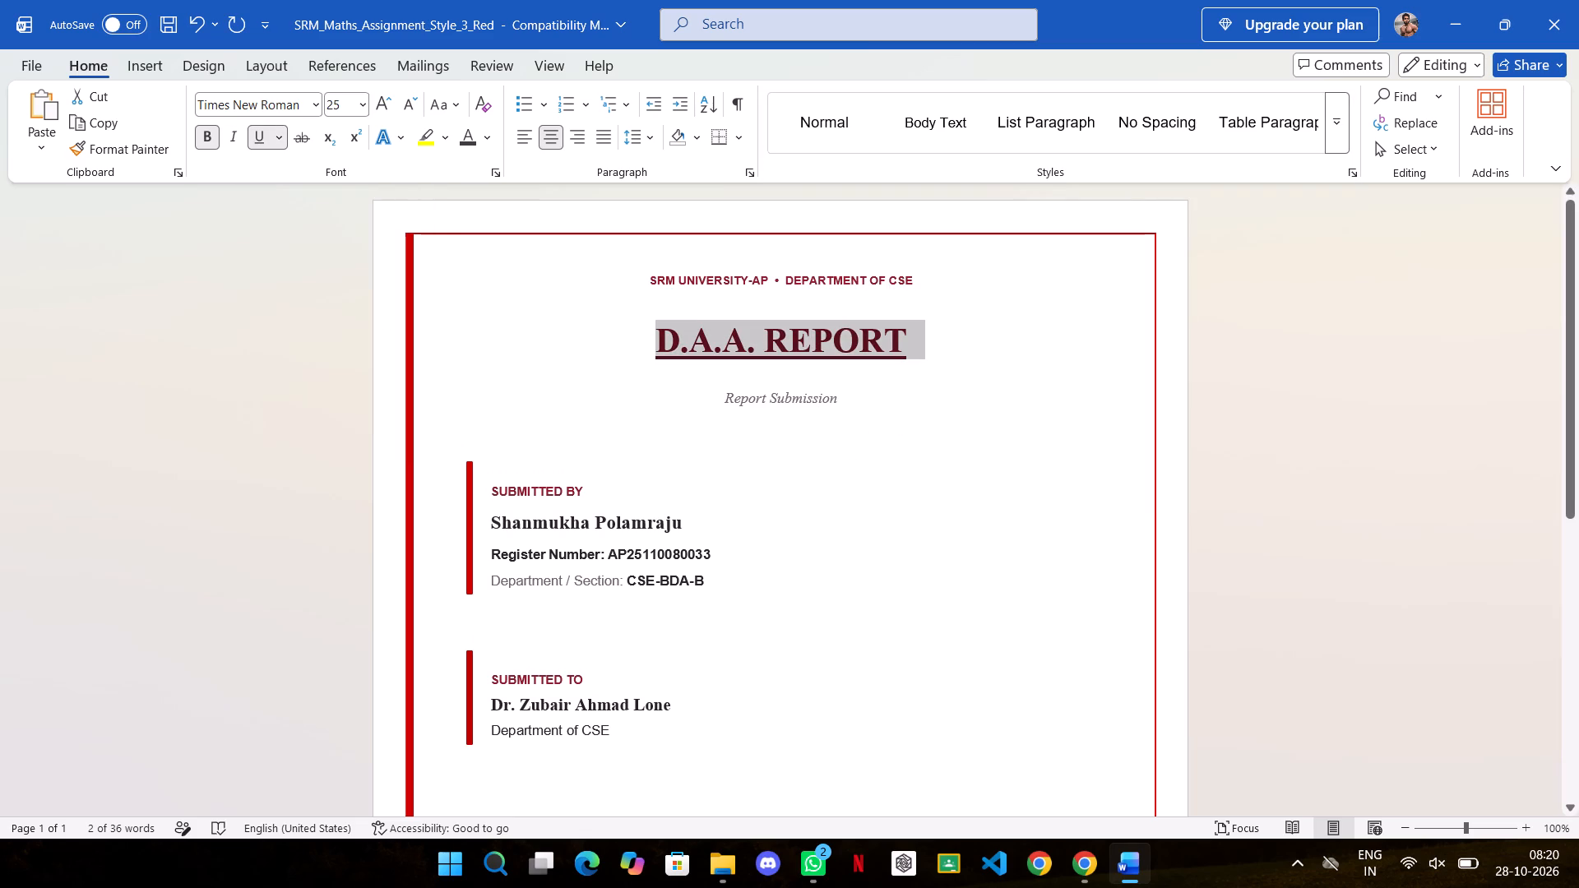
{"action": "left_click", "coordinate": [1290, 371]}
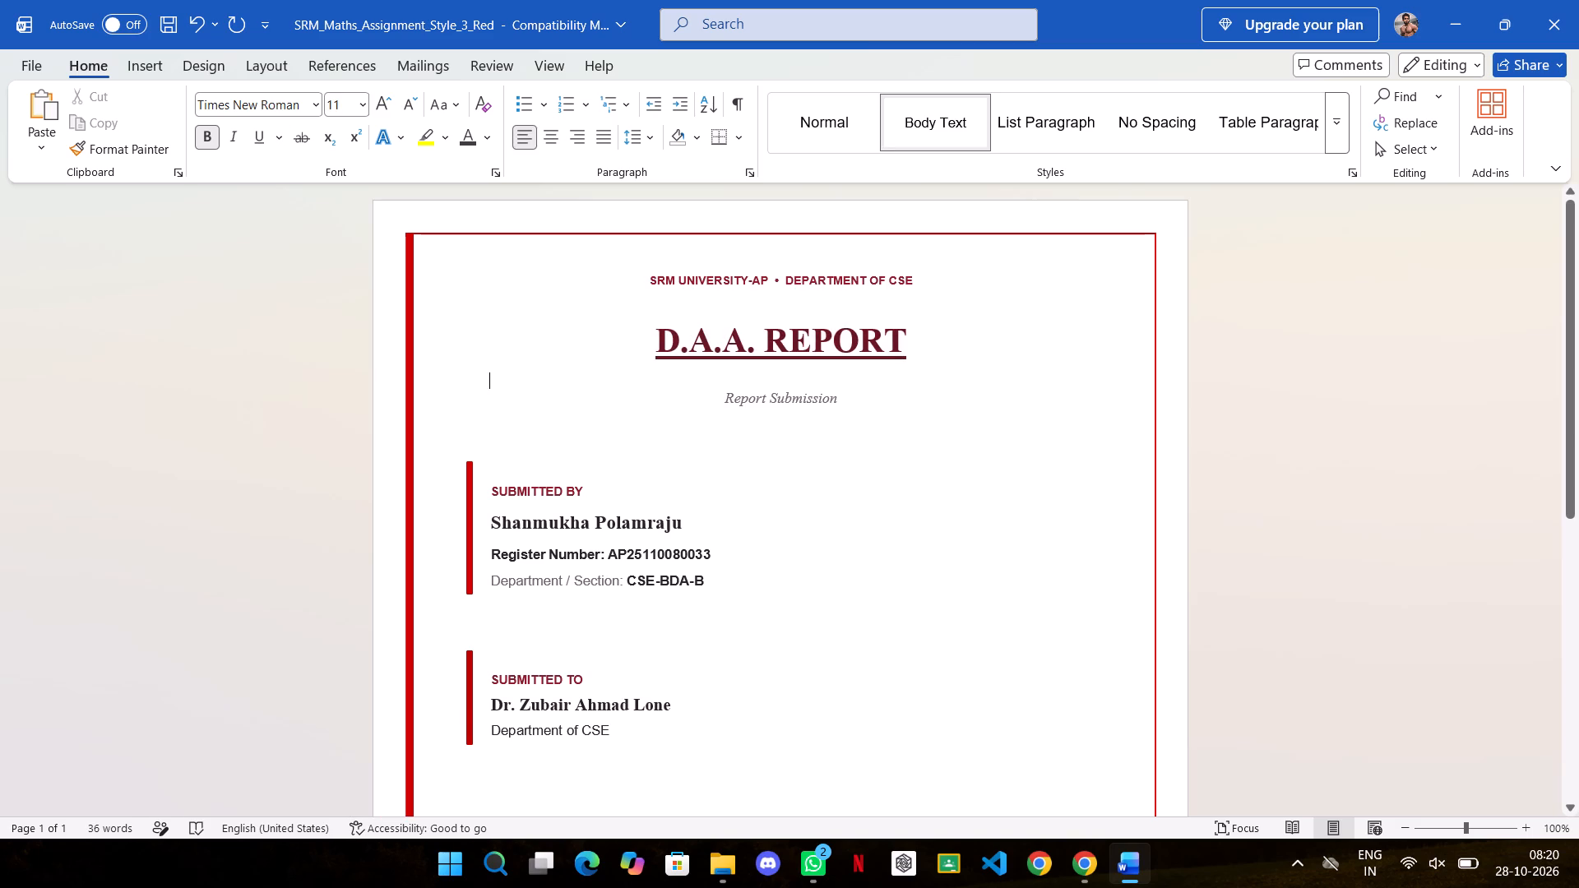
Remove the blank line between the "D.A.A. REPORT" title and the "Report Submission" subtitle.
{"action": "left_click", "coordinate": [717, 399]}
{"action": "key", "text": "BackSpace"}
{"action": "key", "text": "BackSpace"}
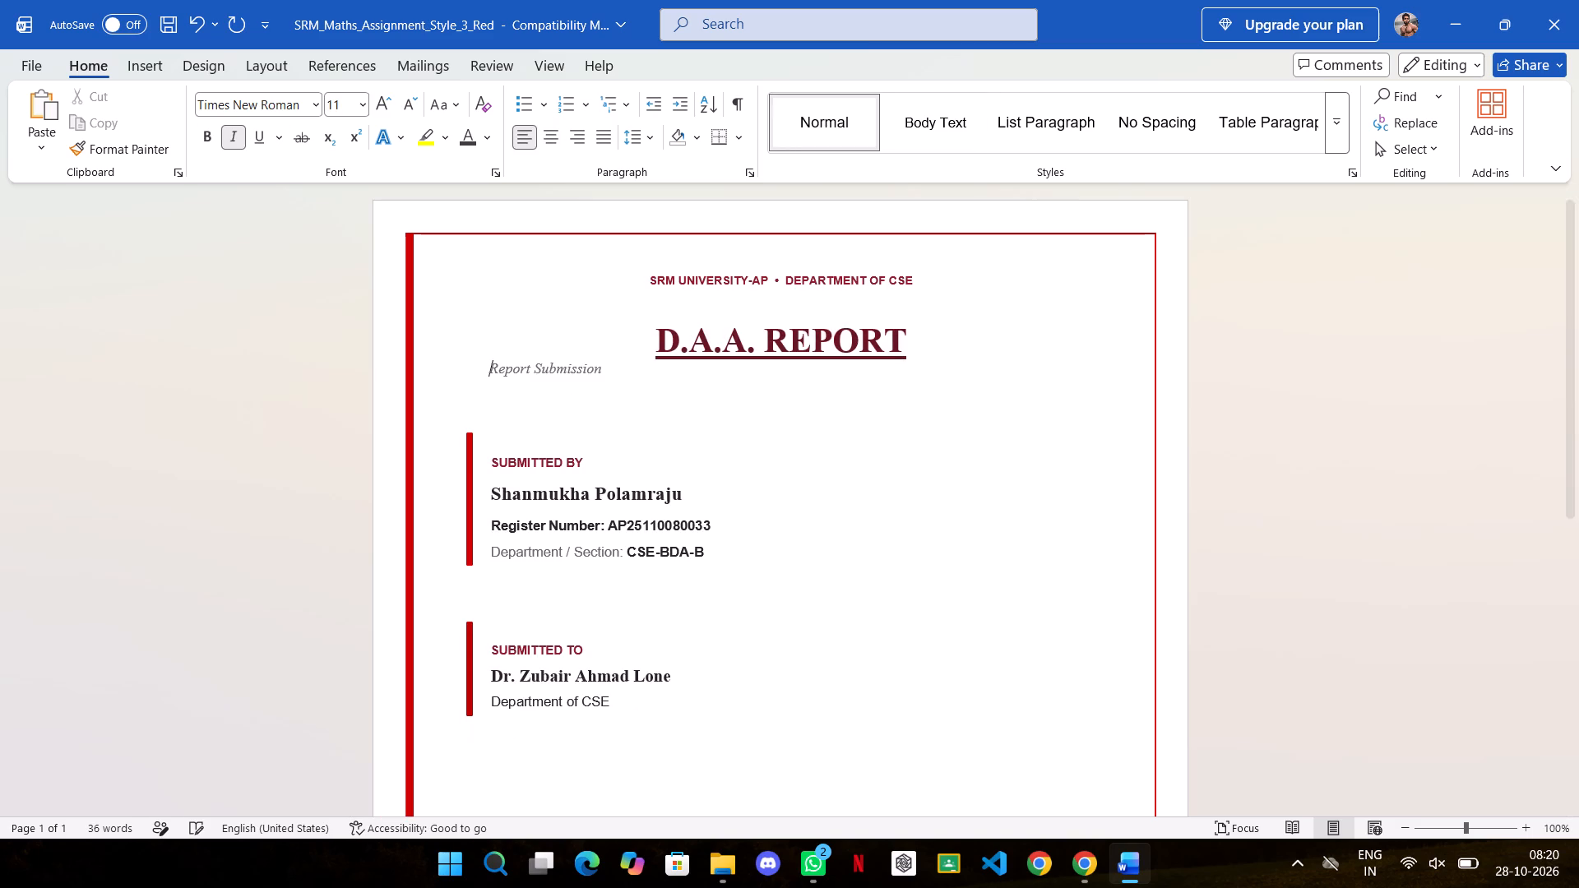
Add space before the "Report Submission" paragraph, keeping its line spacing at 1.0.
{"action": "left_click", "coordinate": [551, 140]}
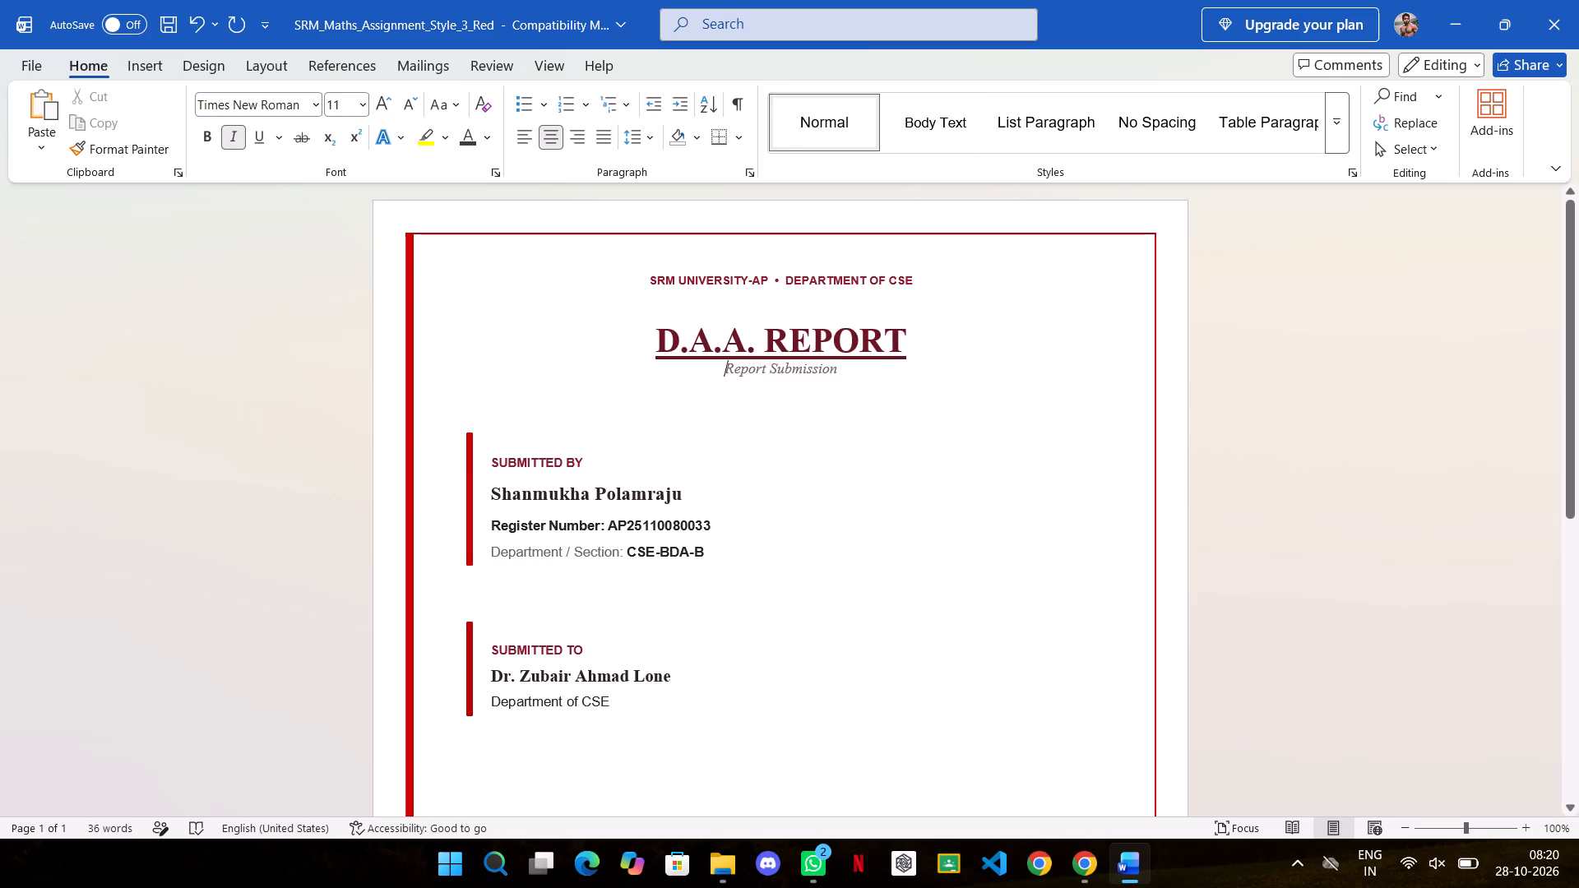
{"action": "key", "text": "ctrl+z"}
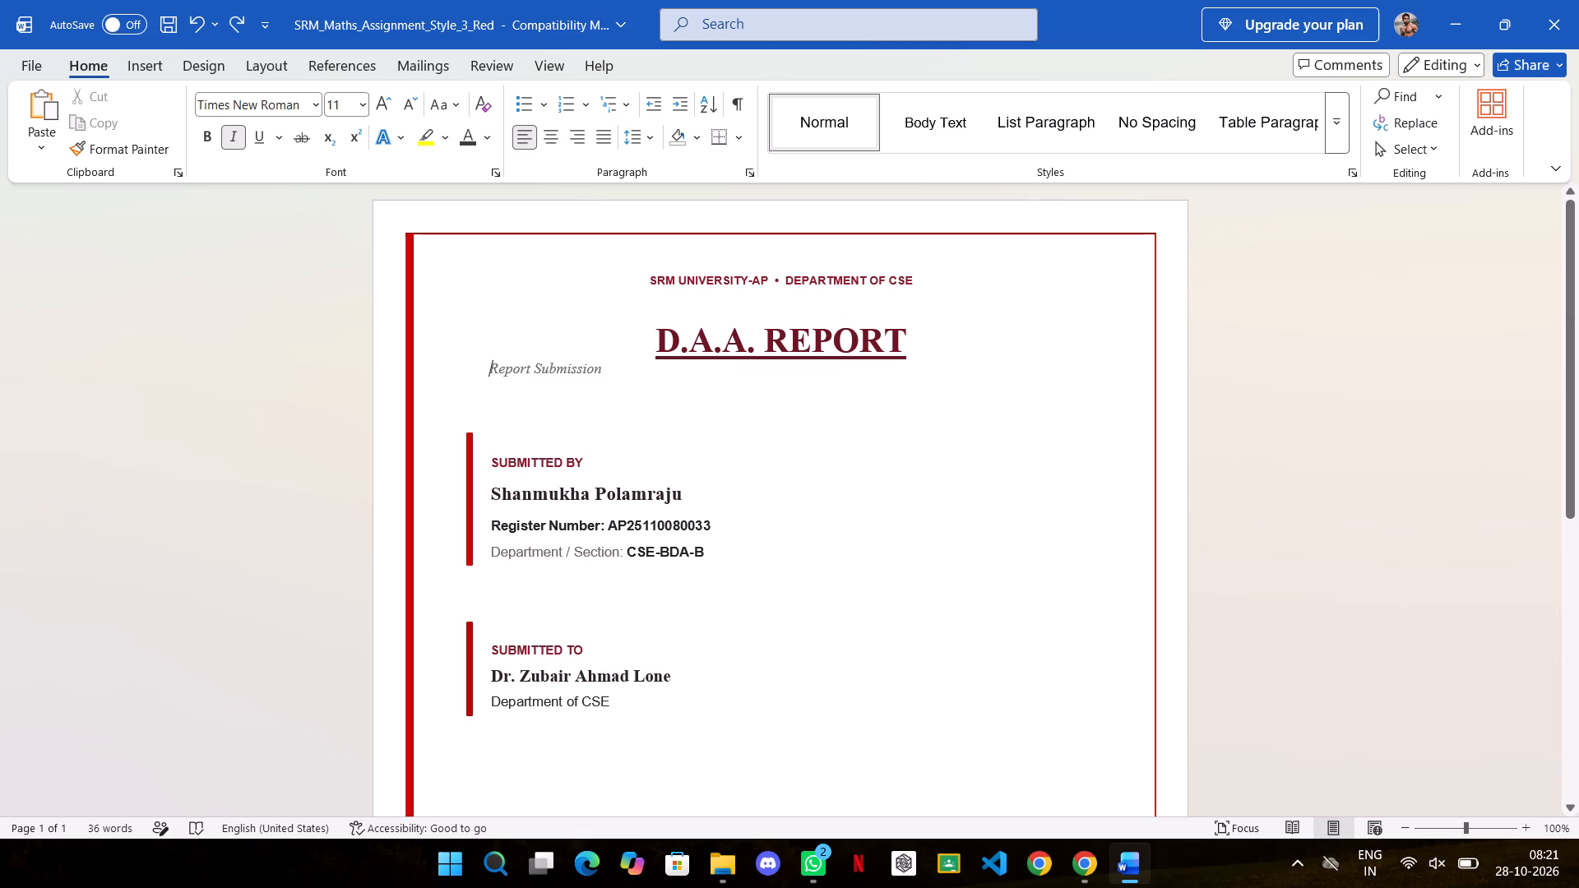
{"action": "left_click", "coordinate": [646, 141]}
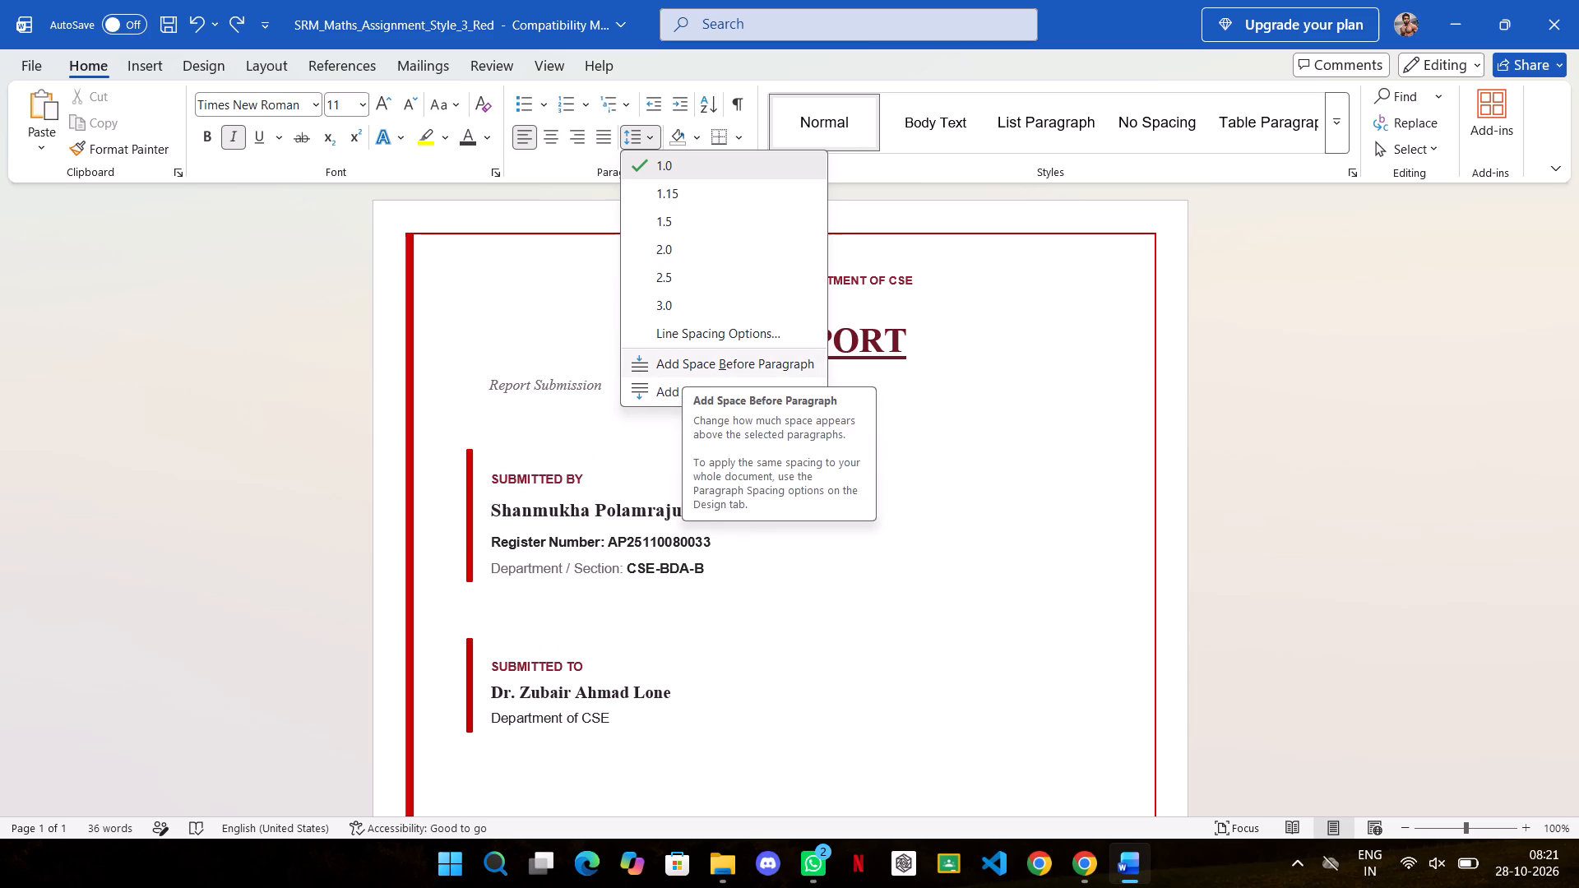
{"action": "left_click", "coordinate": [682, 366]}
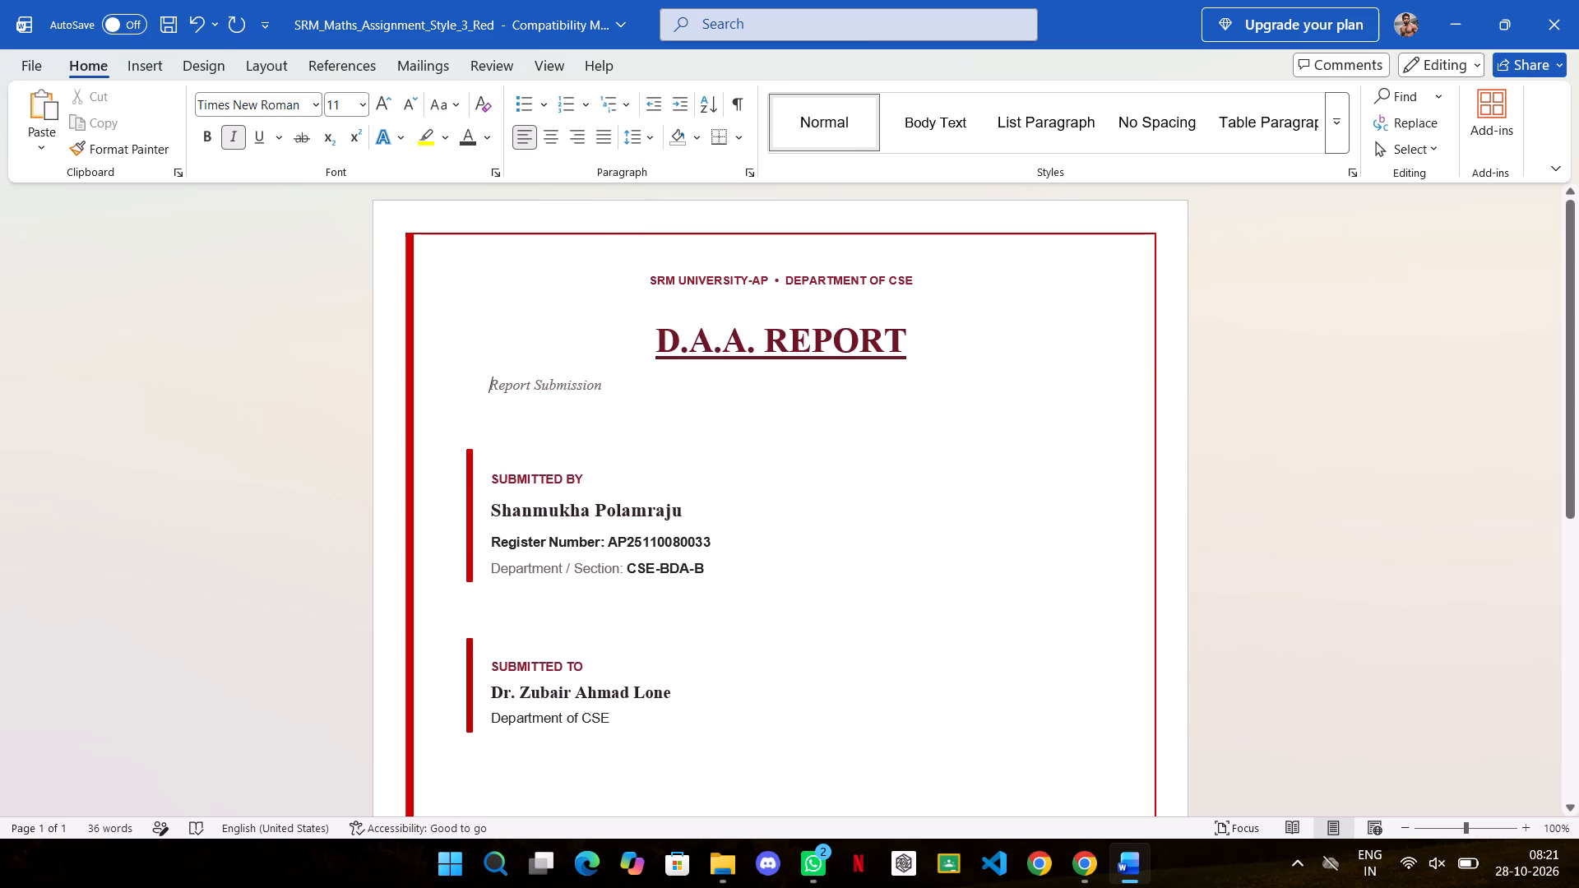
Insert a space in front of "Report Submission" and centre the line under the title.
{"action": "key", "text": "space"}
{"action": "left_click", "coordinate": [553, 127]}
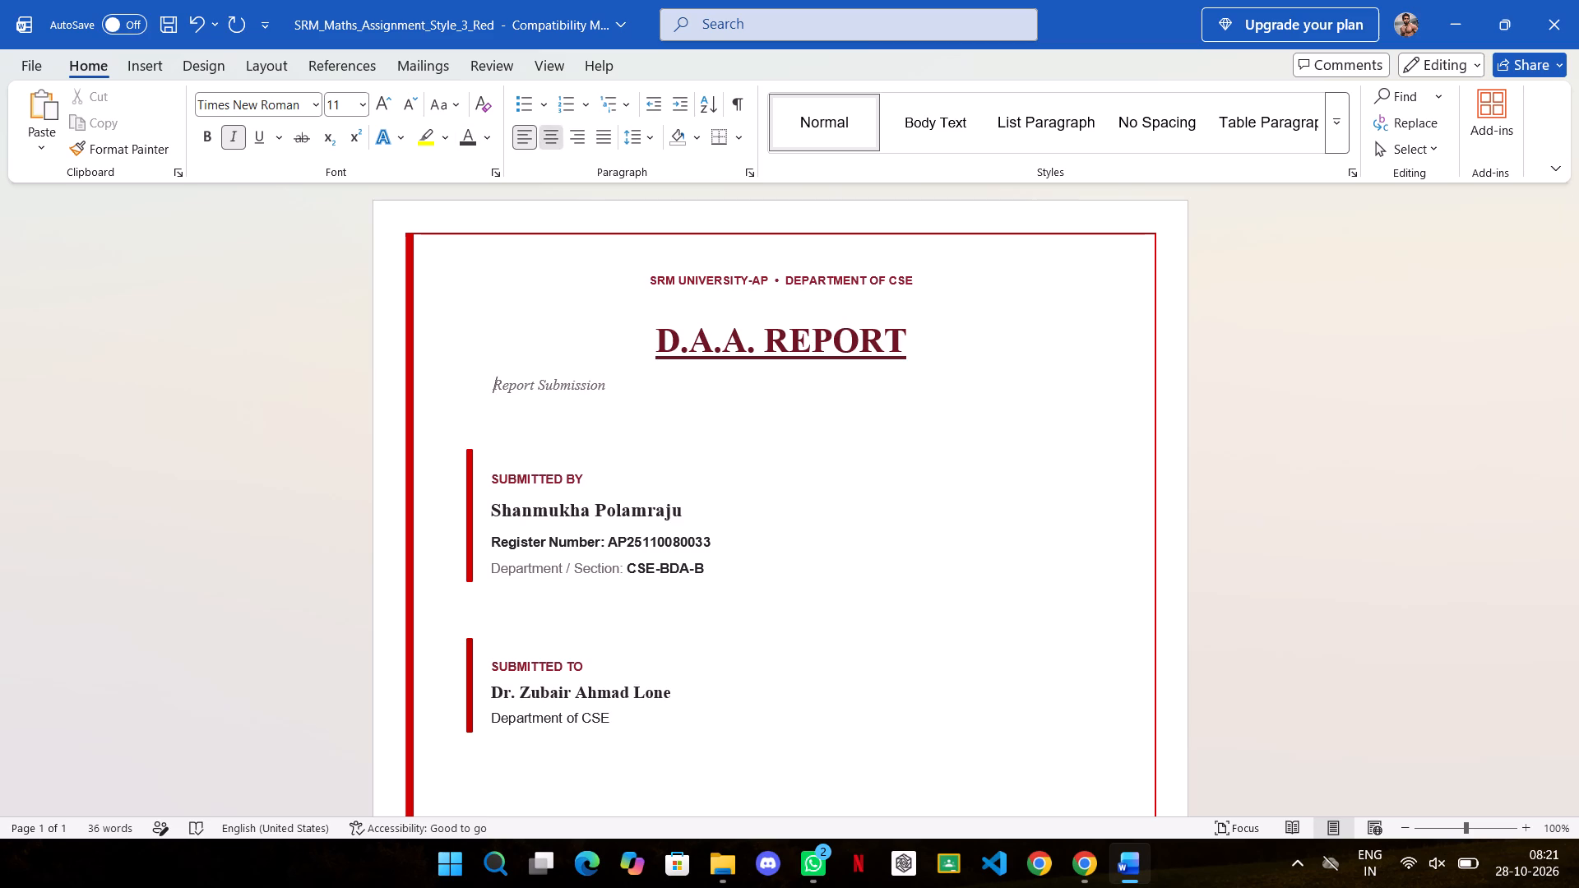
{"action": "left_click", "coordinate": [1230, 387]}
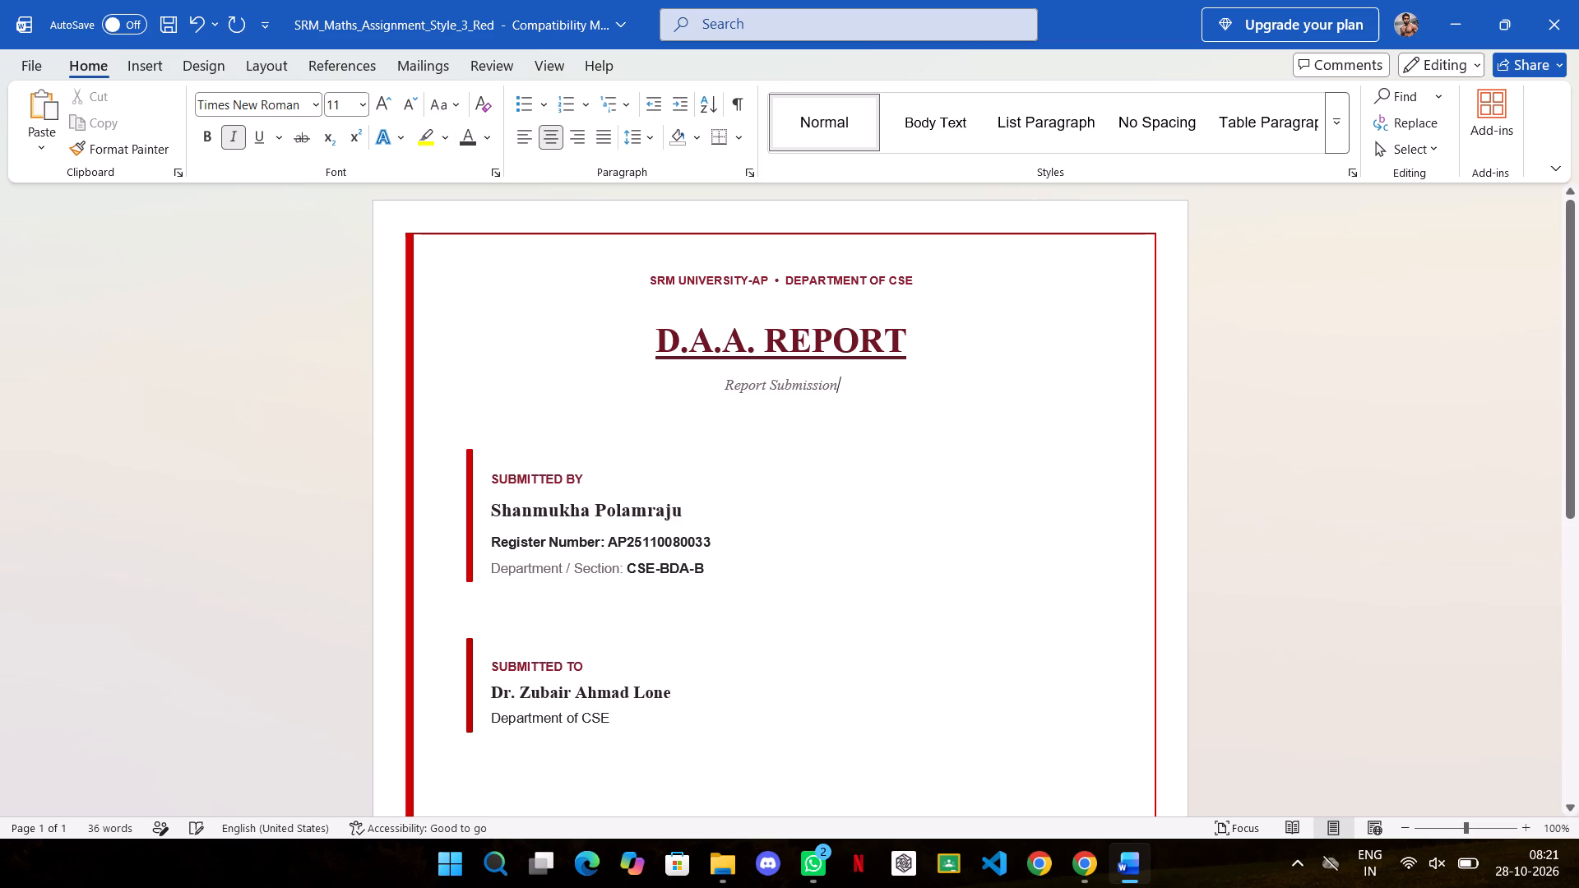
{"action": "left_click", "coordinate": [1230, 387]}
{"action": "left_click", "coordinate": [1376, 372]}
{"action": "left_click", "coordinate": [1314, 393]}
Review the layout of the whole cover page down to the contact line and page number.
{"action": "scroll", "coordinate": [1314, 393], "scroll_direction": "down", "scroll_amount": 1}
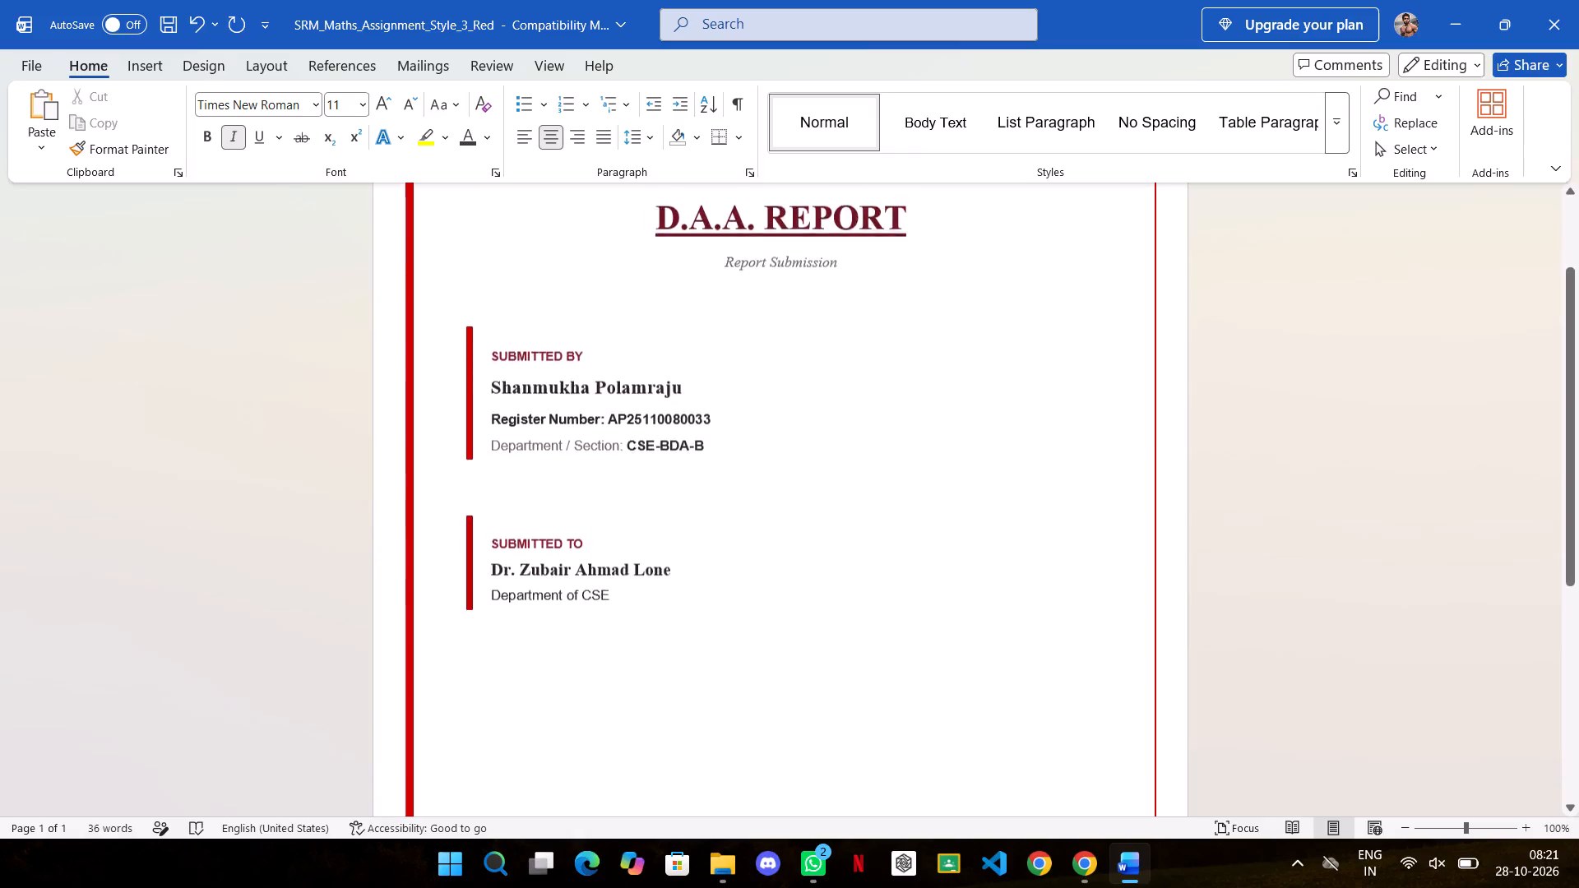
{"action": "scroll", "coordinate": [1314, 393], "scroll_direction": "down", "scroll_amount": 9}
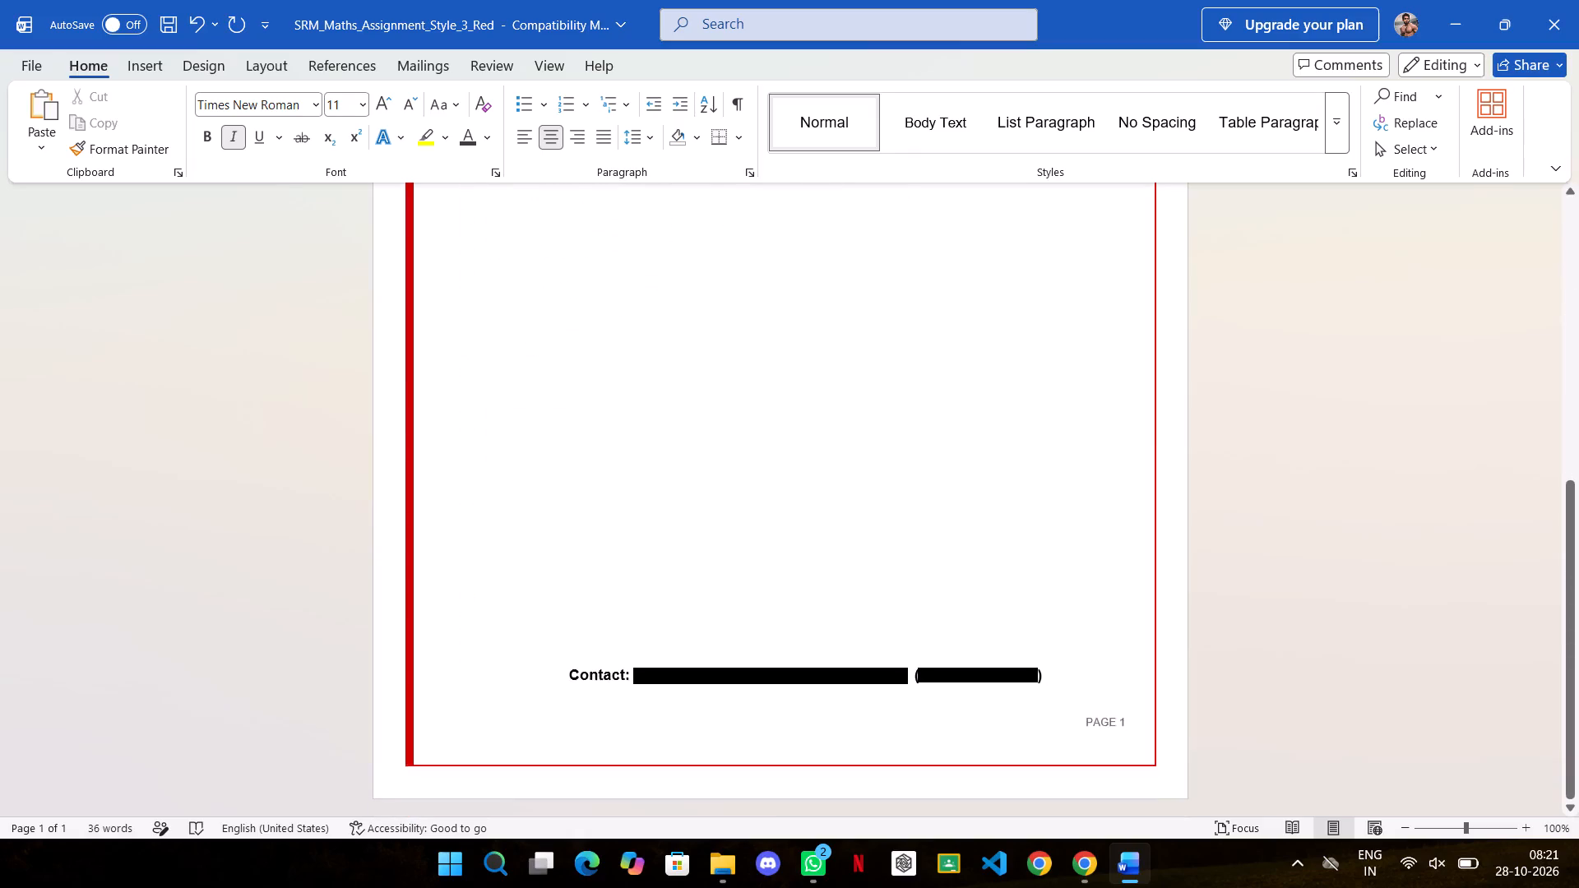
{"action": "scroll", "coordinate": [1314, 393], "scroll_direction": "up", "scroll_amount": 1}
{"action": "scroll", "coordinate": [1395, 445], "scroll_direction": "up", "scroll_amount": 2}
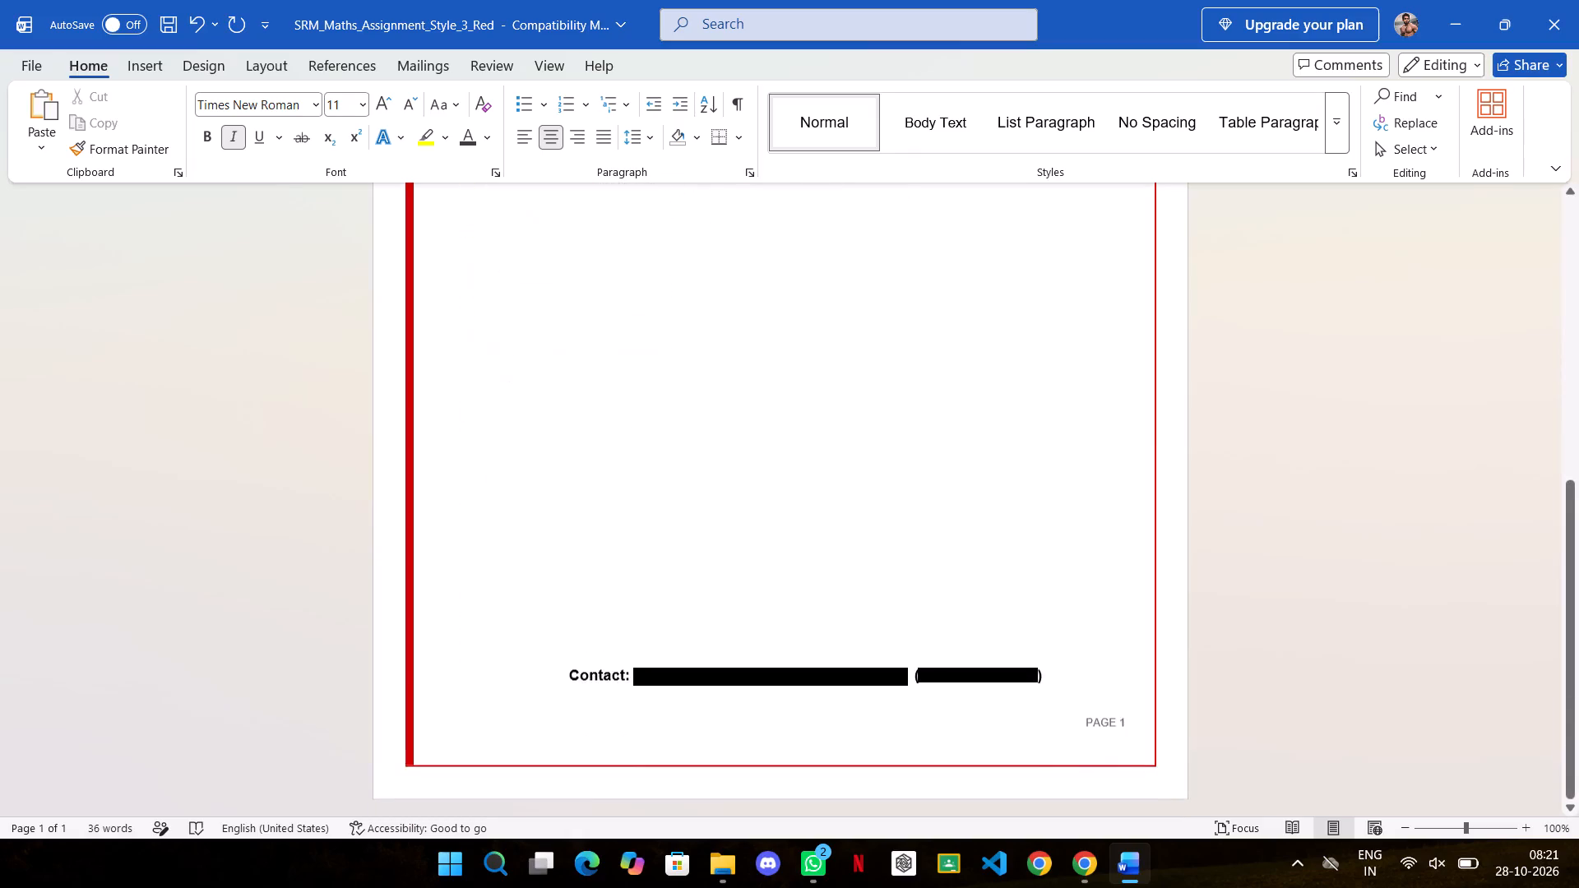
{"action": "scroll", "coordinate": [1395, 445], "scroll_direction": "up", "scroll_amount": 13}
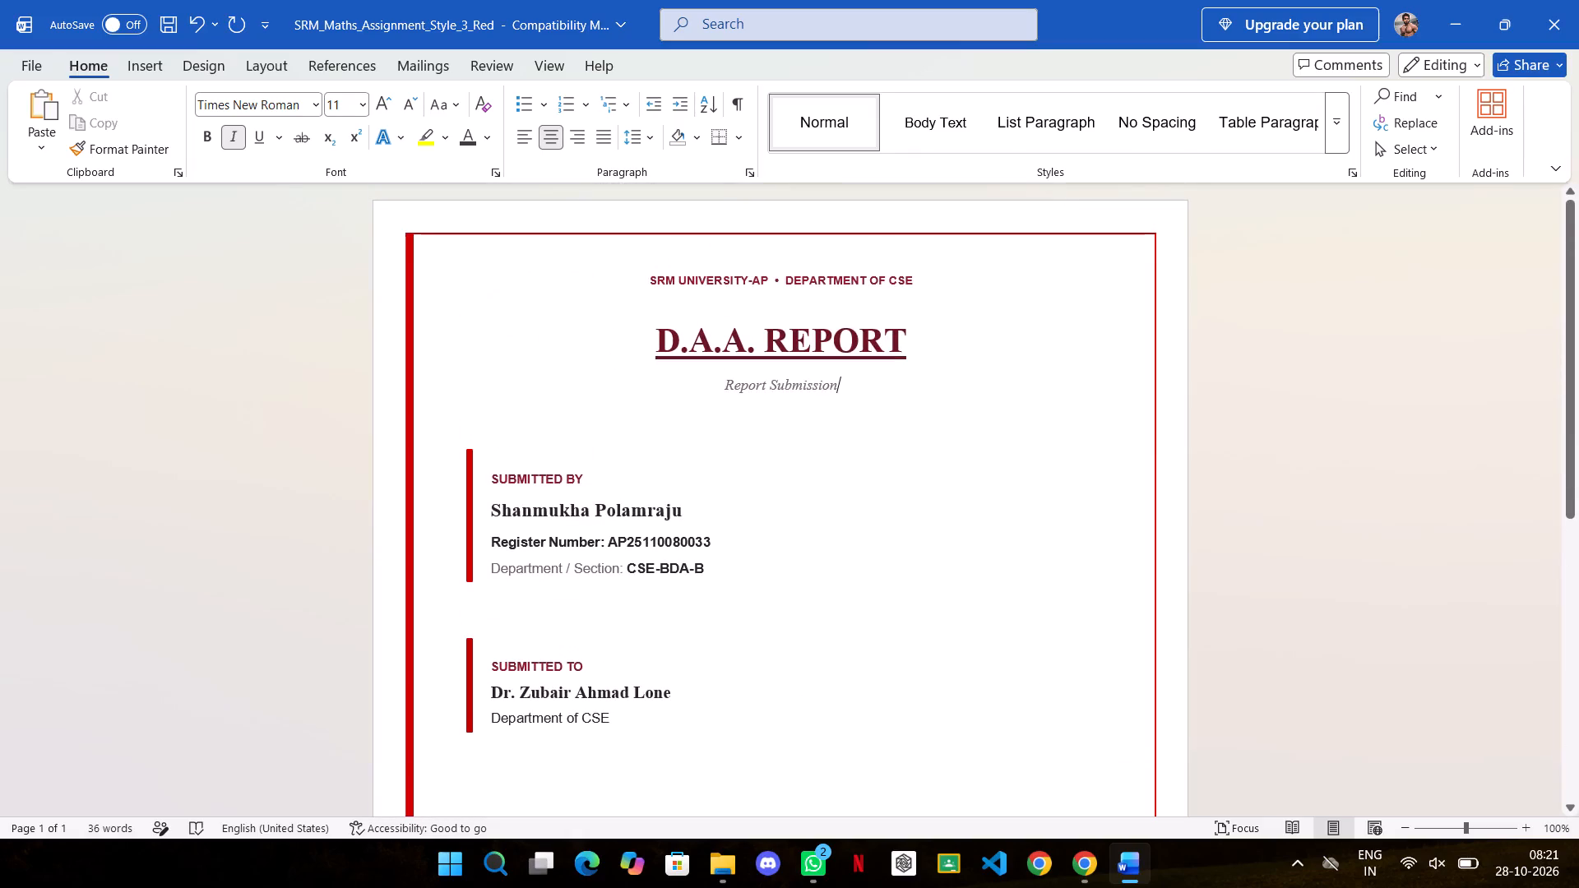
Remove the underline from the "D.A.A. REPORT" title, leaving the "Report Submission" subtitle without an underline too.
{"action": "left_click_drag", "start_coordinate": [658, 345], "coordinate": [826, 364]}
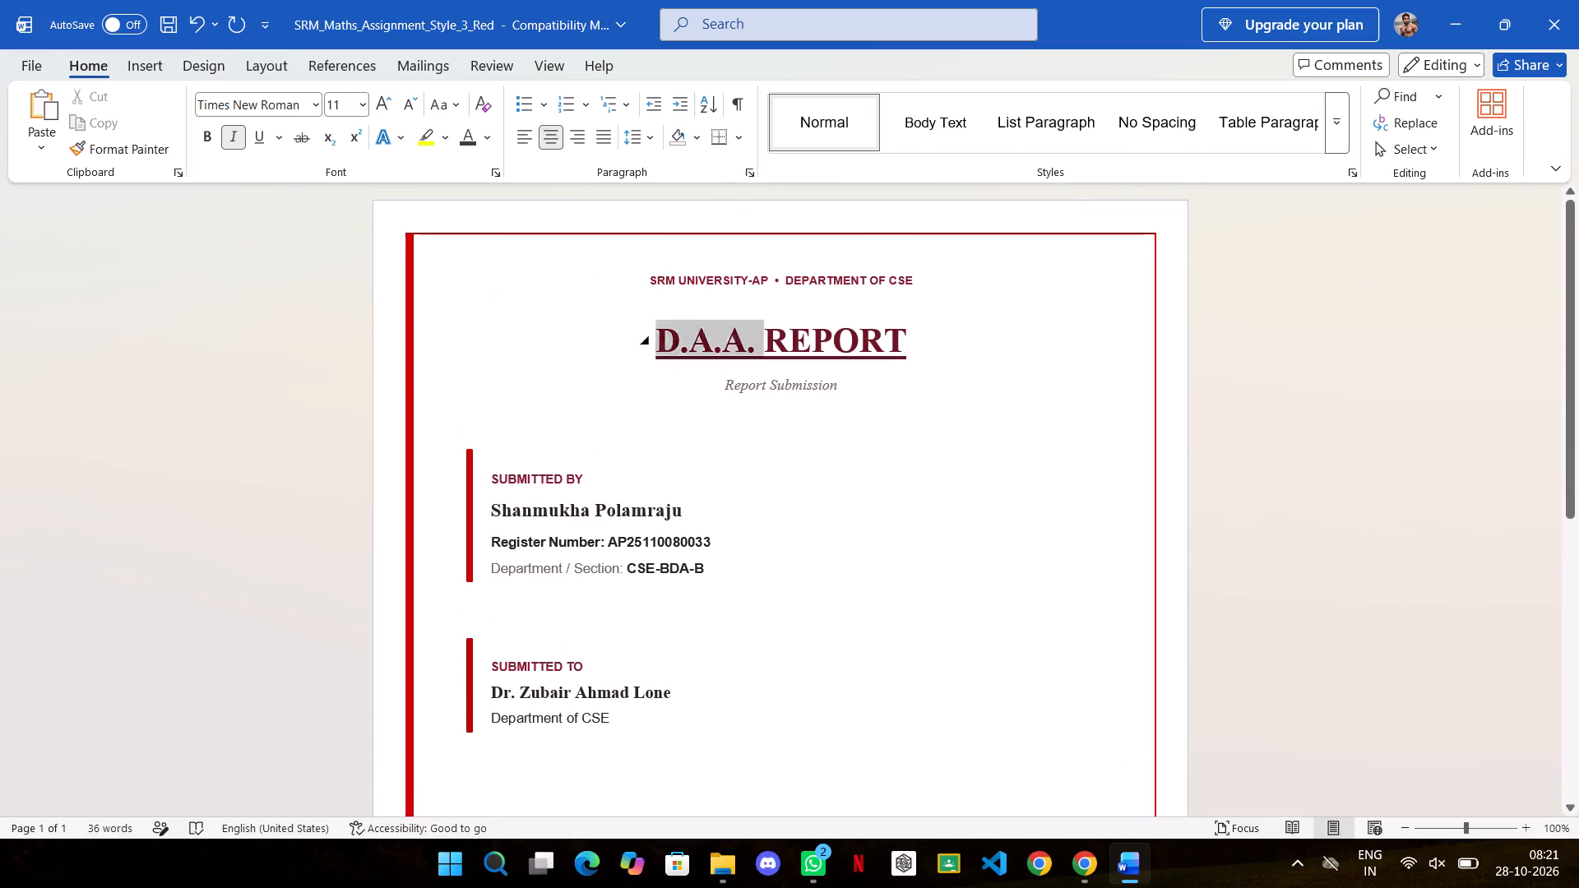
{"action": "left_click_drag", "start_coordinate": [826, 364], "coordinate": [980, 366]}
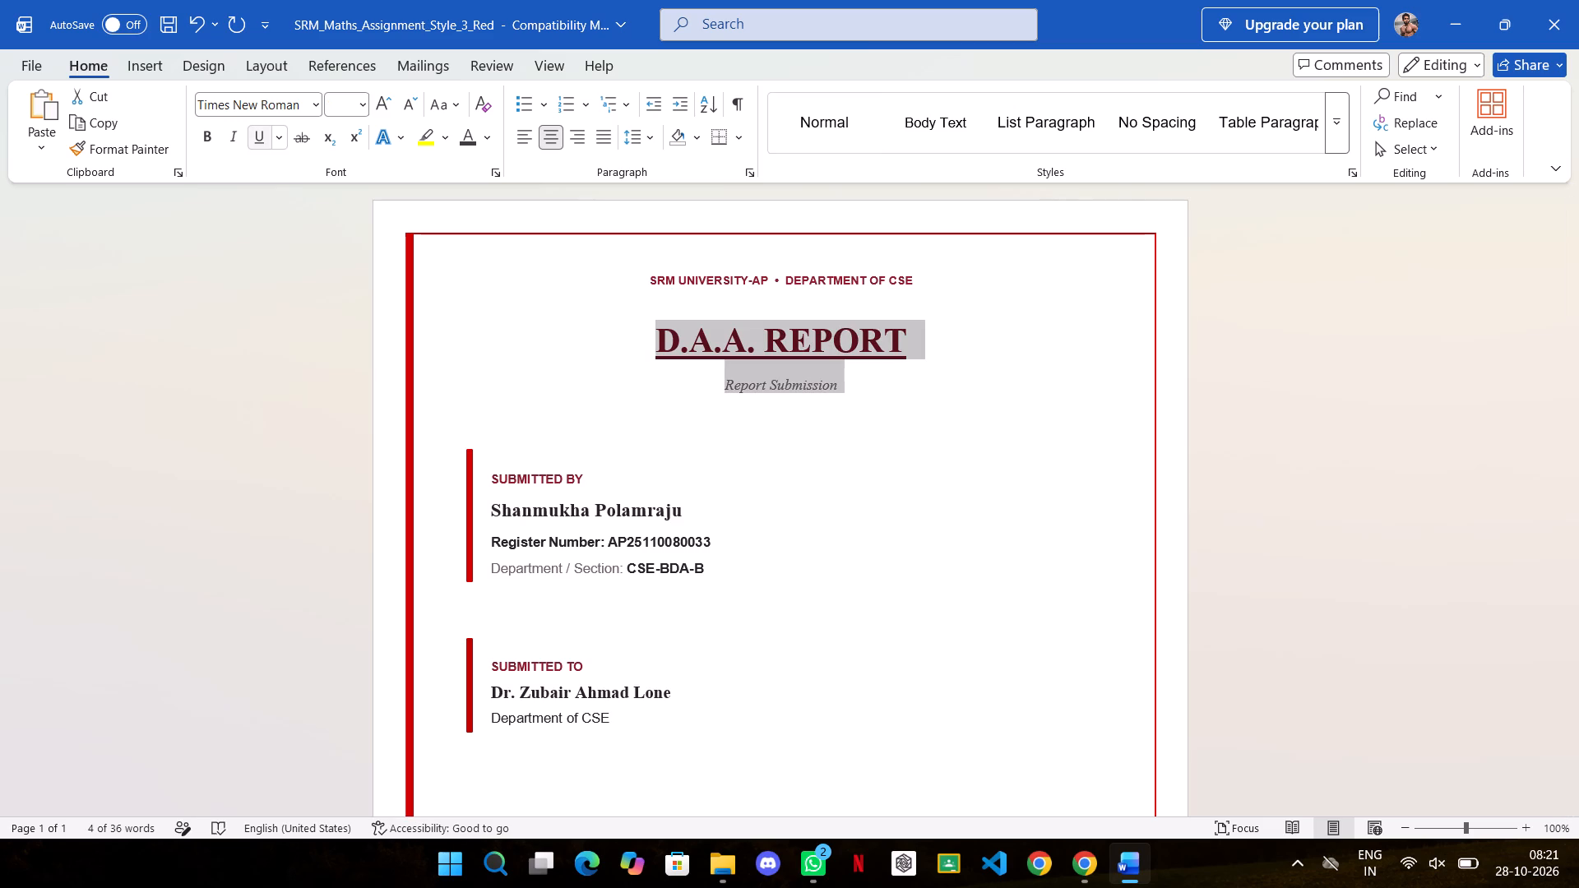
{"action": "left_click", "coordinate": [256, 138]}
{"action": "left_click", "coordinate": [256, 138]}
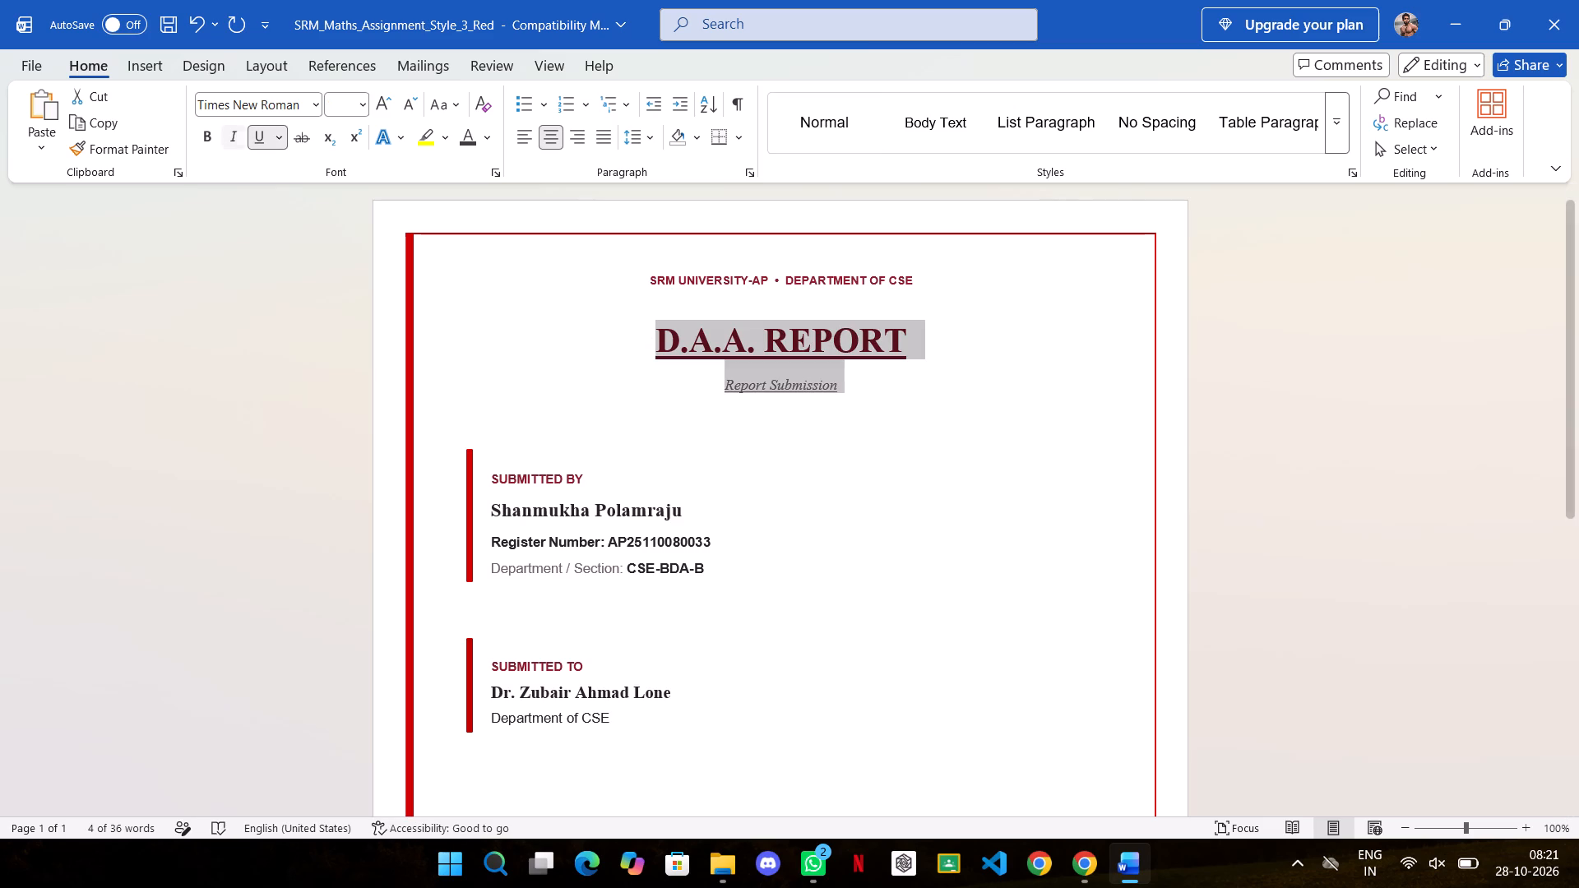
{"action": "left_click", "coordinate": [256, 133]}
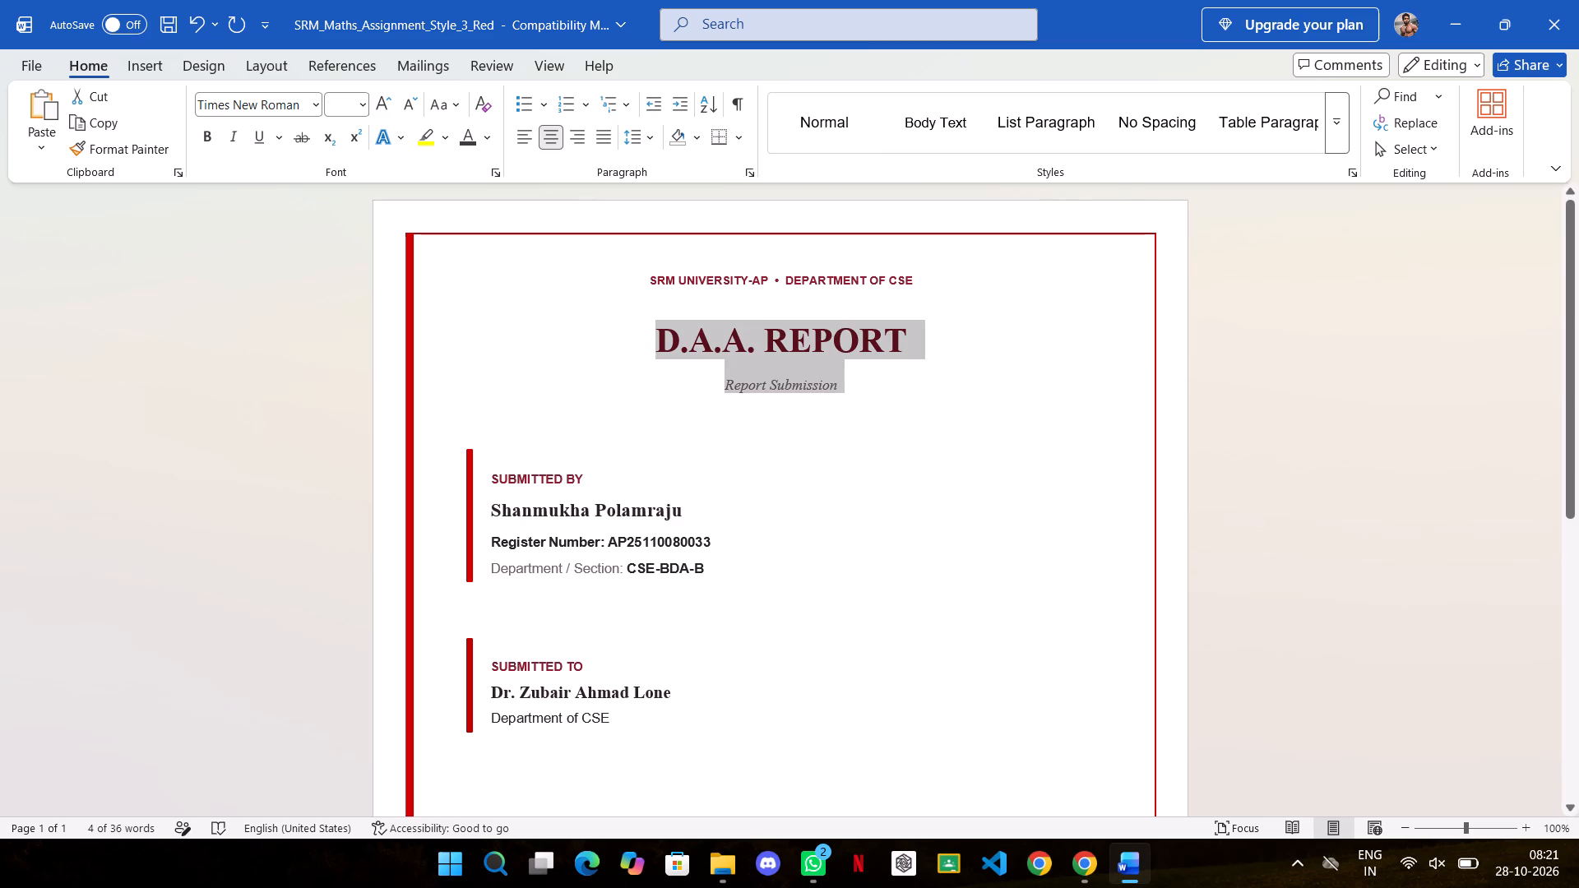
{"action": "left_click", "coordinate": [1235, 368]}
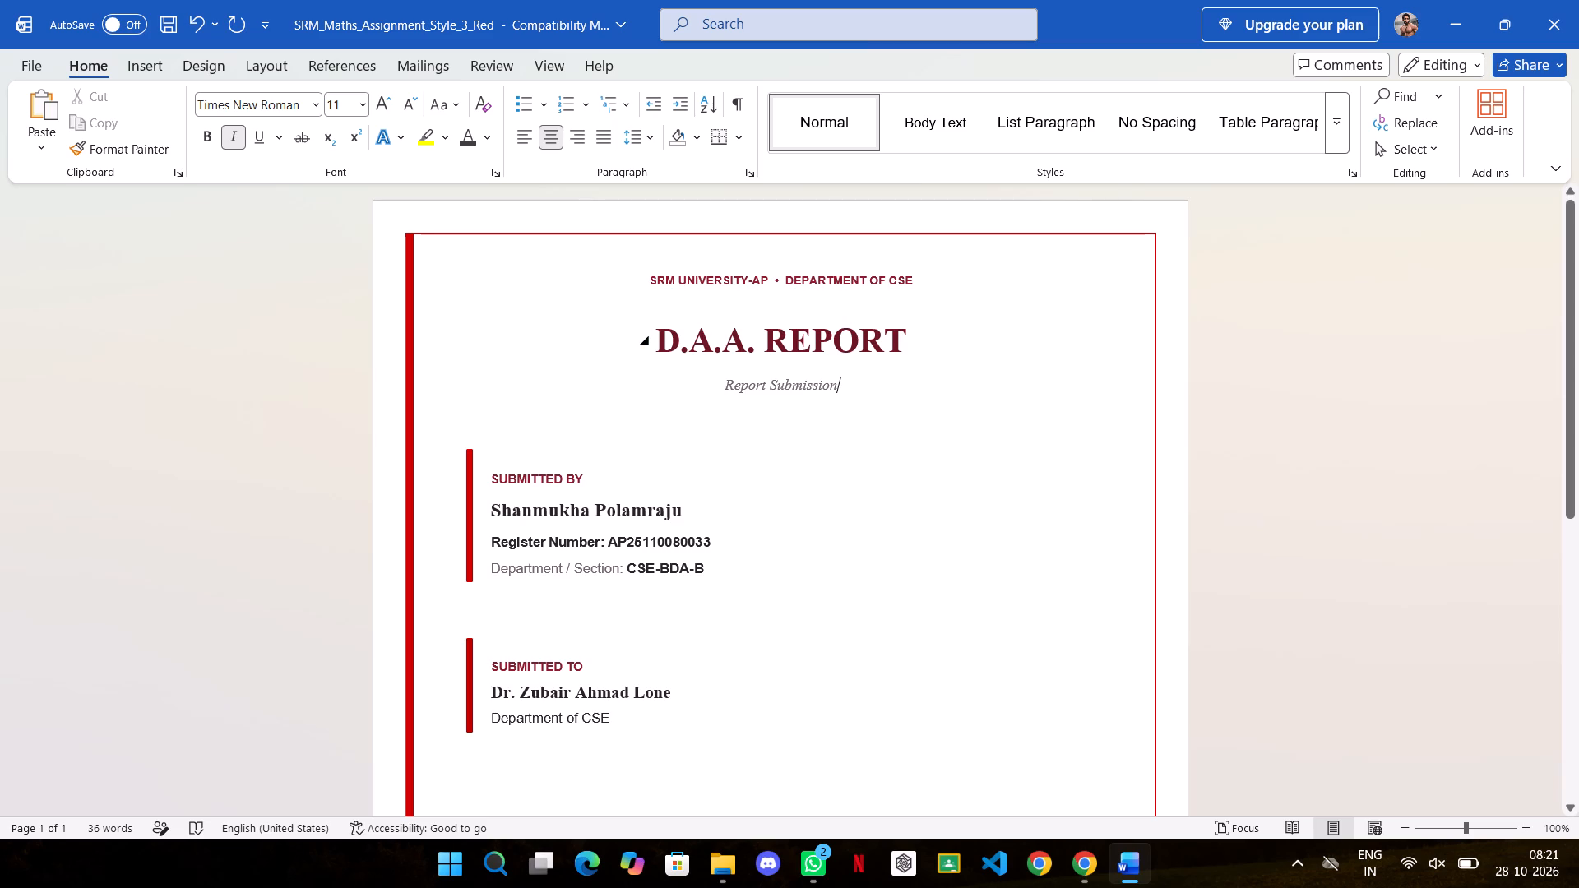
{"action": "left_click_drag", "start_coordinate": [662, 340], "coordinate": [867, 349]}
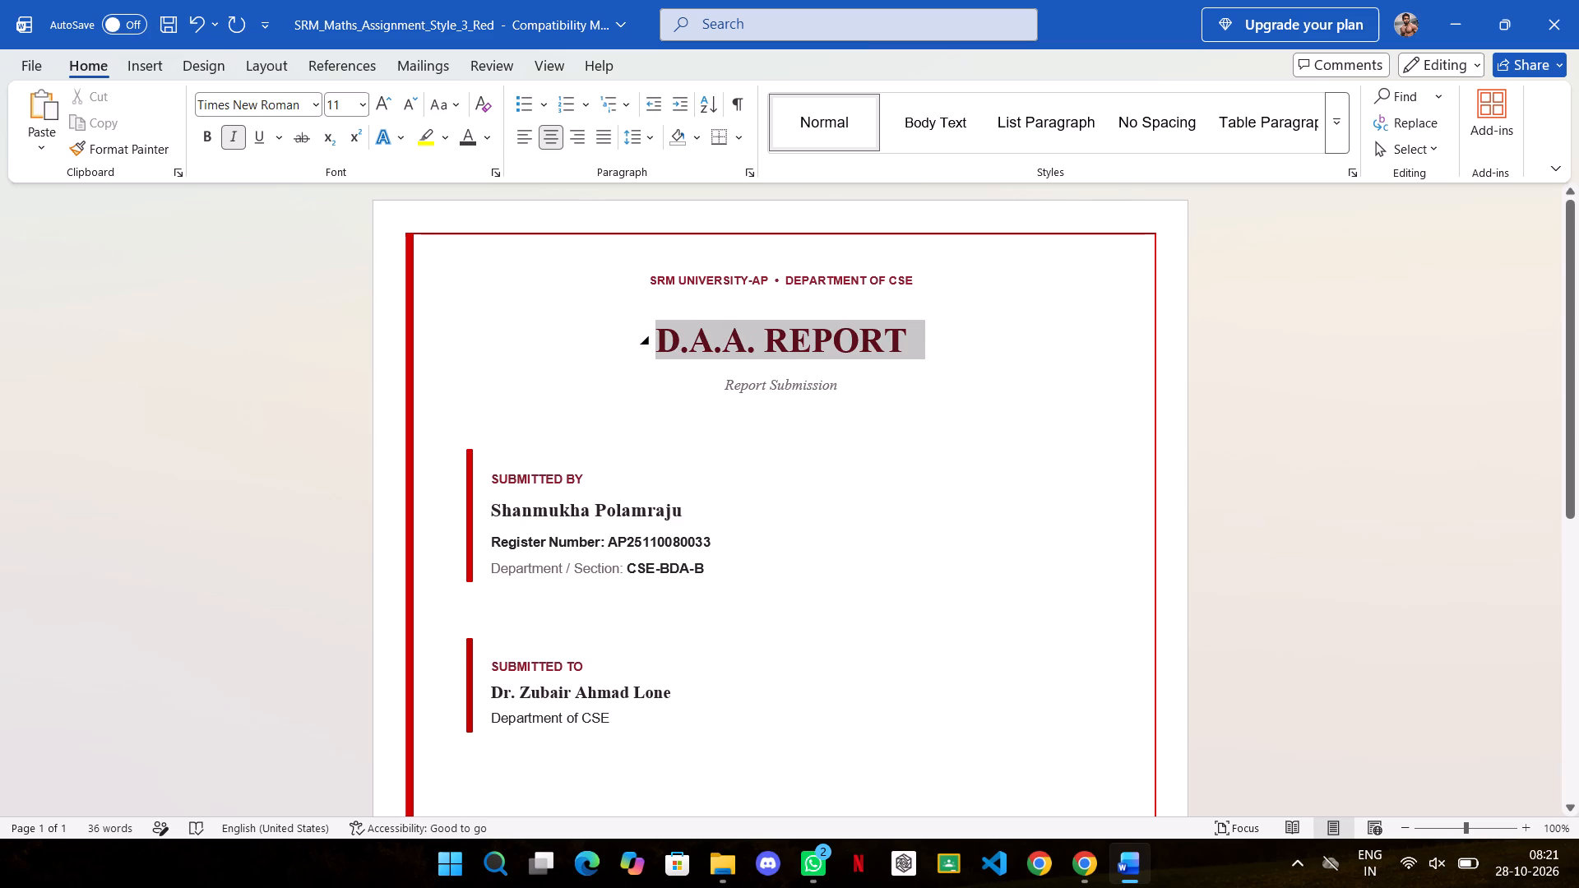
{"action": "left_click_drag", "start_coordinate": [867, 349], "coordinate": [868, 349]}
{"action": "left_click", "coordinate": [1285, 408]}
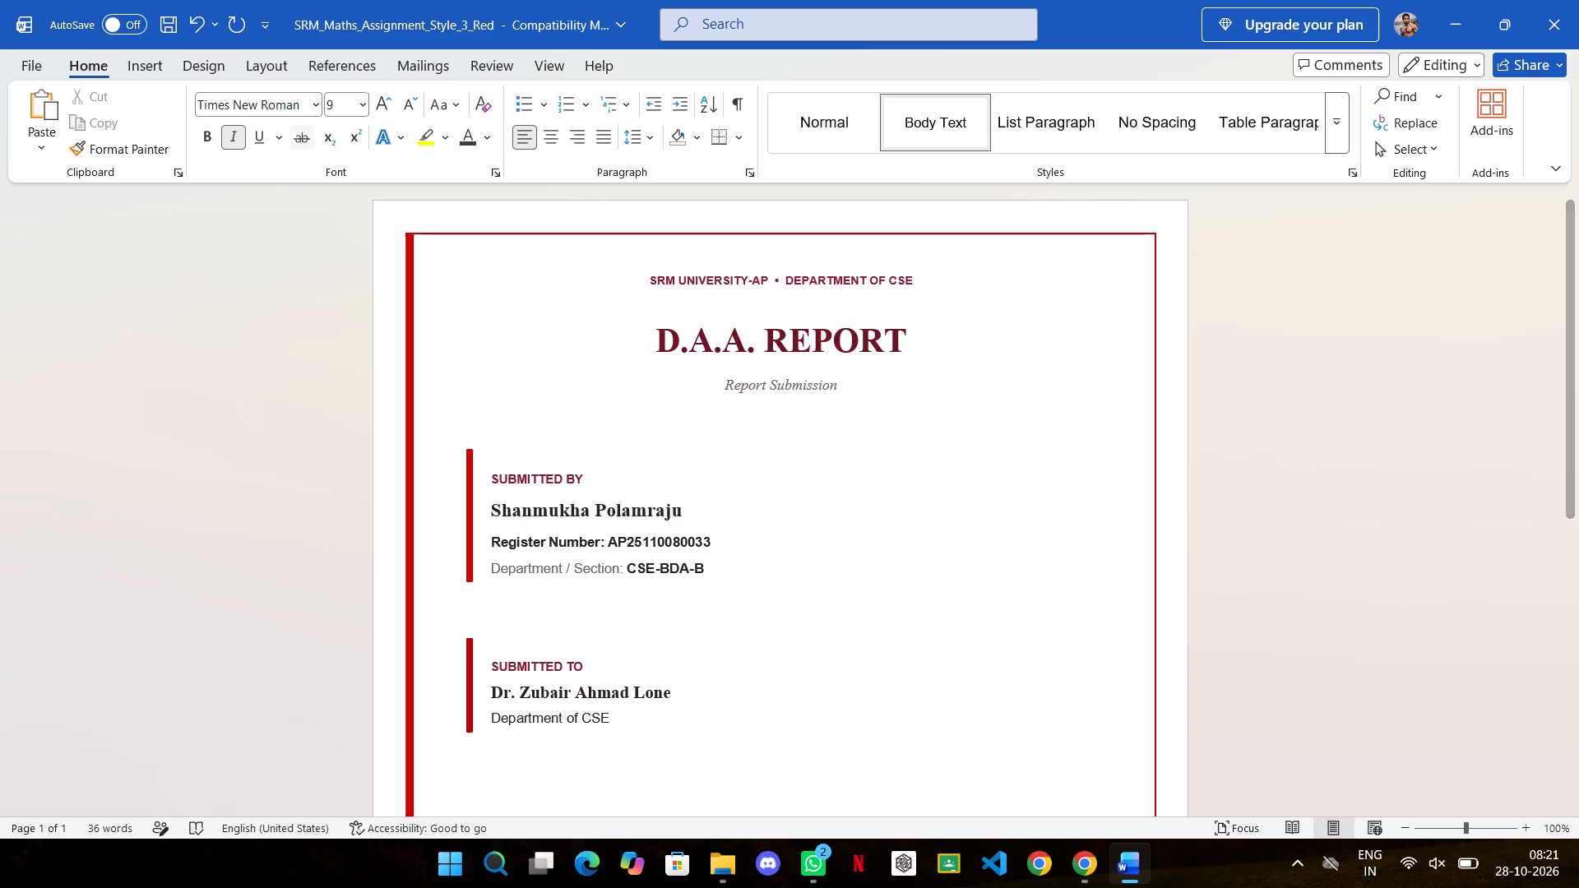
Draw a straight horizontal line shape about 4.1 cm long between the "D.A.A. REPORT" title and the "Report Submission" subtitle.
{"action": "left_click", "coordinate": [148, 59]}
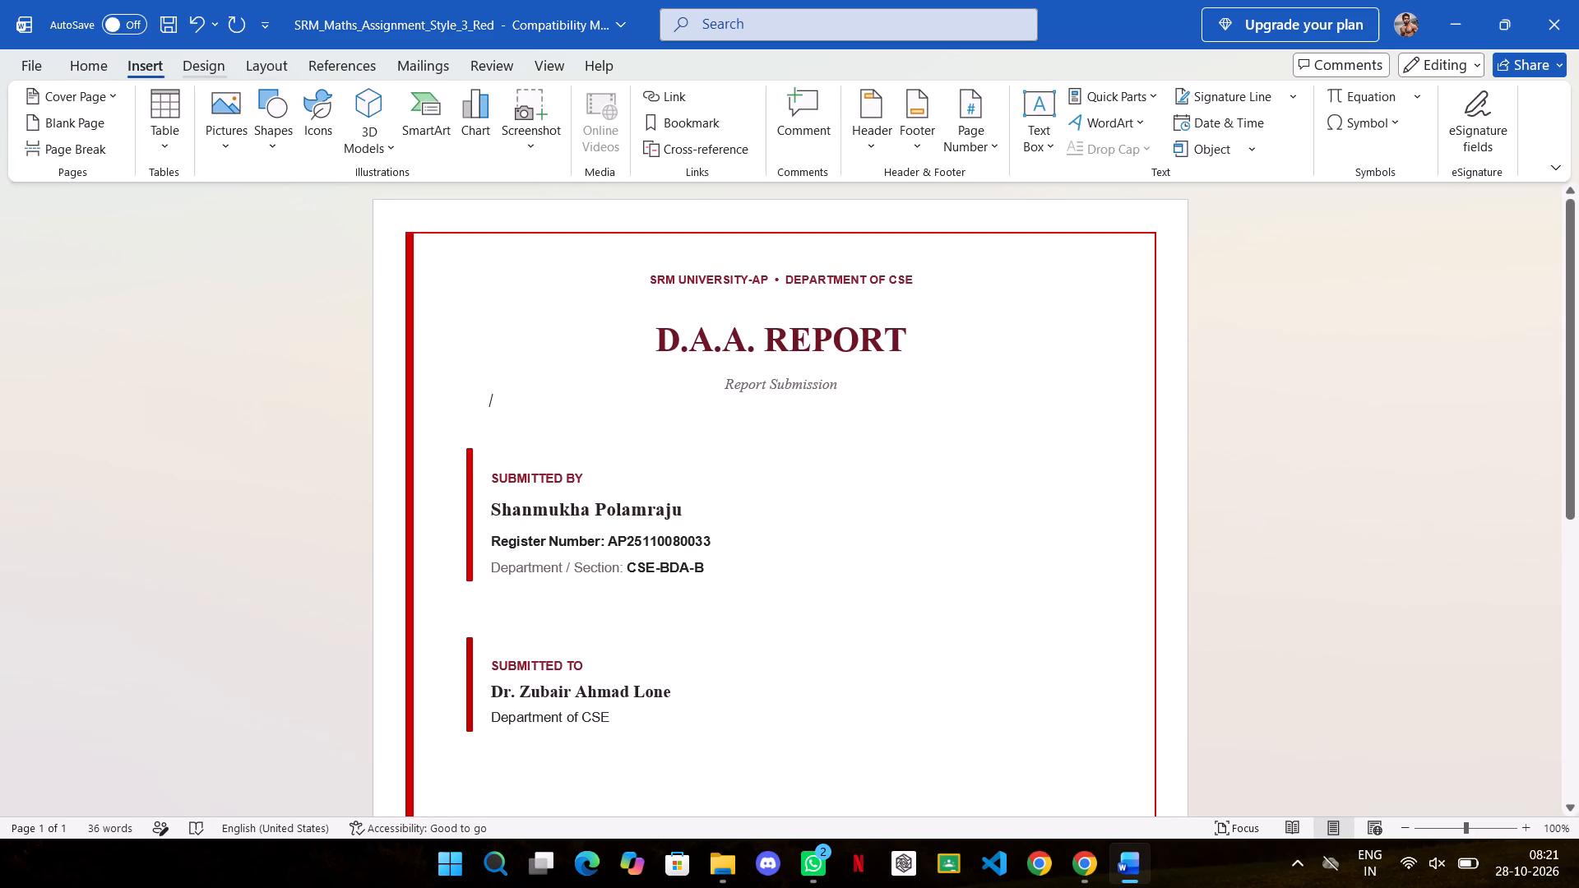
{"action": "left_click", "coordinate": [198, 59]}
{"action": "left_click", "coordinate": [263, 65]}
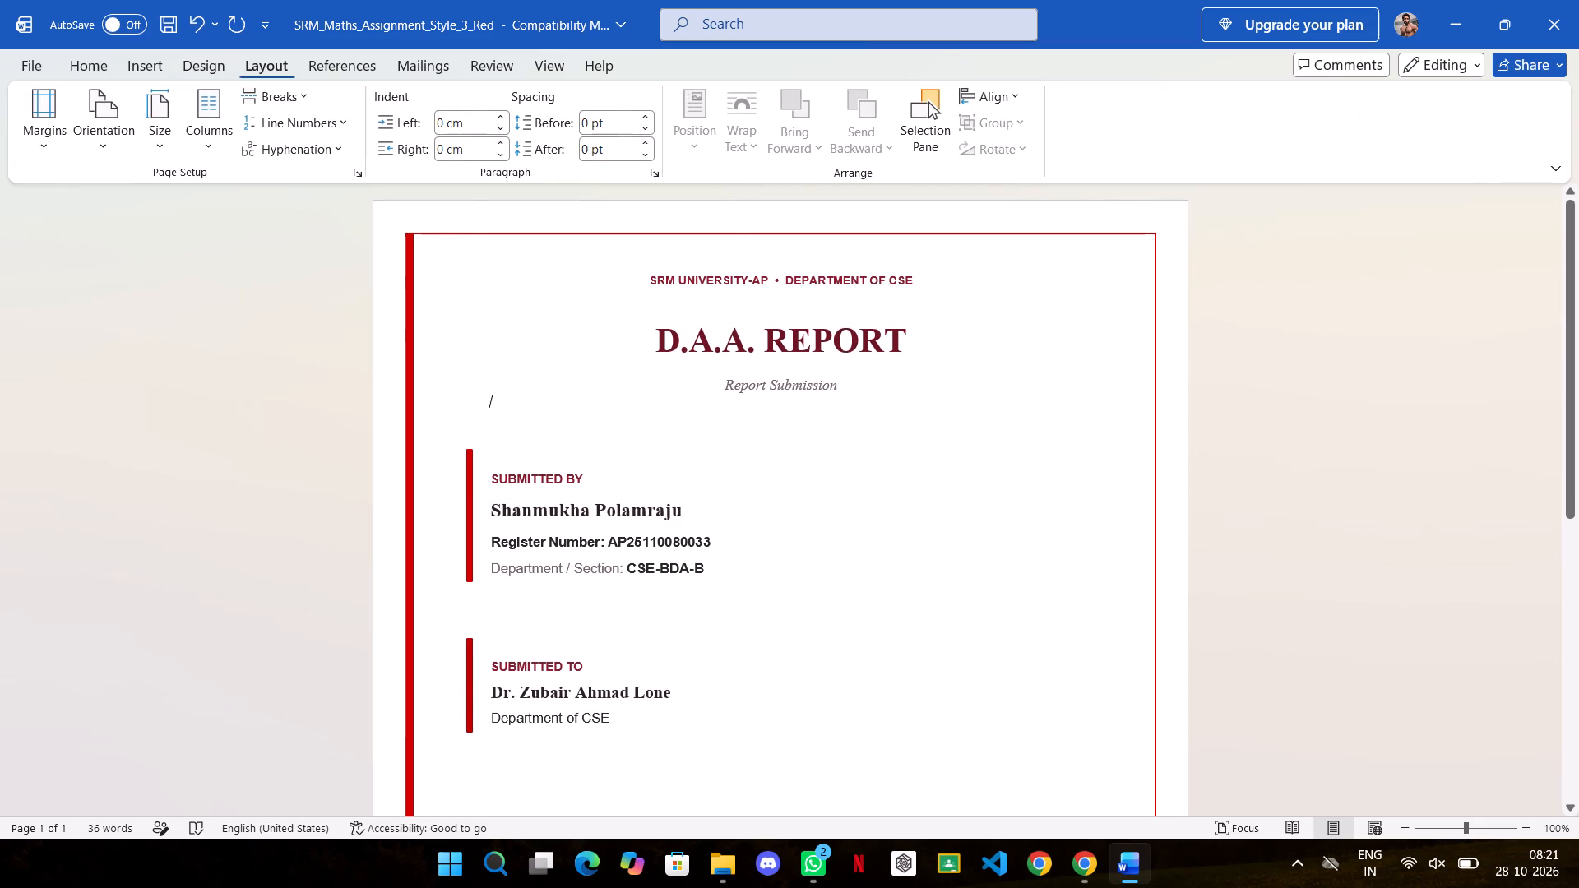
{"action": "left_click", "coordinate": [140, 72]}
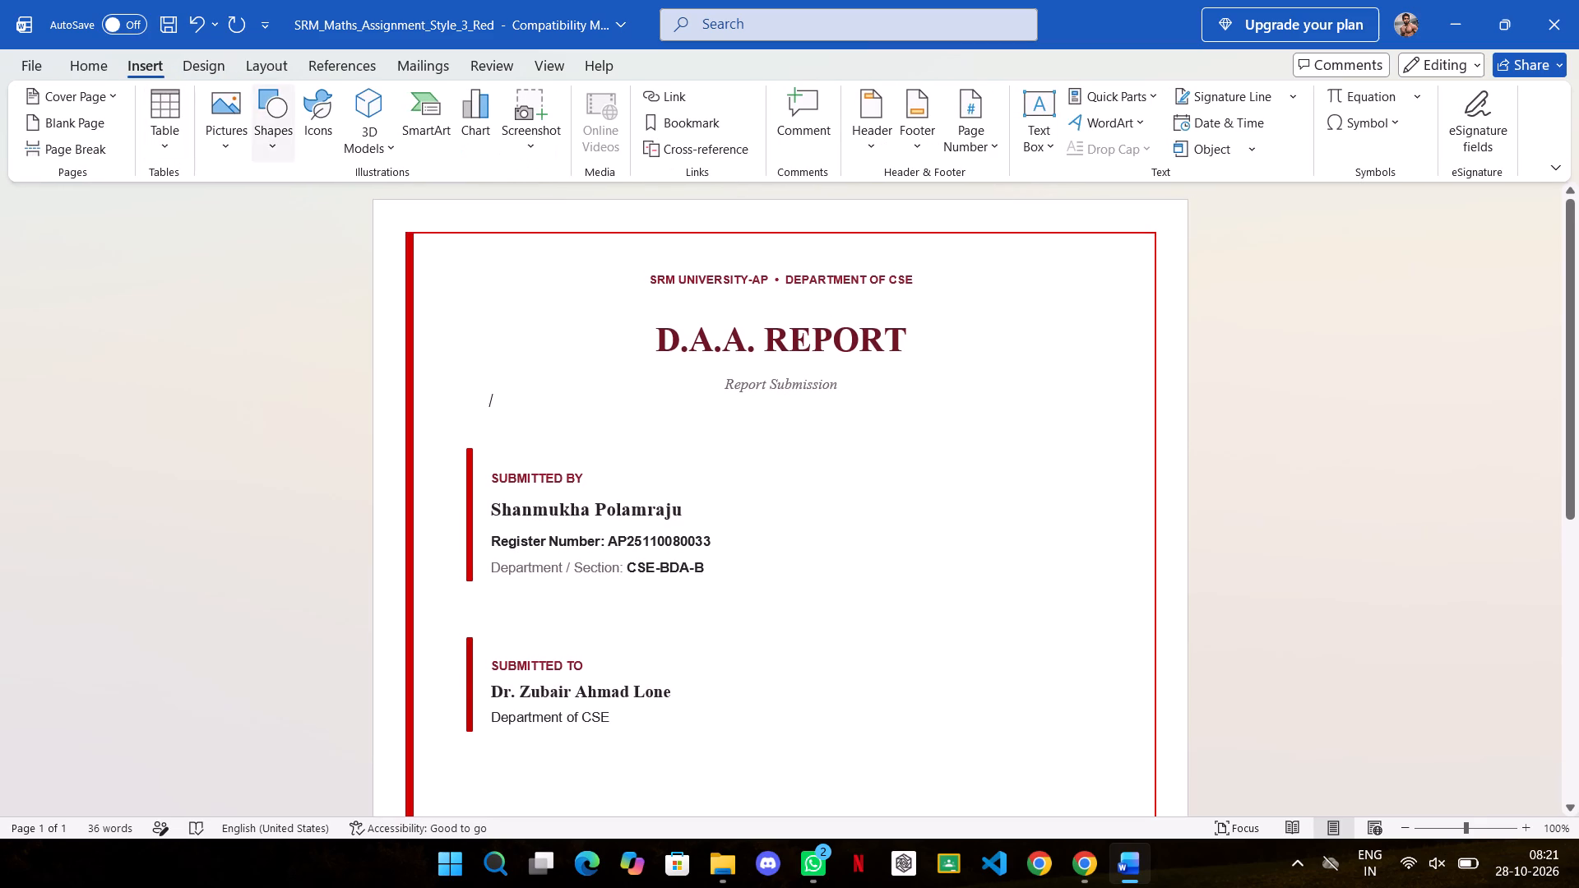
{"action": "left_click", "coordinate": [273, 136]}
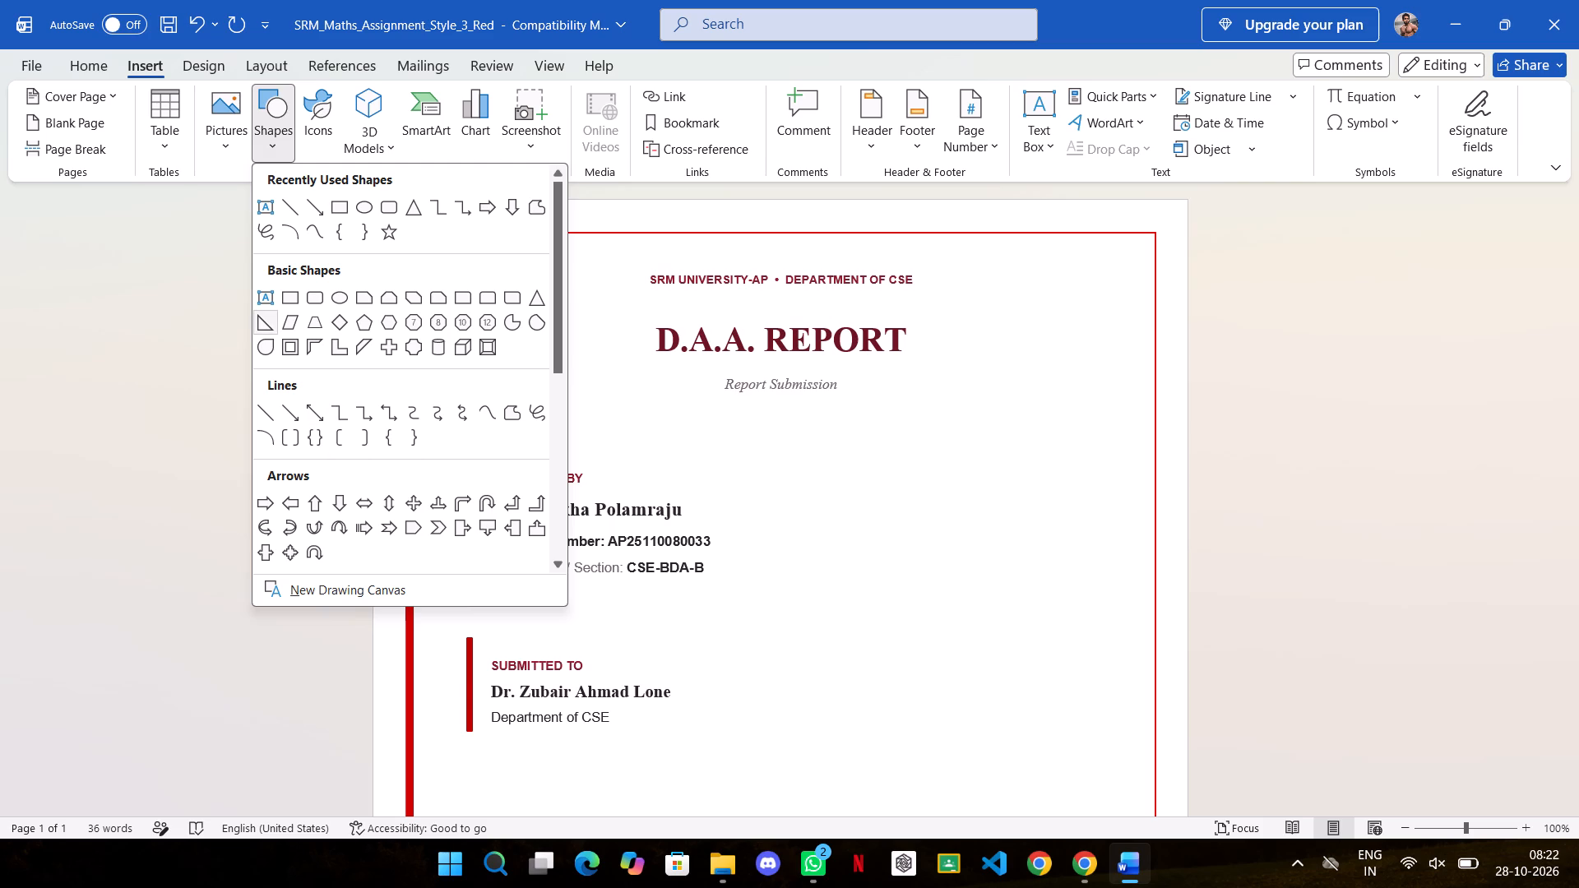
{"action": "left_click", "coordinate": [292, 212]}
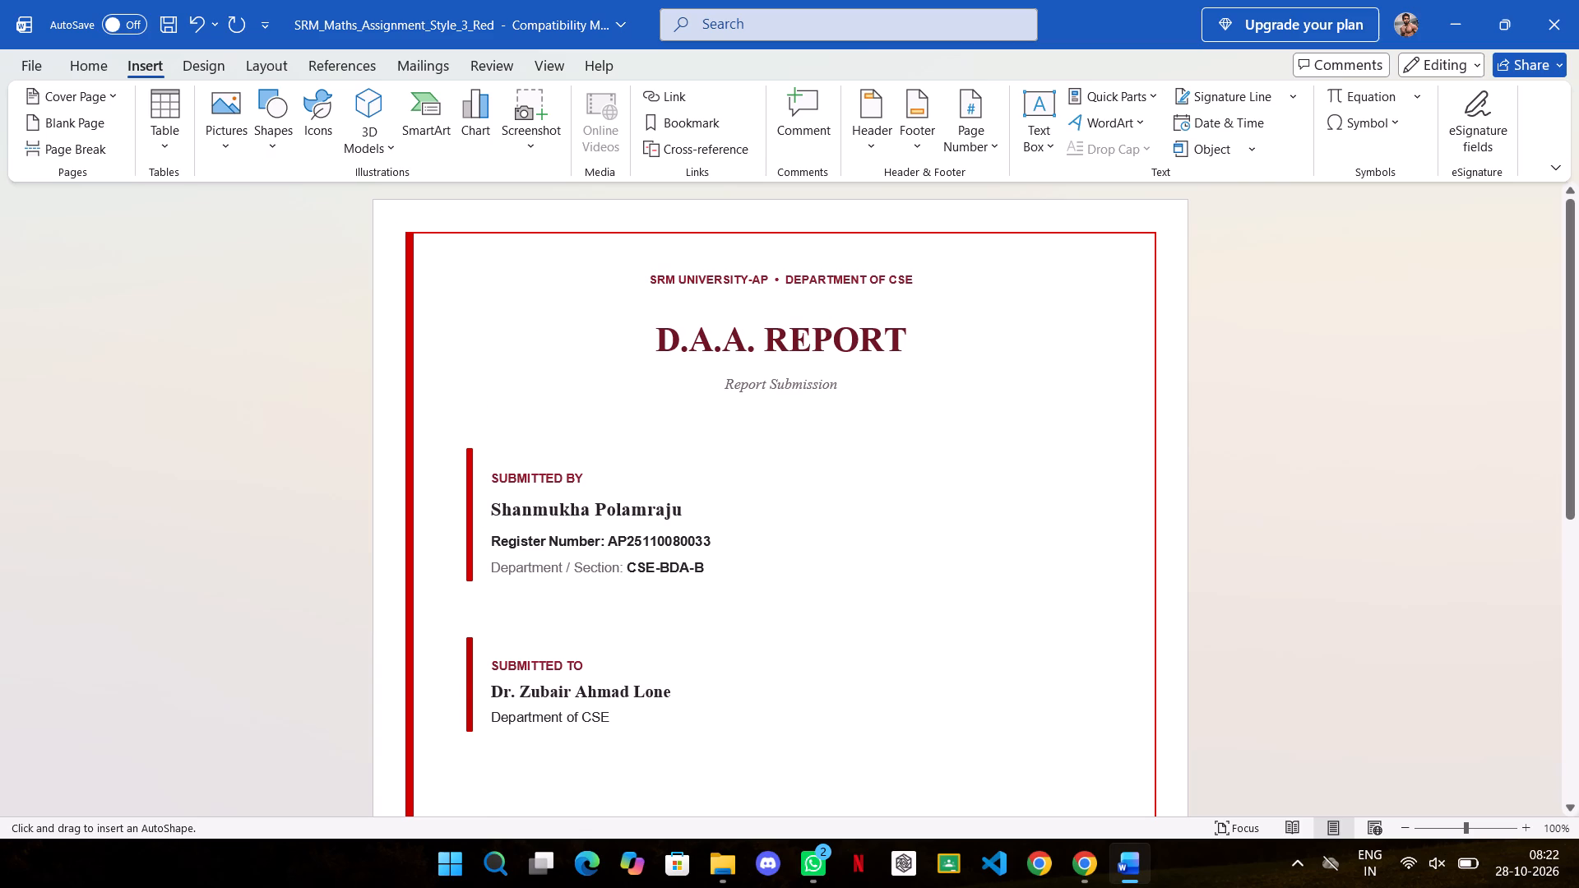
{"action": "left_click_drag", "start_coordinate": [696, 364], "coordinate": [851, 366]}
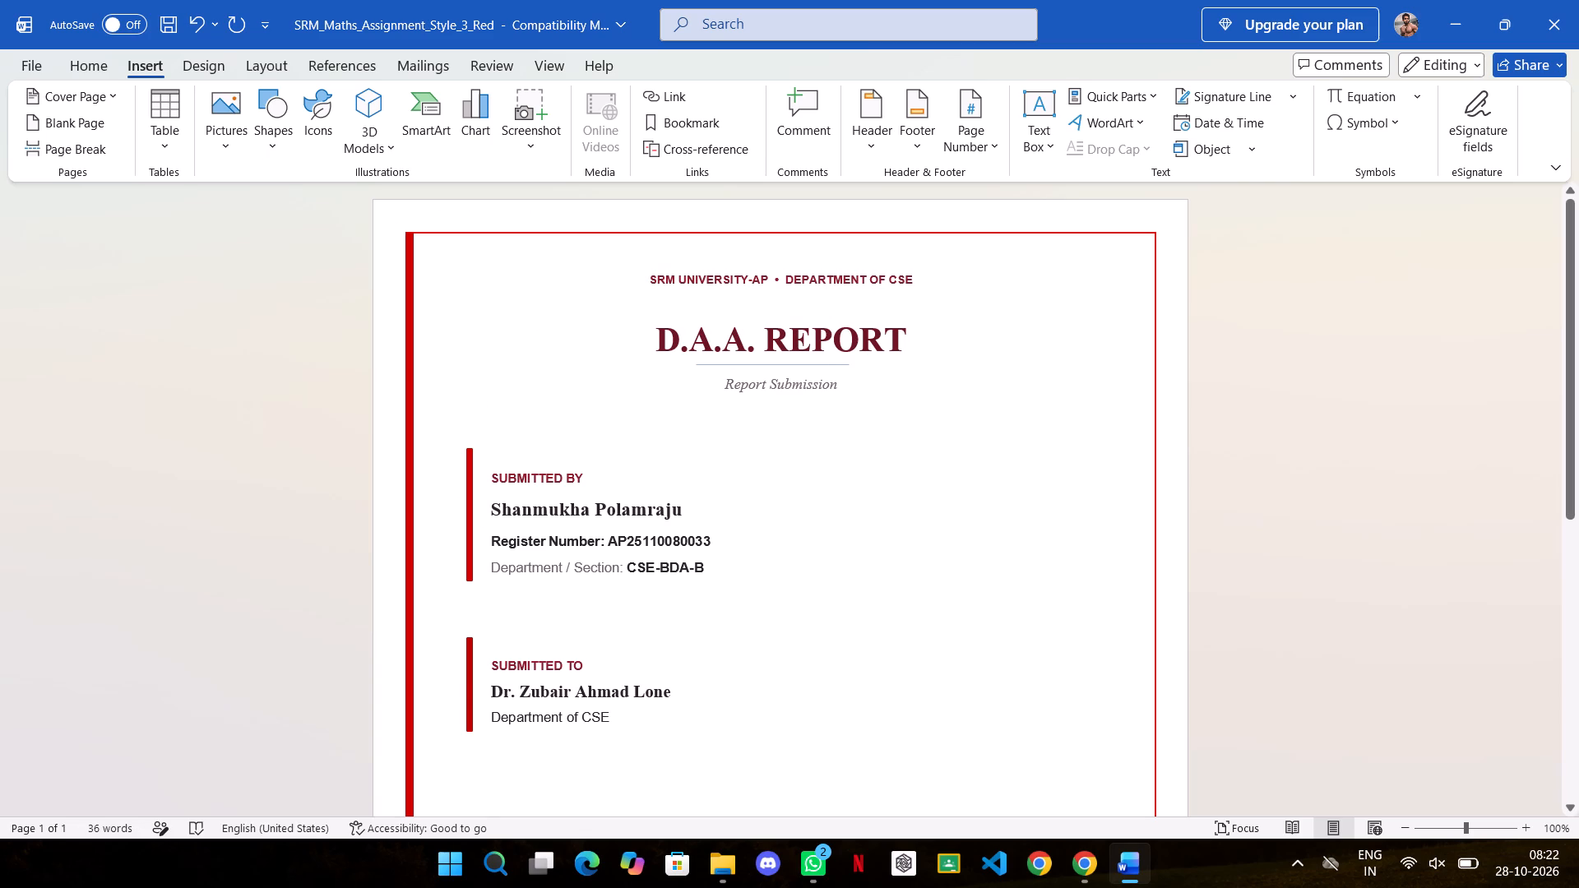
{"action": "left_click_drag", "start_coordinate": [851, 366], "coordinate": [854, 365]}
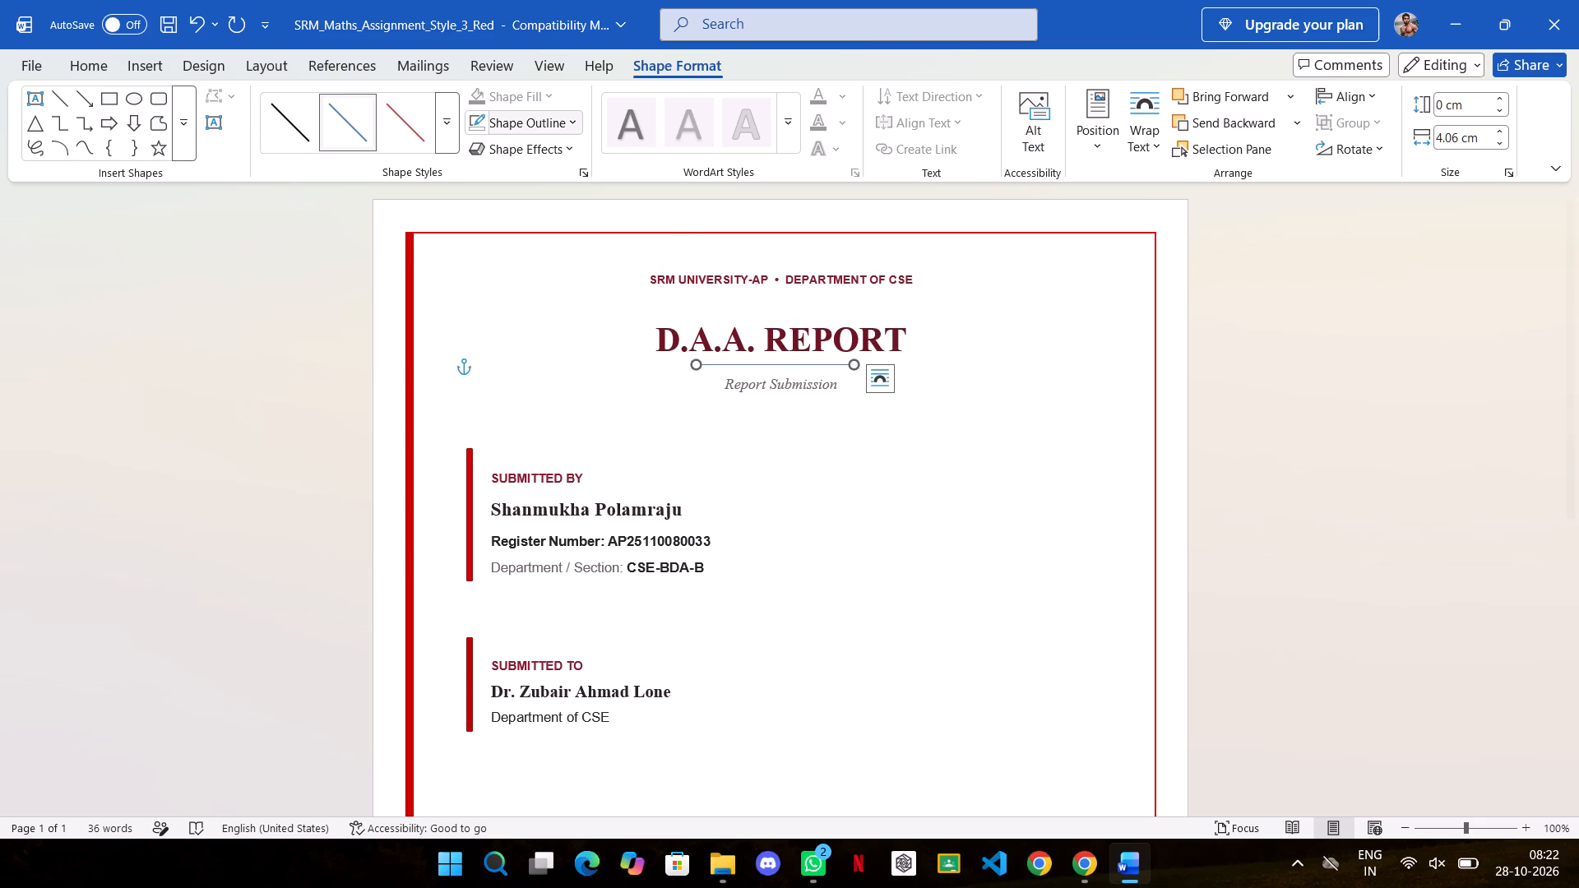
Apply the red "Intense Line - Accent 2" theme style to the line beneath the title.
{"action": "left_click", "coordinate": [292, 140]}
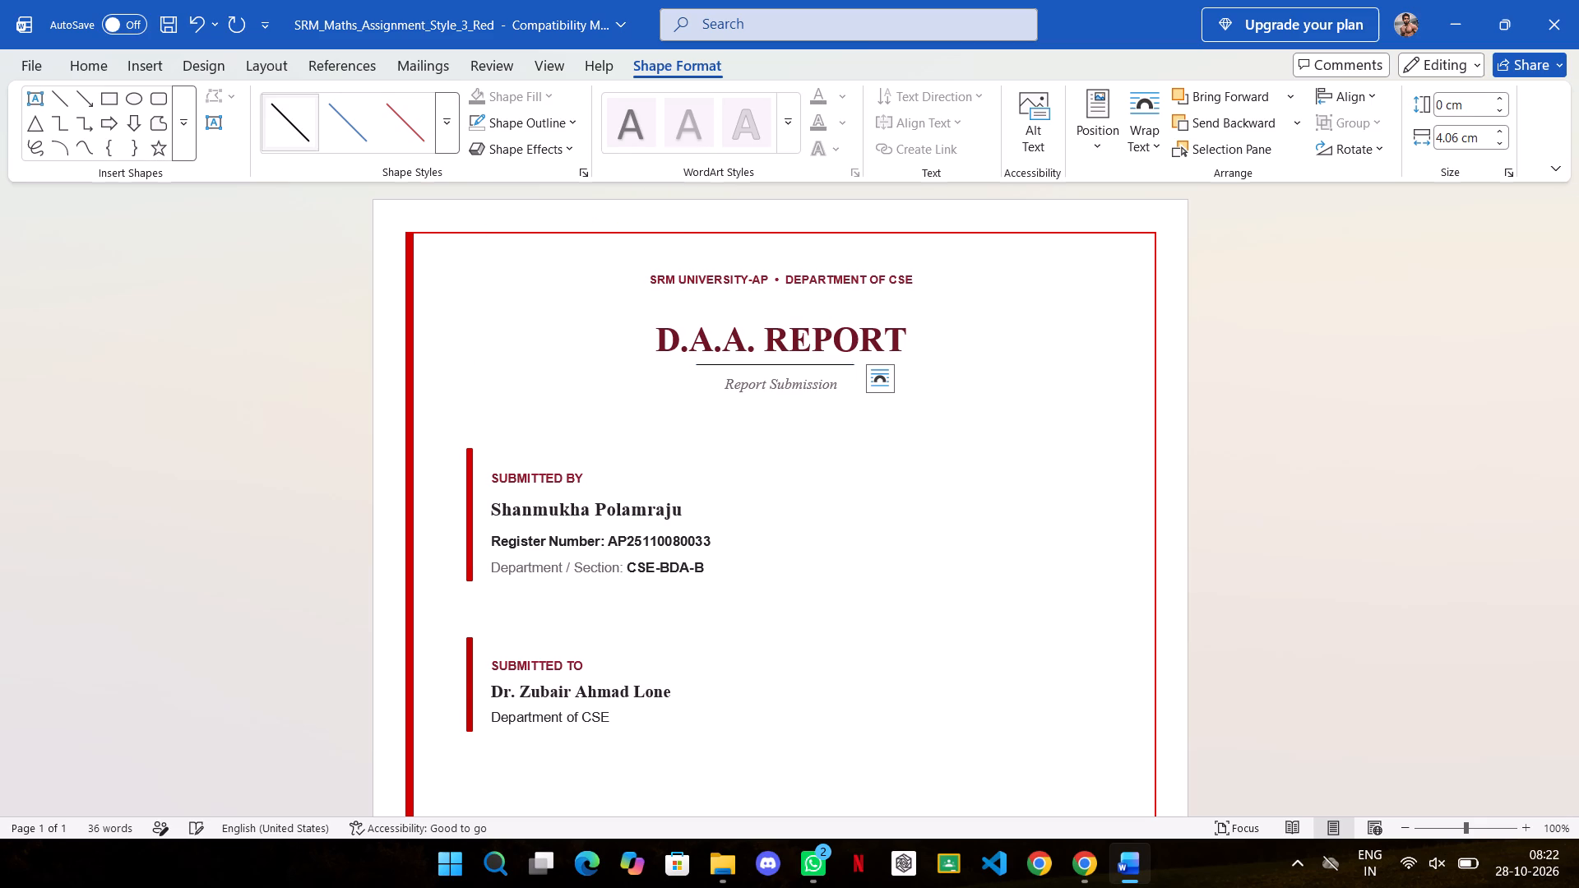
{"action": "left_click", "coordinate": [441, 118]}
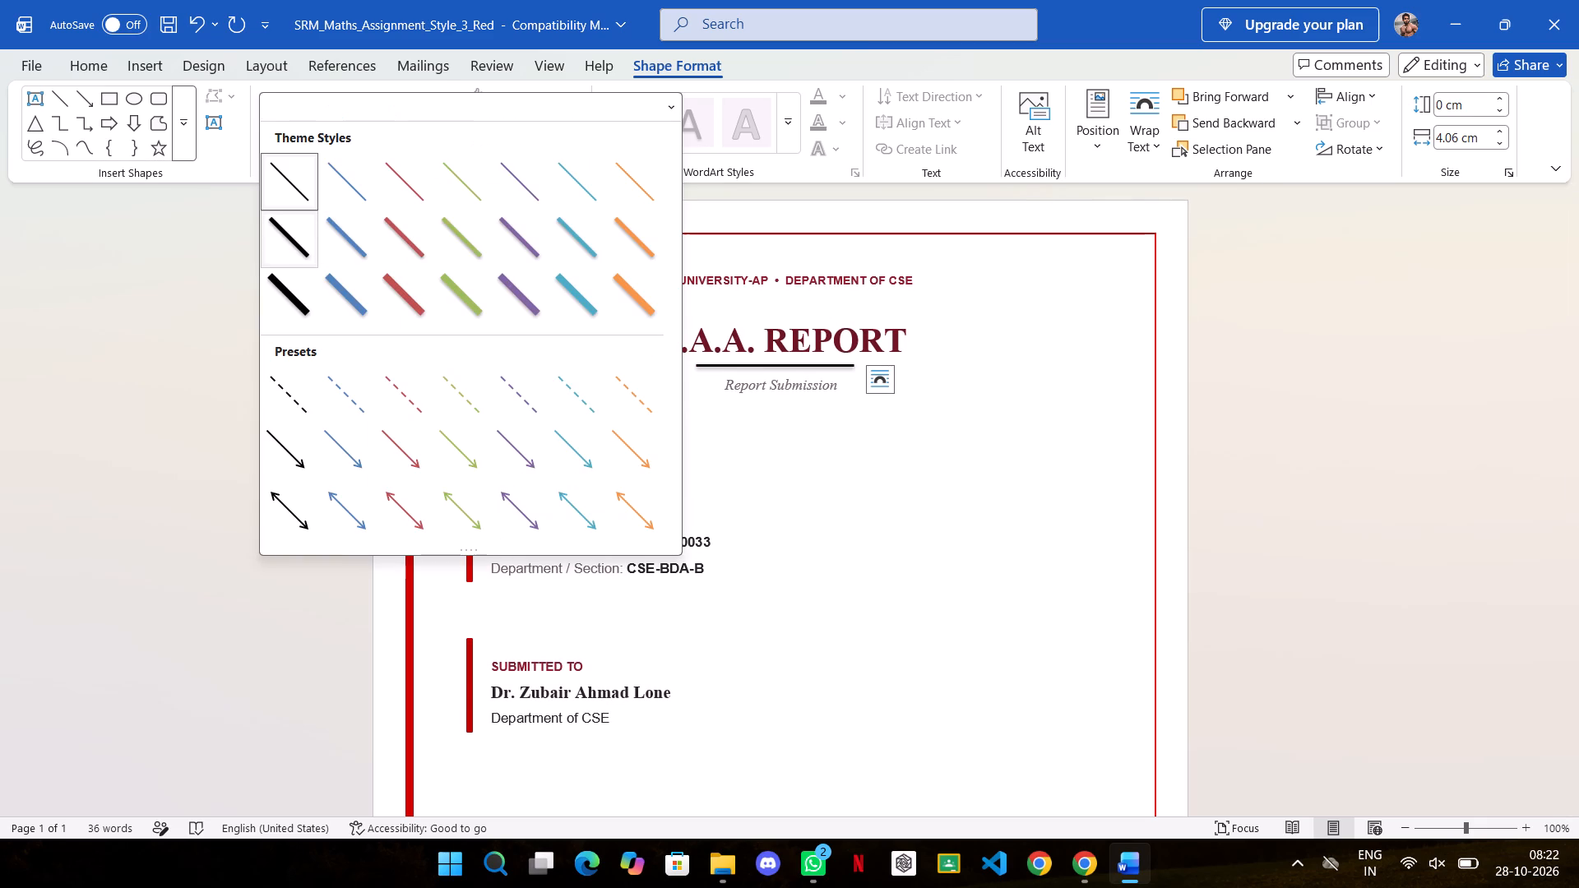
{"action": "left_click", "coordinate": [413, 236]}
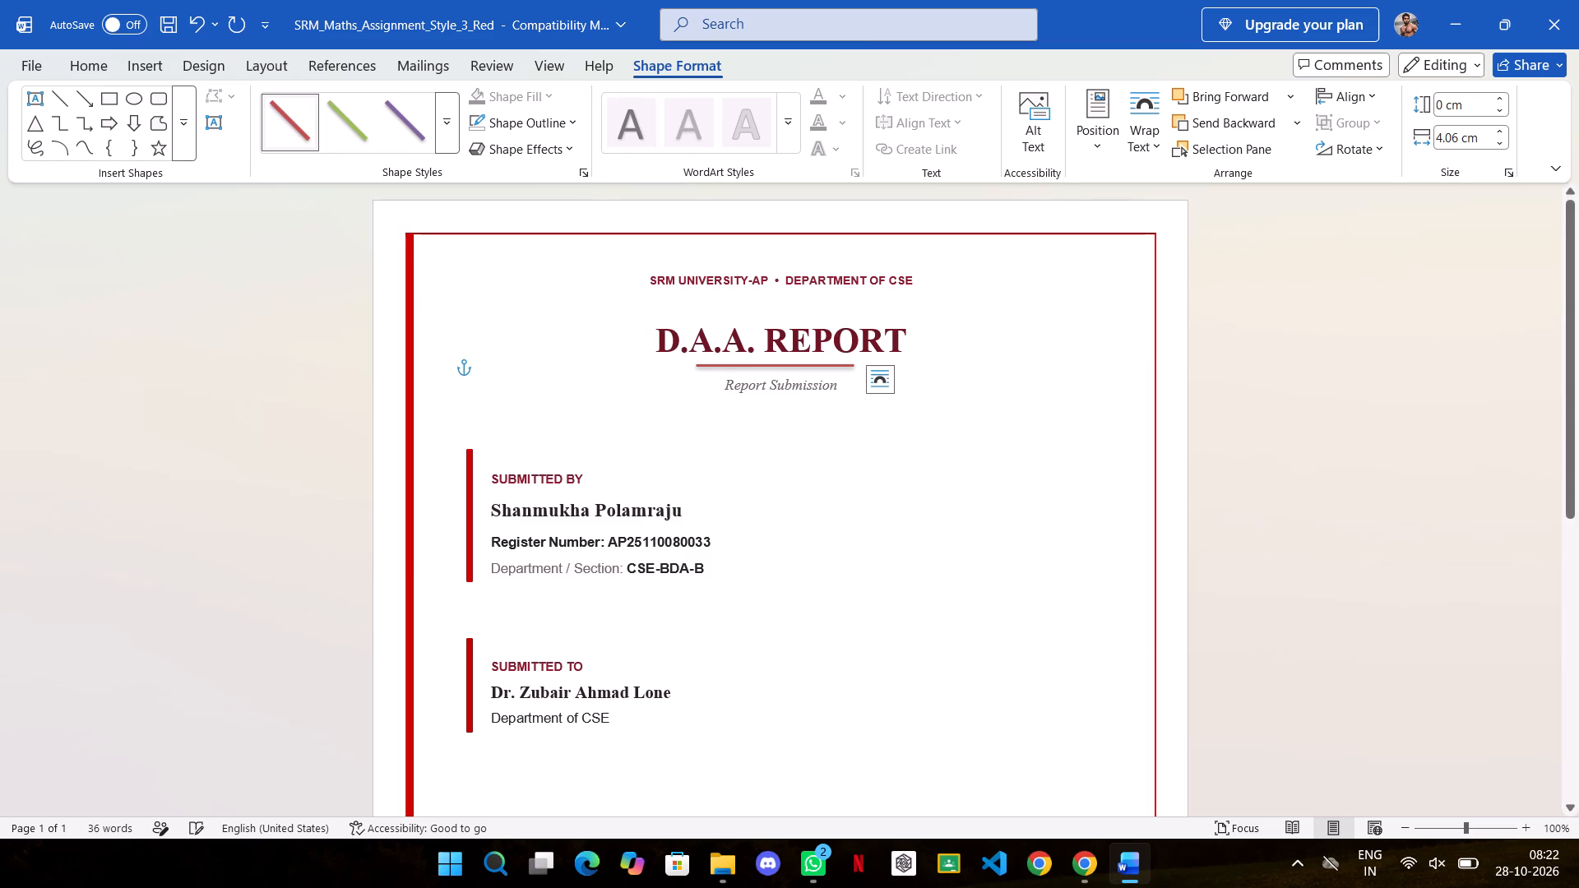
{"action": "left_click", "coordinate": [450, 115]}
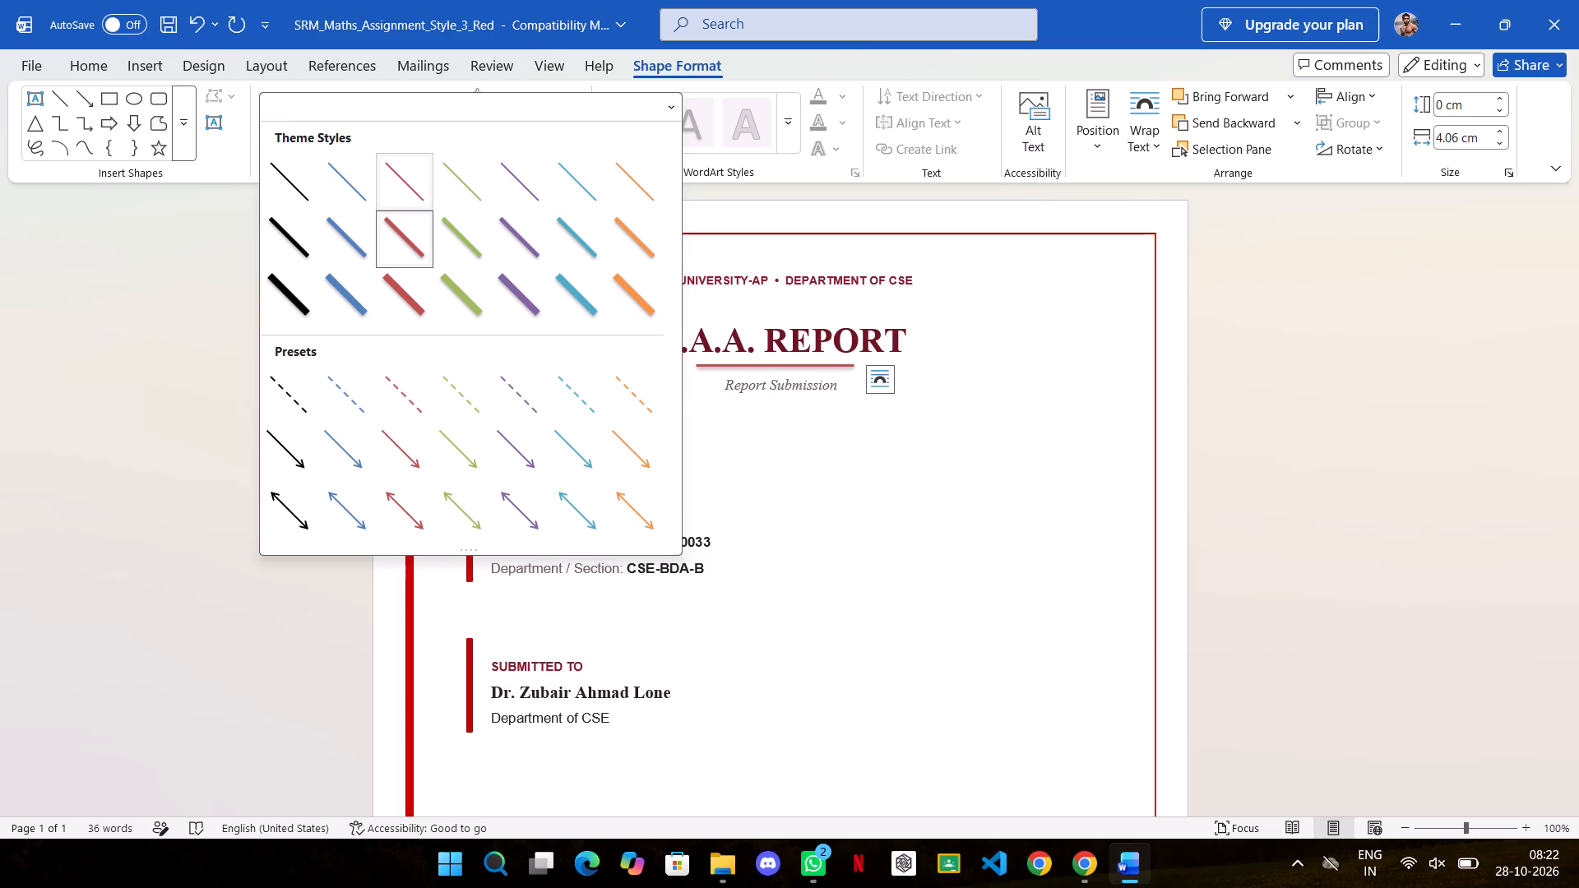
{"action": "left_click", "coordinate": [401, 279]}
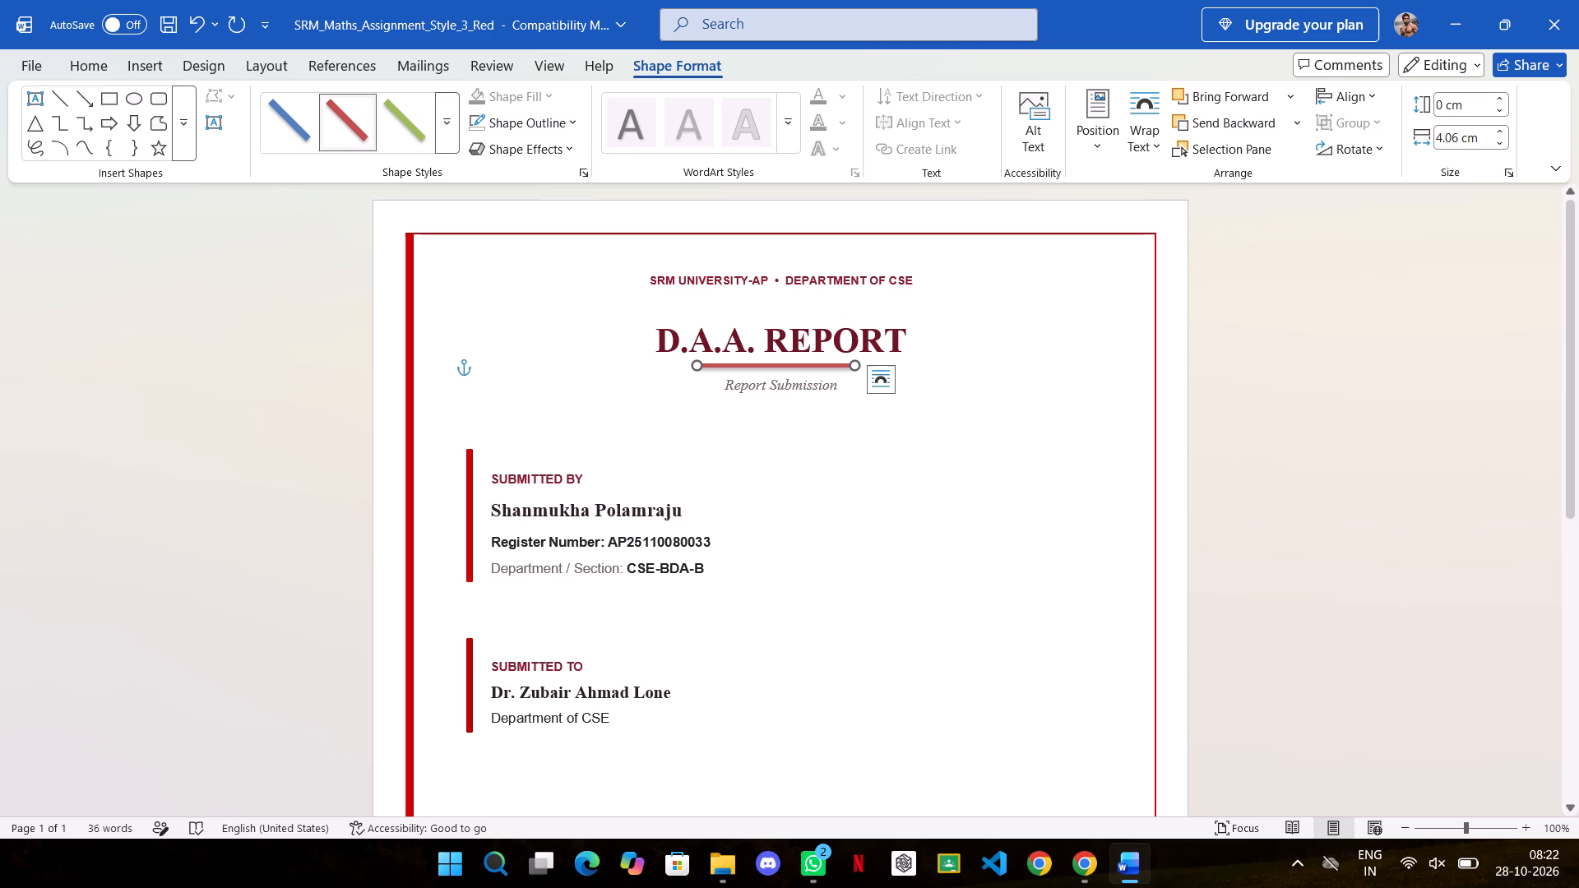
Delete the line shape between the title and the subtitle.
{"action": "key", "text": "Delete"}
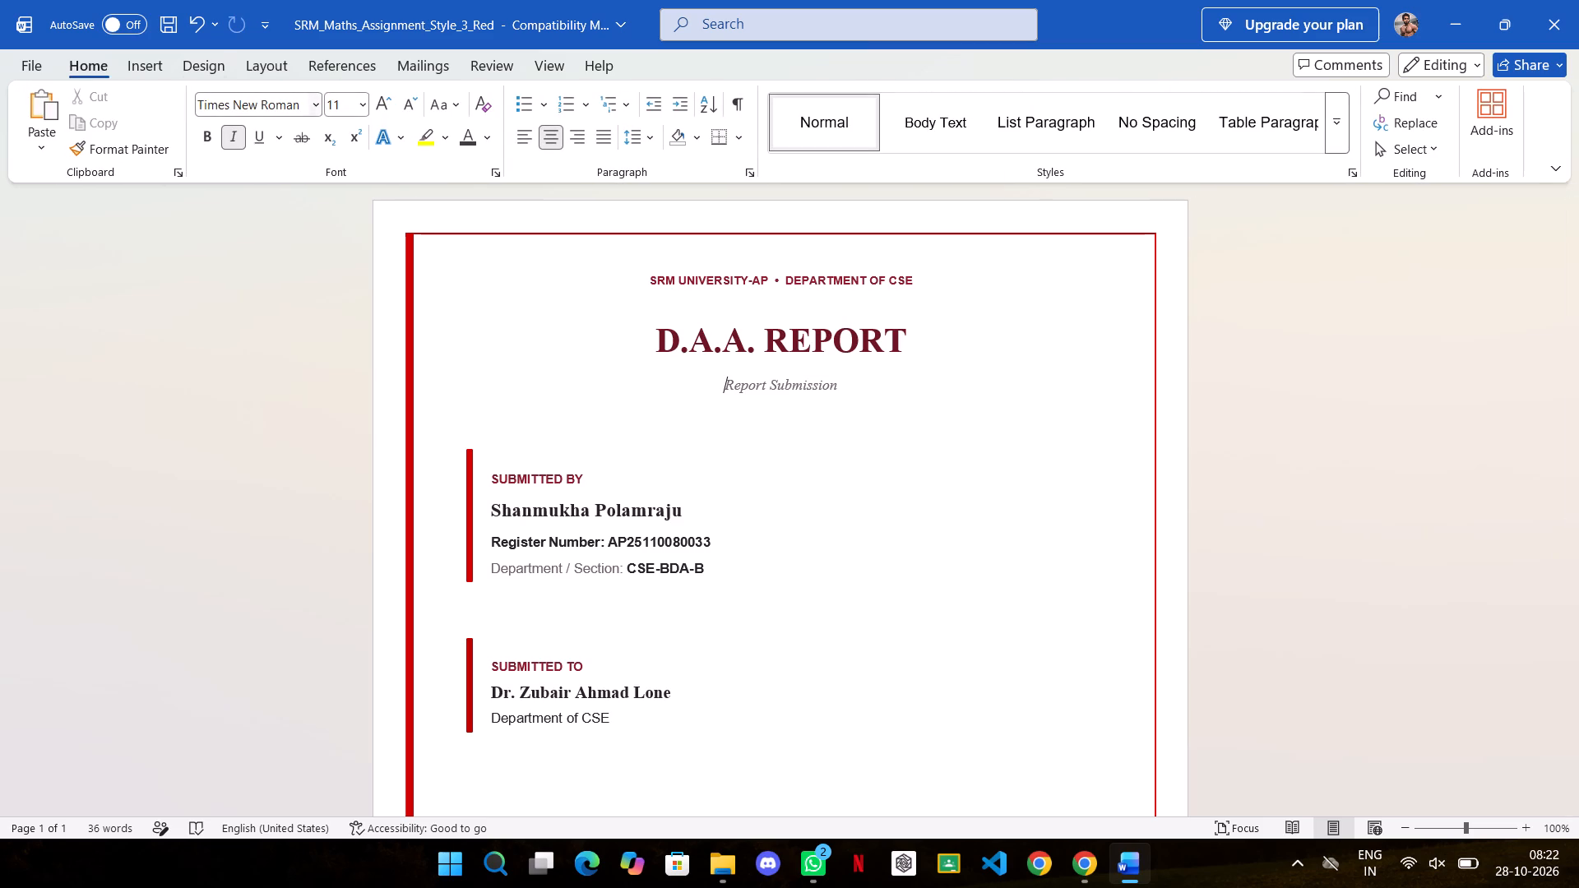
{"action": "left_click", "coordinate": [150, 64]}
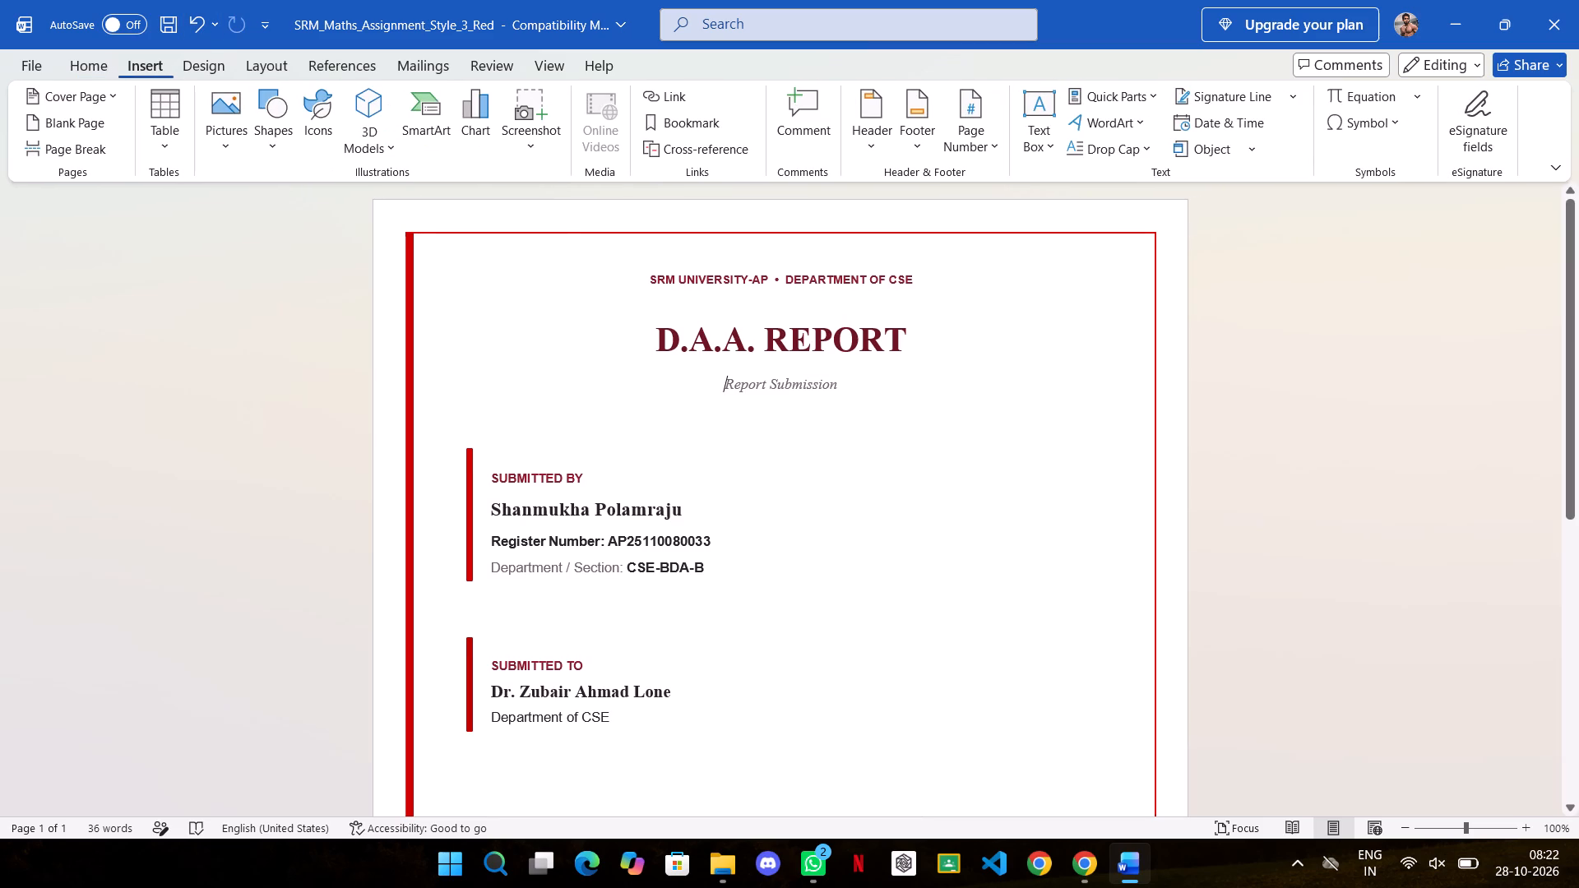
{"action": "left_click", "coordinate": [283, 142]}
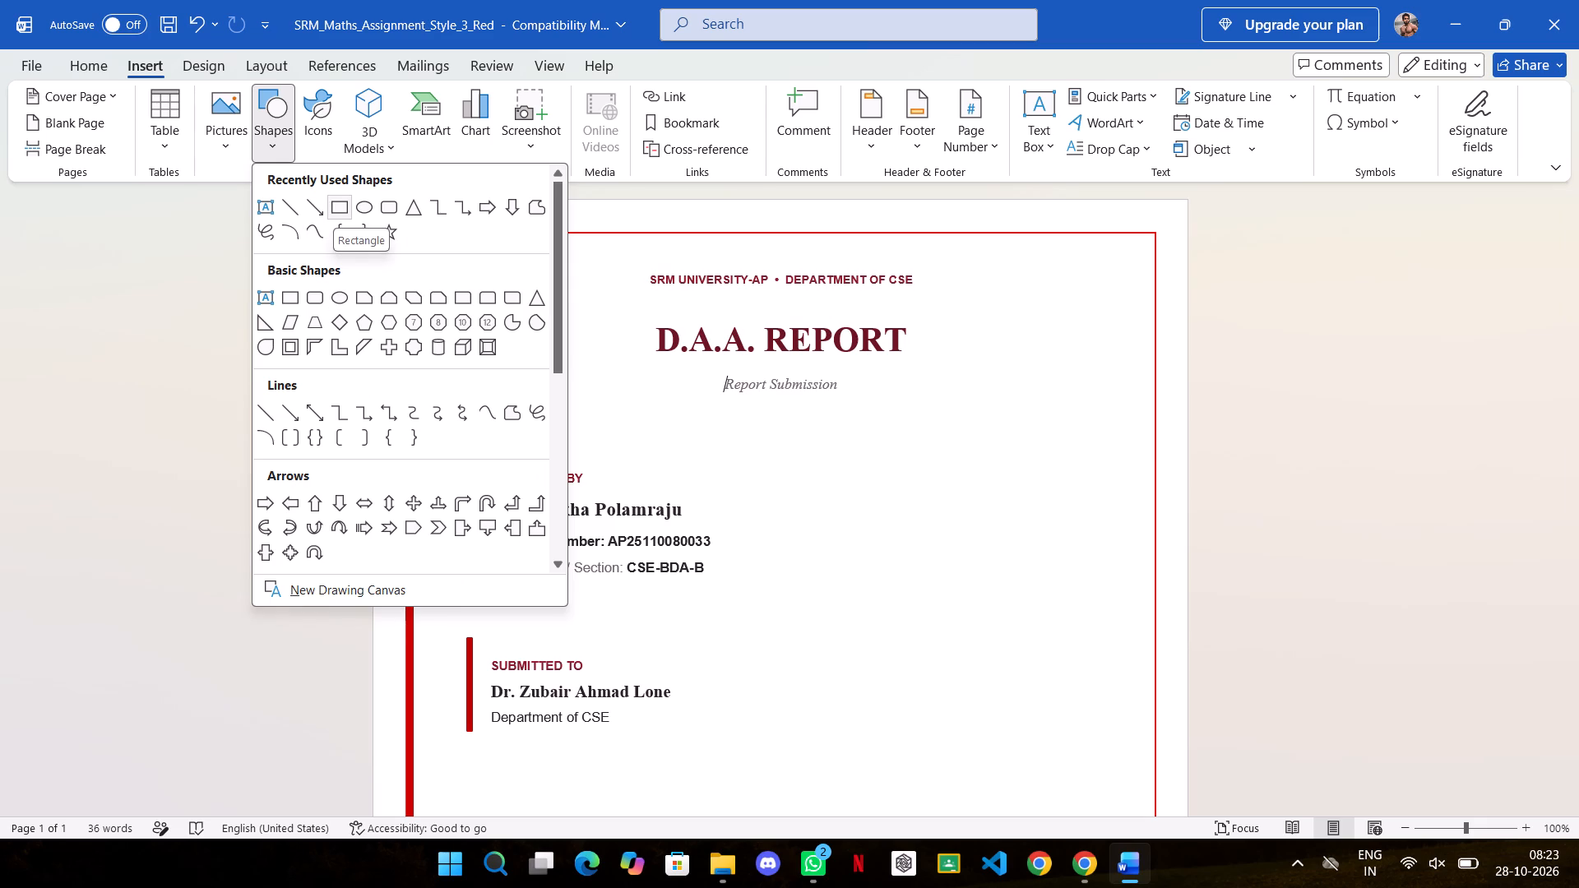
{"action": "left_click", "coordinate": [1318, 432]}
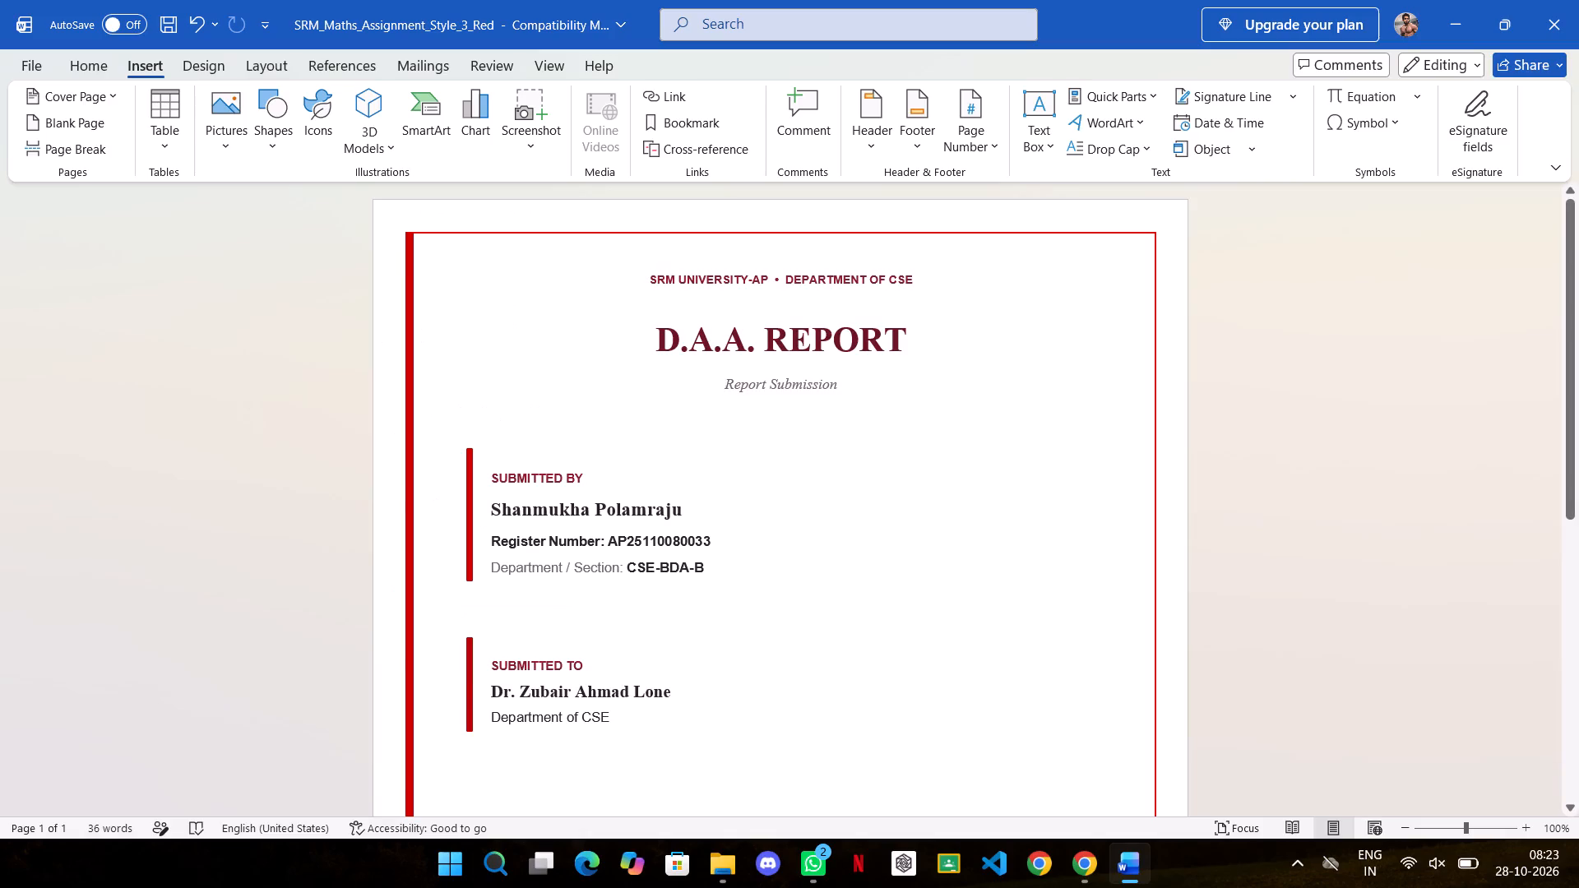
Switch to the Downloads folder in File Explorer, preview the "srm ap logo" PNG and copy the file.
{"action": "scroll", "coordinate": [1318, 432], "scroll_direction": "down", "scroll_amount": 2}
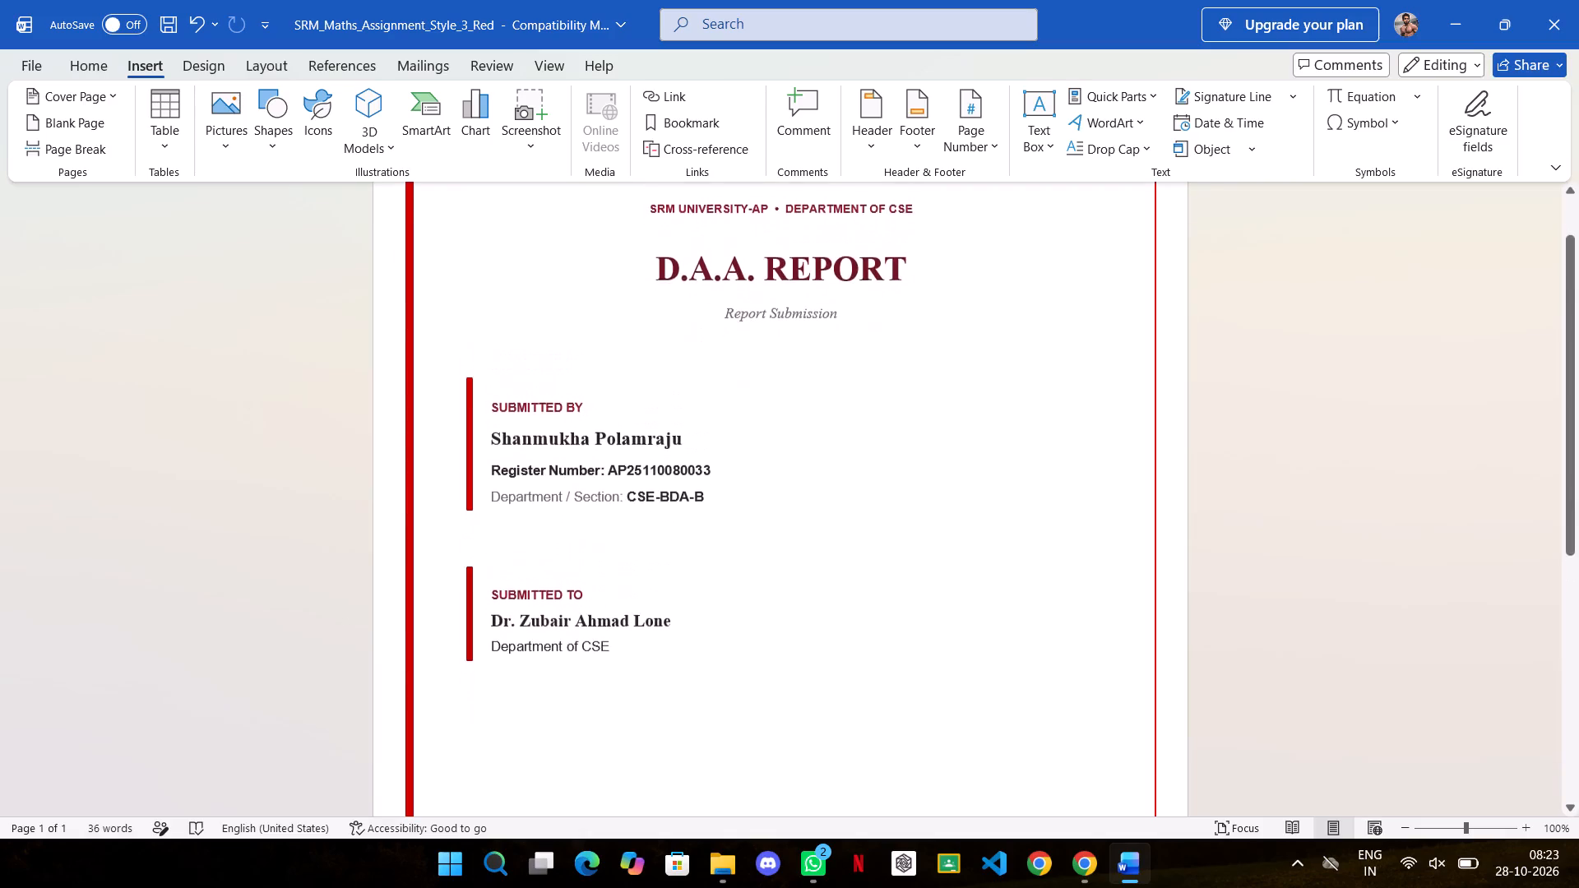
{"action": "scroll", "coordinate": [1318, 432], "scroll_direction": "down", "scroll_amount": 3}
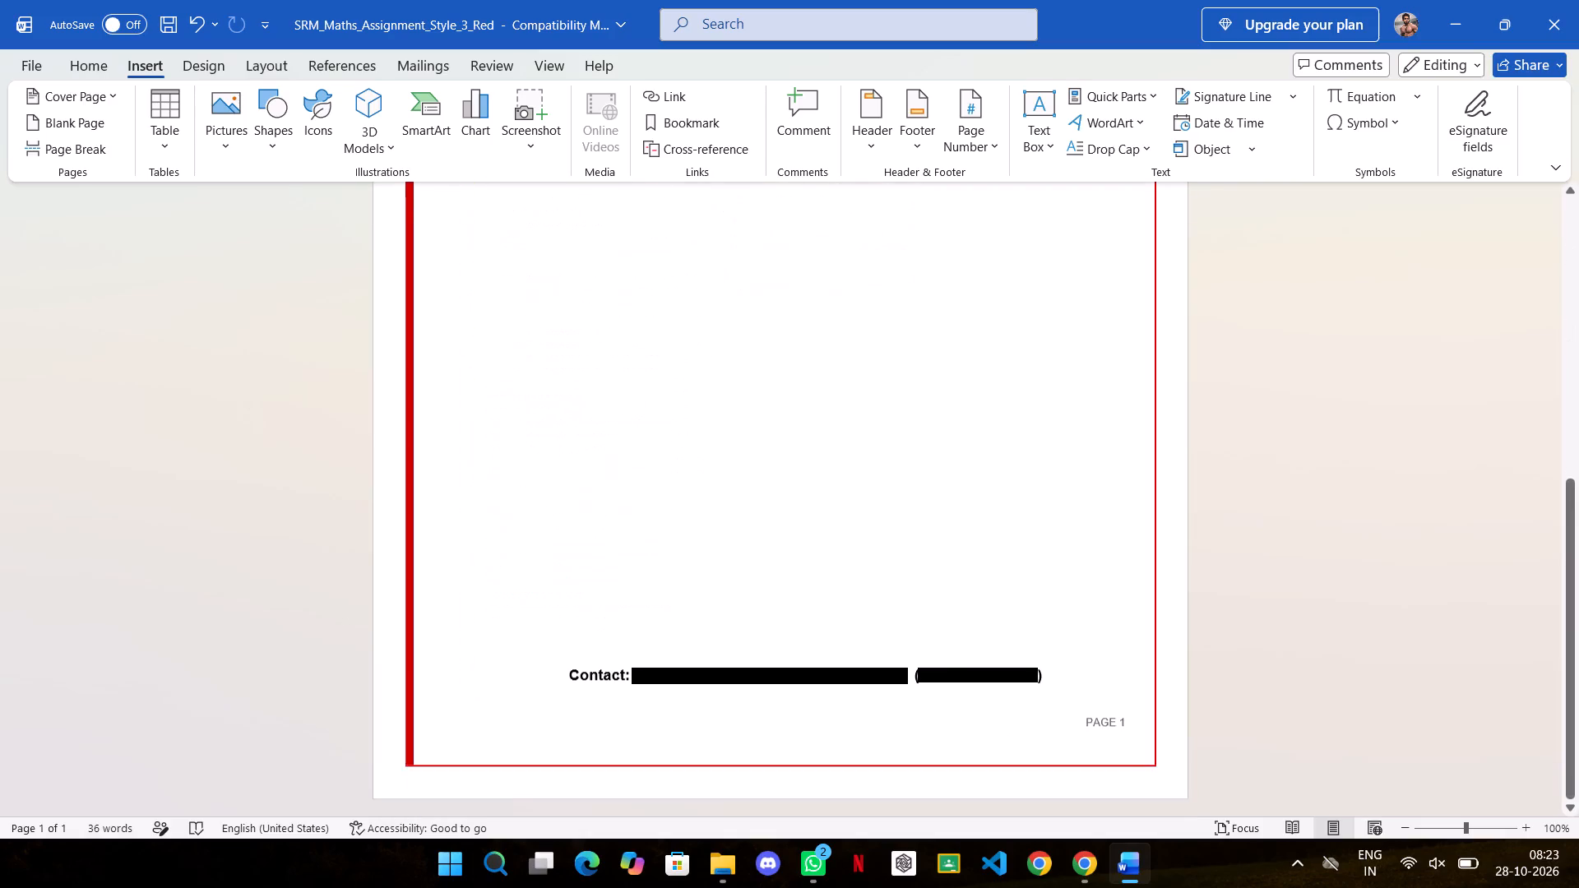
{"action": "scroll", "coordinate": [1318, 432], "scroll_direction": "up", "scroll_amount": 1}
{"action": "left_click", "coordinate": [568, 524]}
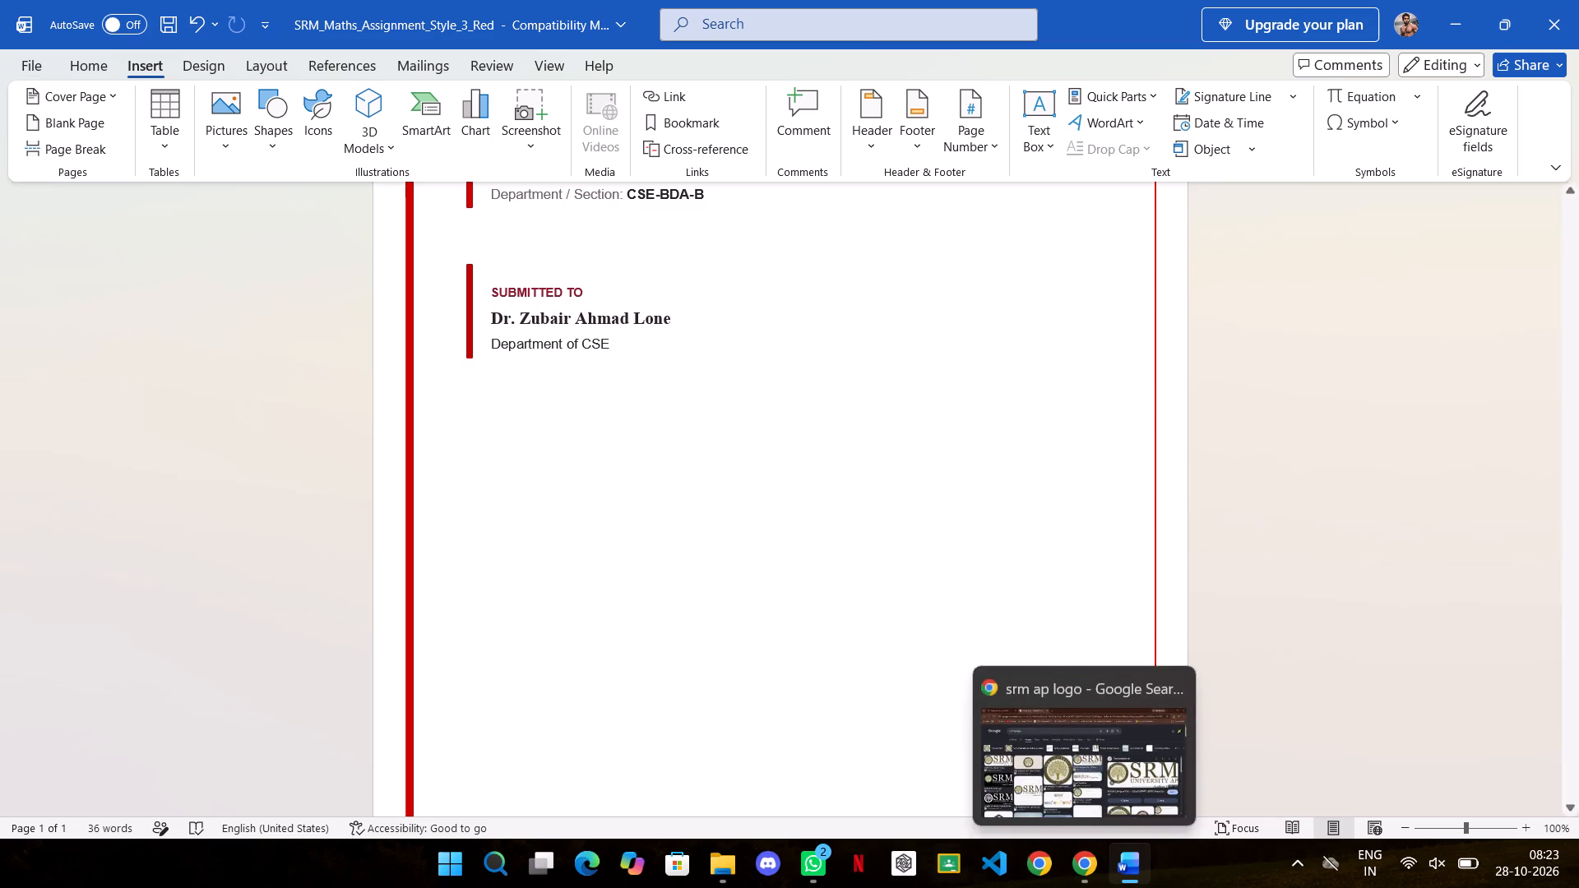
{"action": "left_click", "coordinate": [710, 877]}
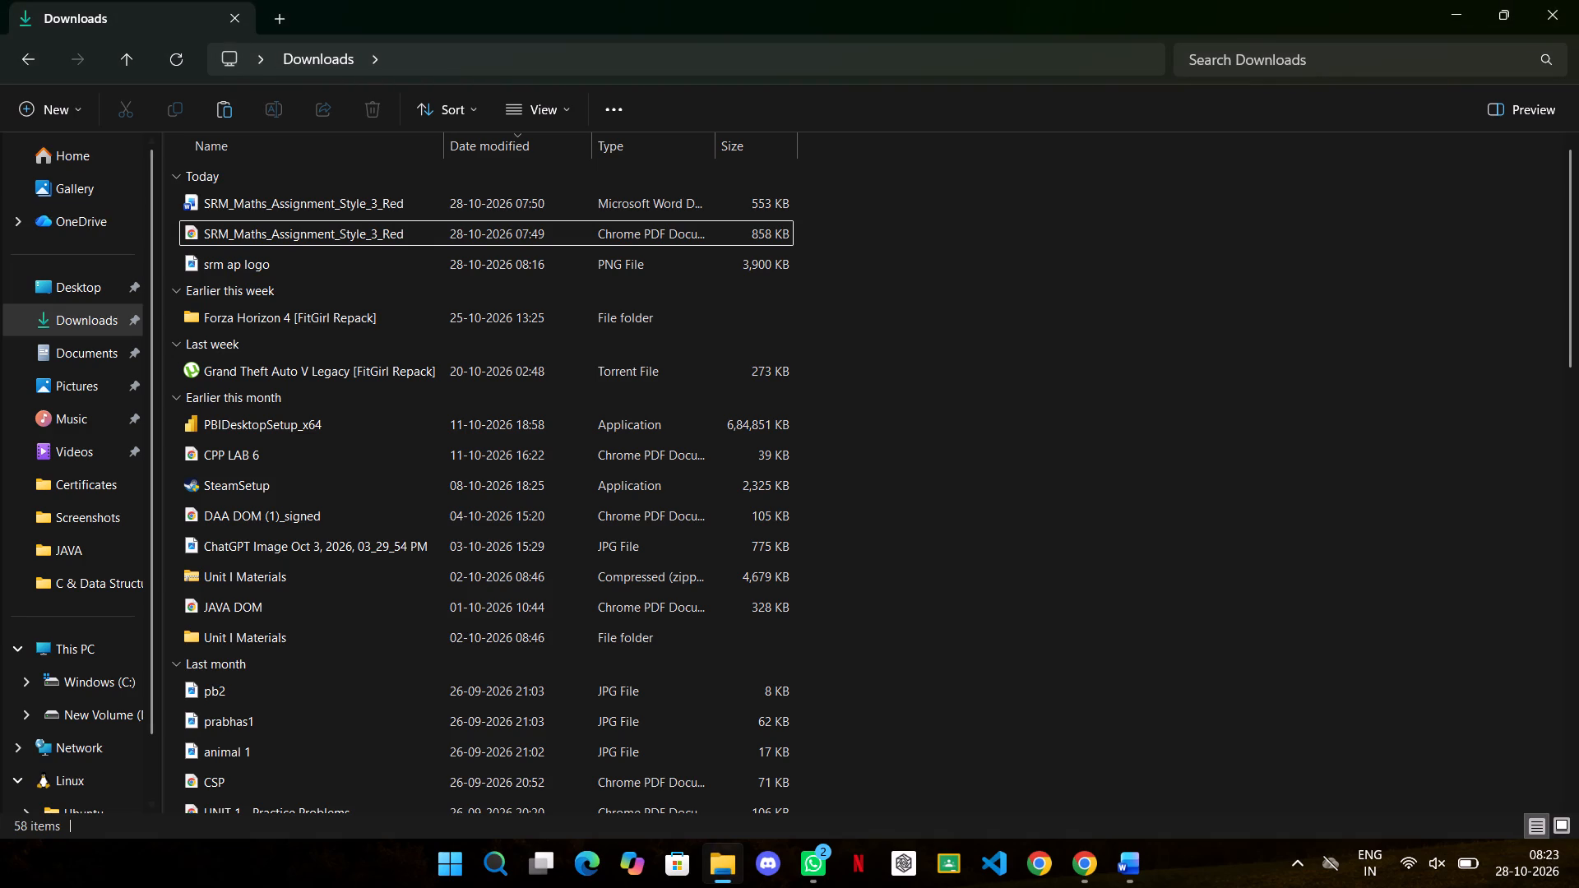
{"action": "double_click", "coordinate": [318, 262]}
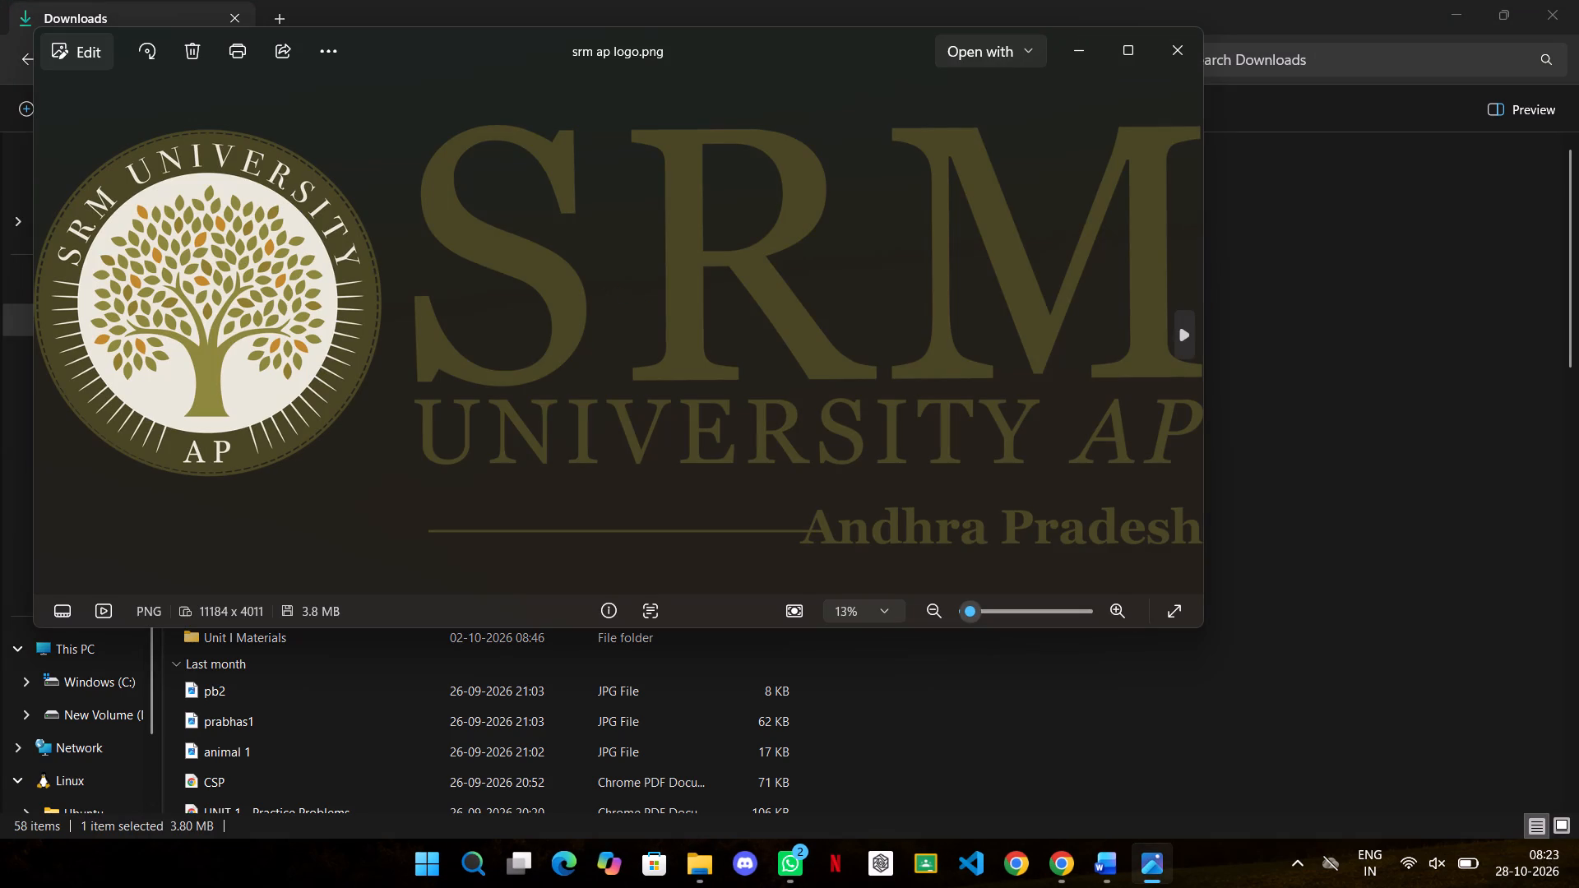
{"action": "left_click", "coordinate": [1169, 45]}
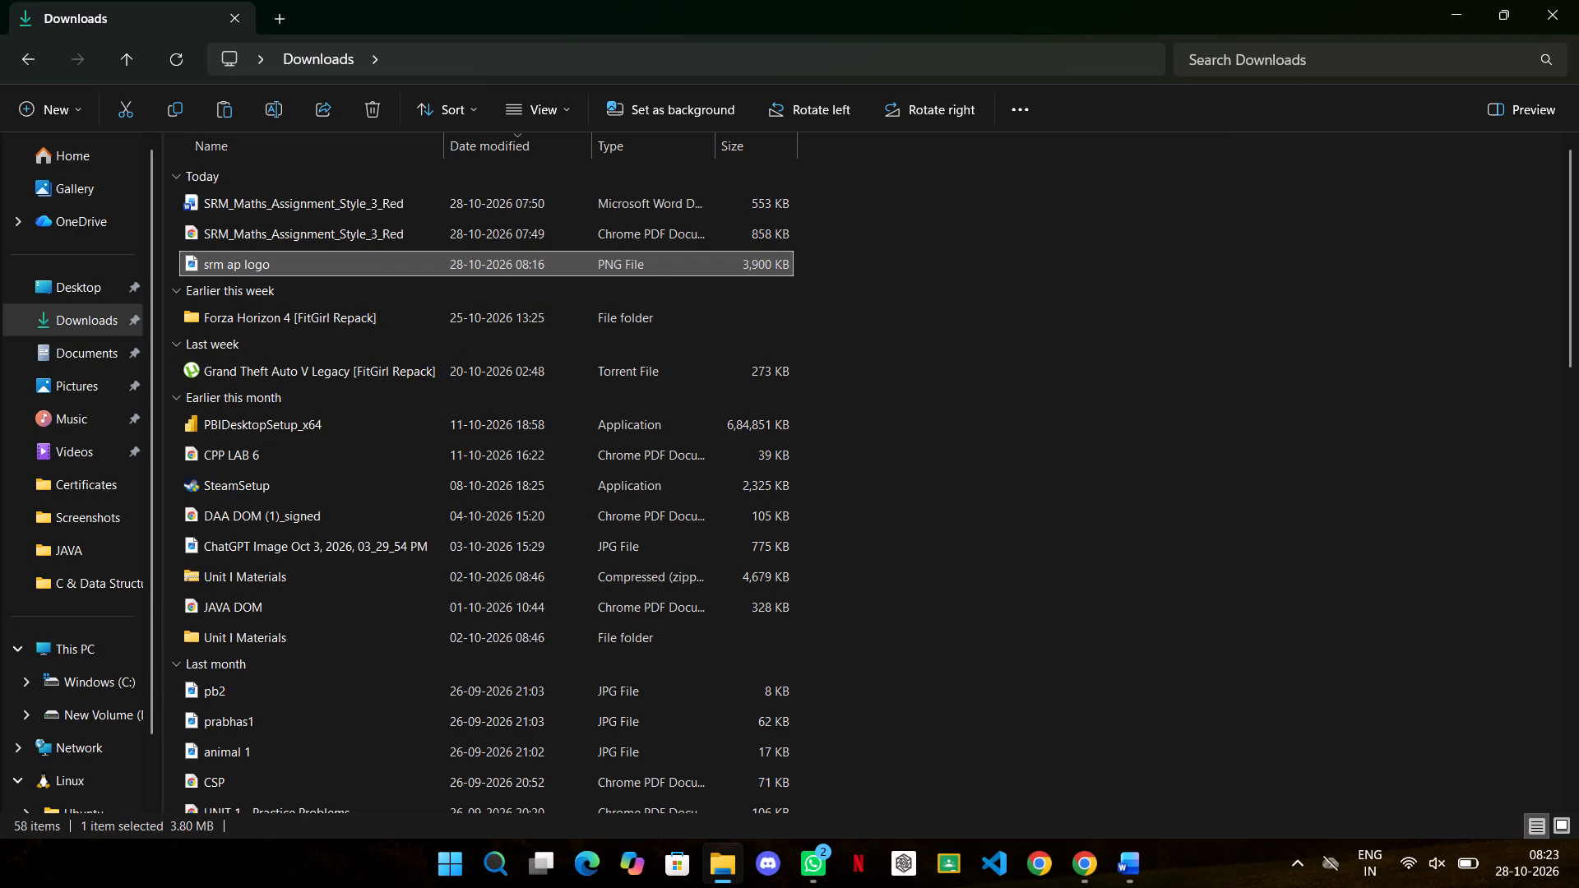
{"action": "right_click", "coordinate": [359, 261]}
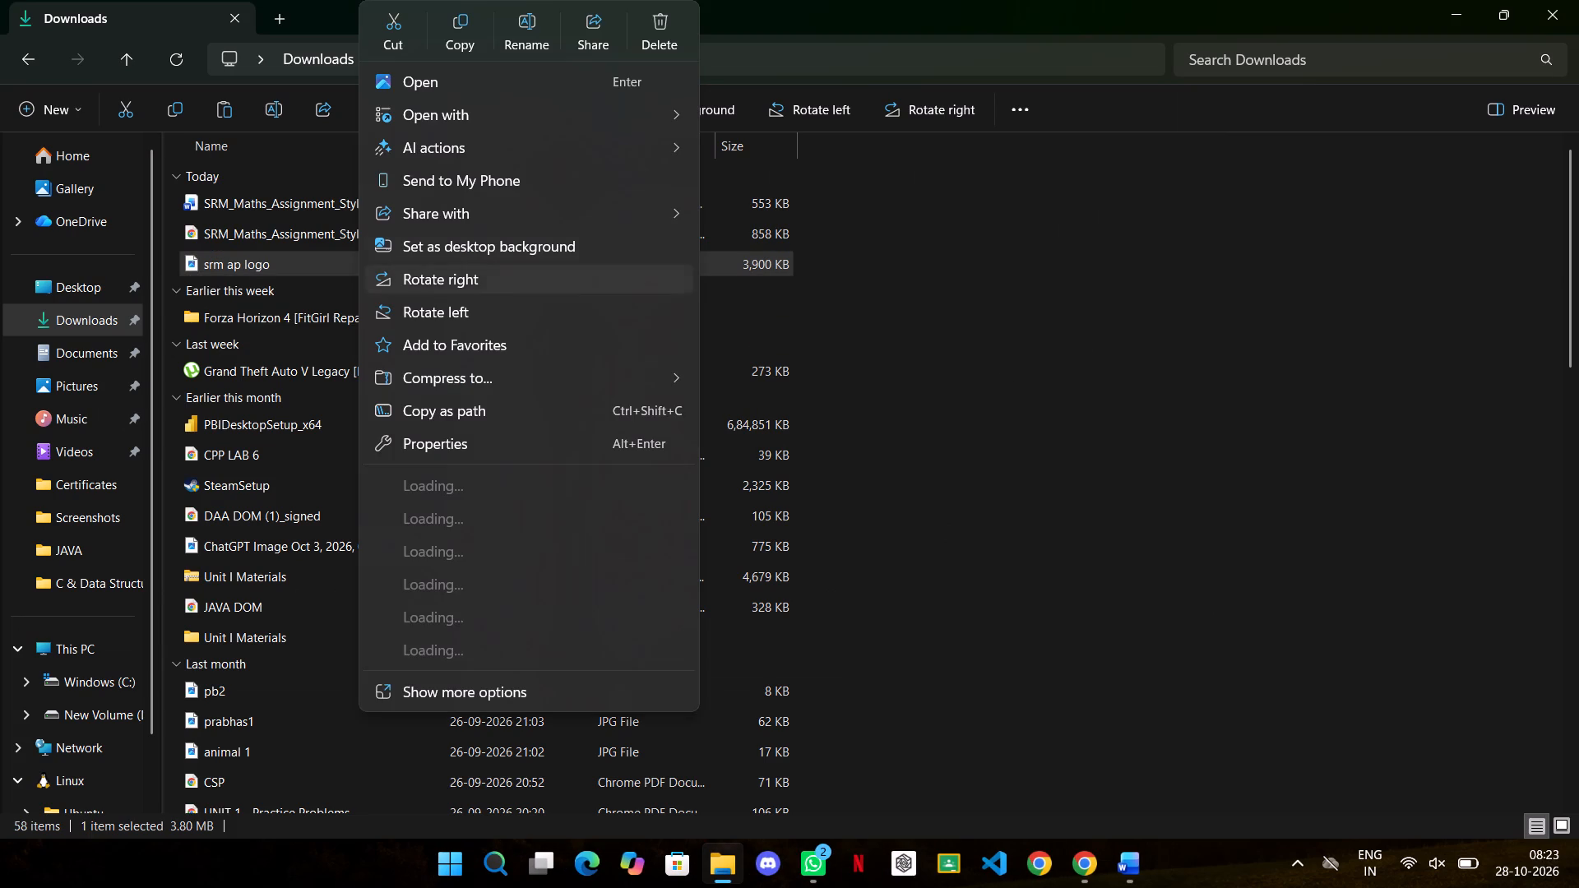
{"action": "left_click", "coordinate": [465, 40]}
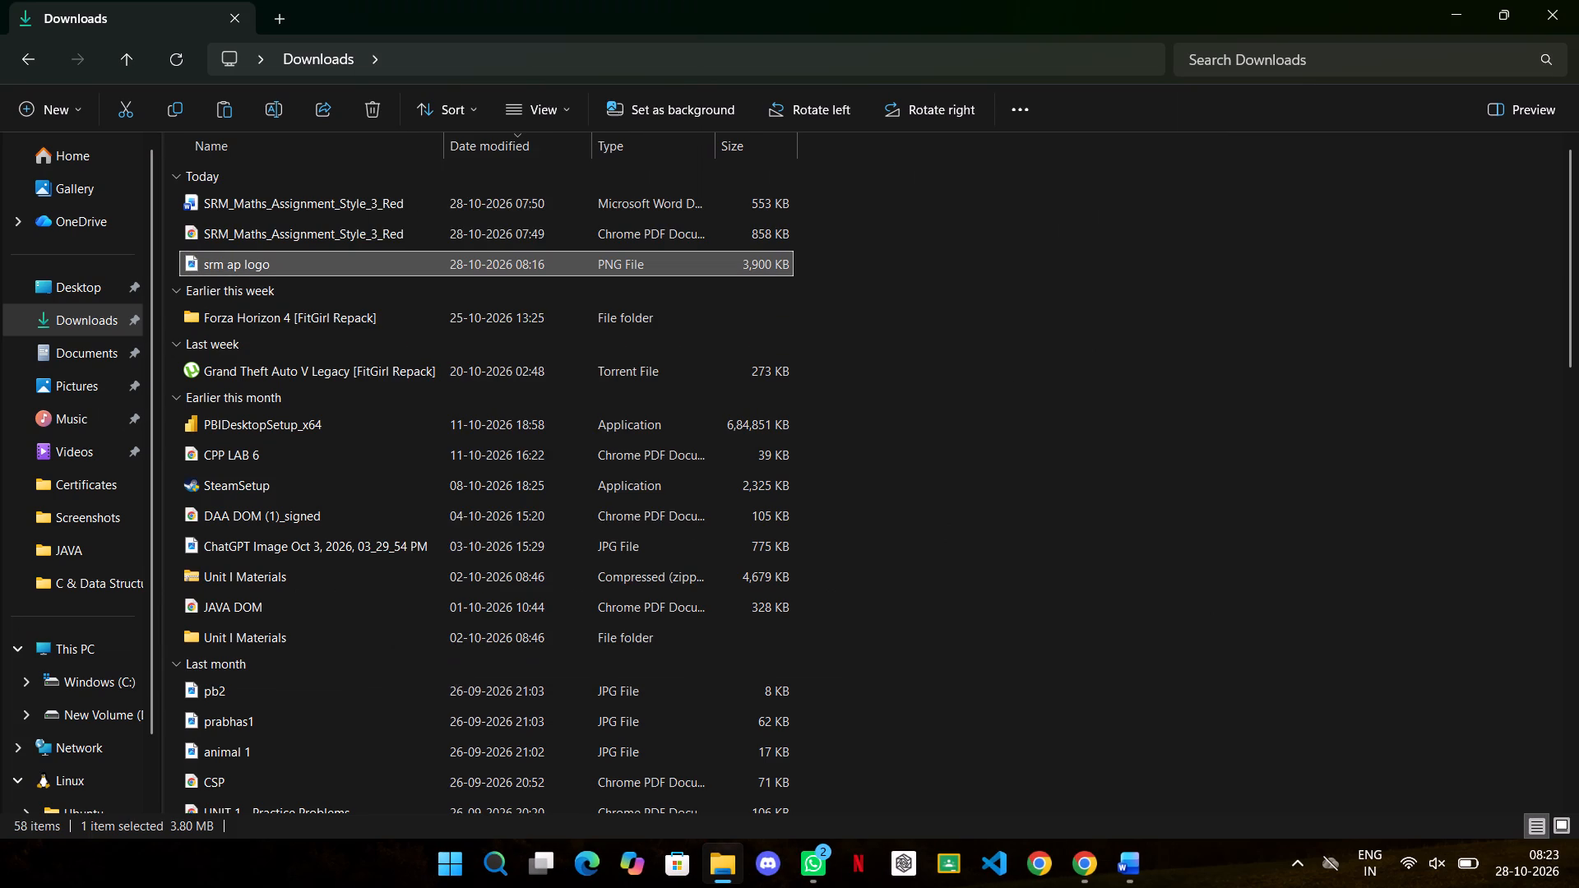
Switch to Chrome, close the "srm ap logo" image search tab and minimise the browser window.
{"action": "left_click", "coordinate": [1081, 863]}
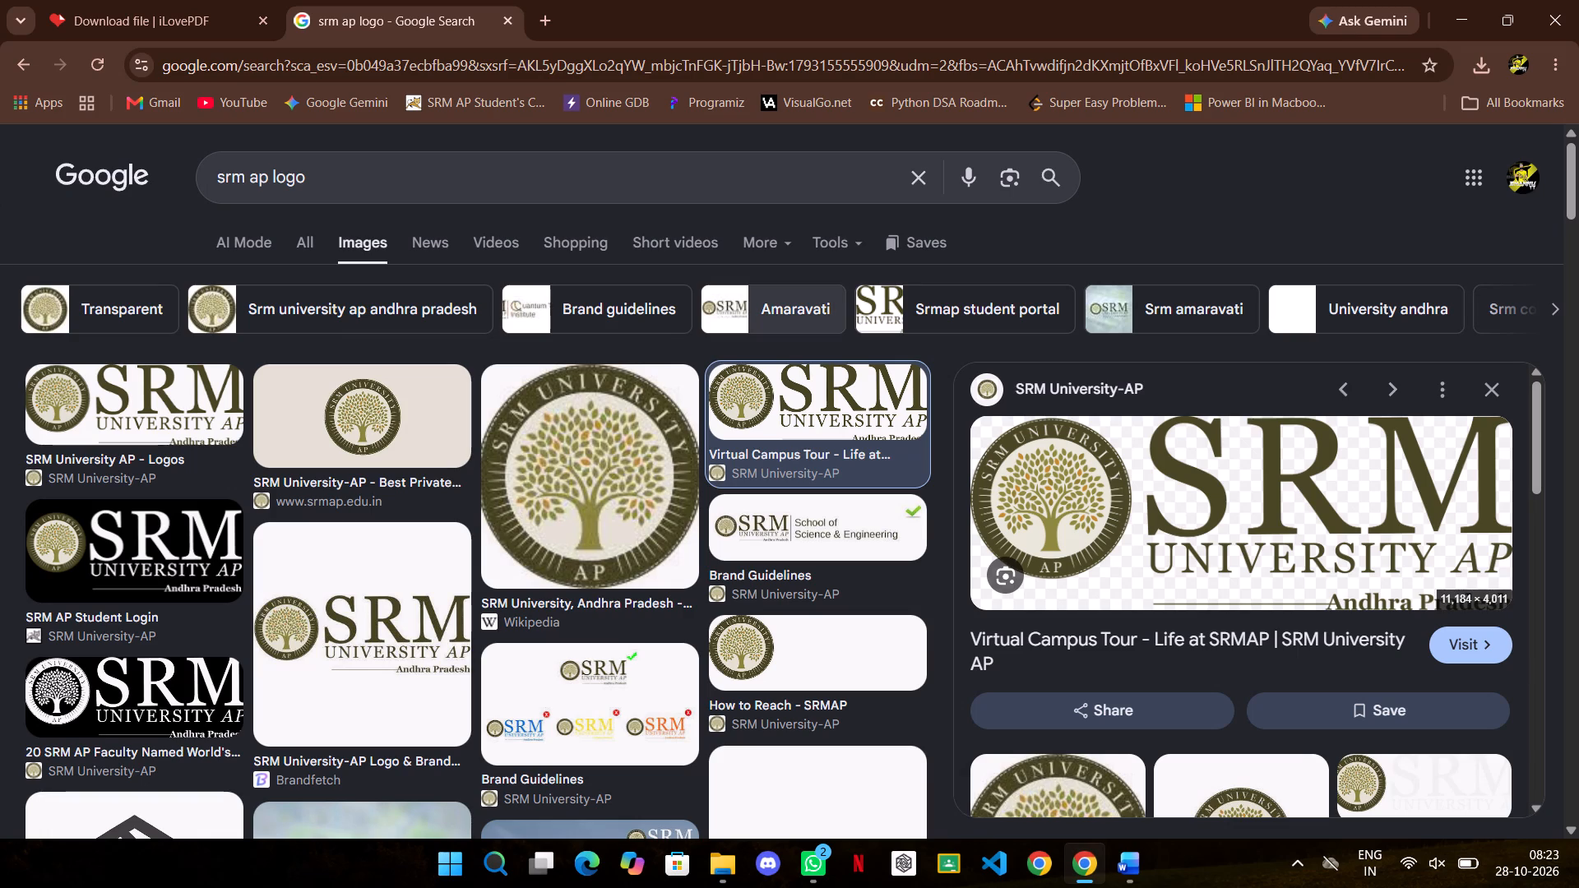
{"action": "left_click", "coordinate": [508, 10]}
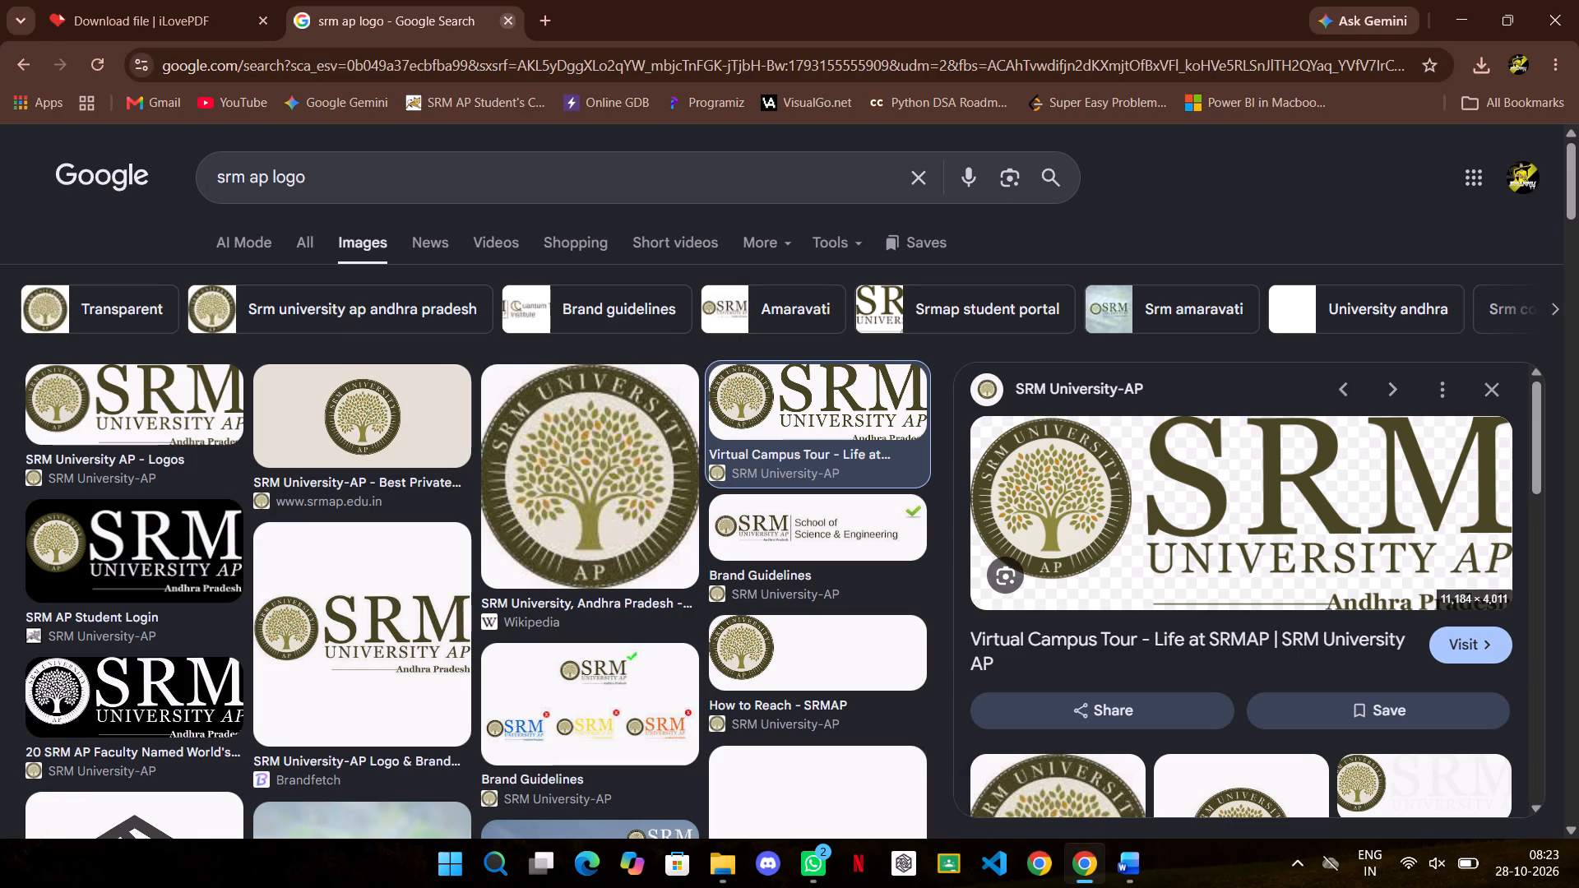
{"action": "left_click", "coordinate": [508, 21]}
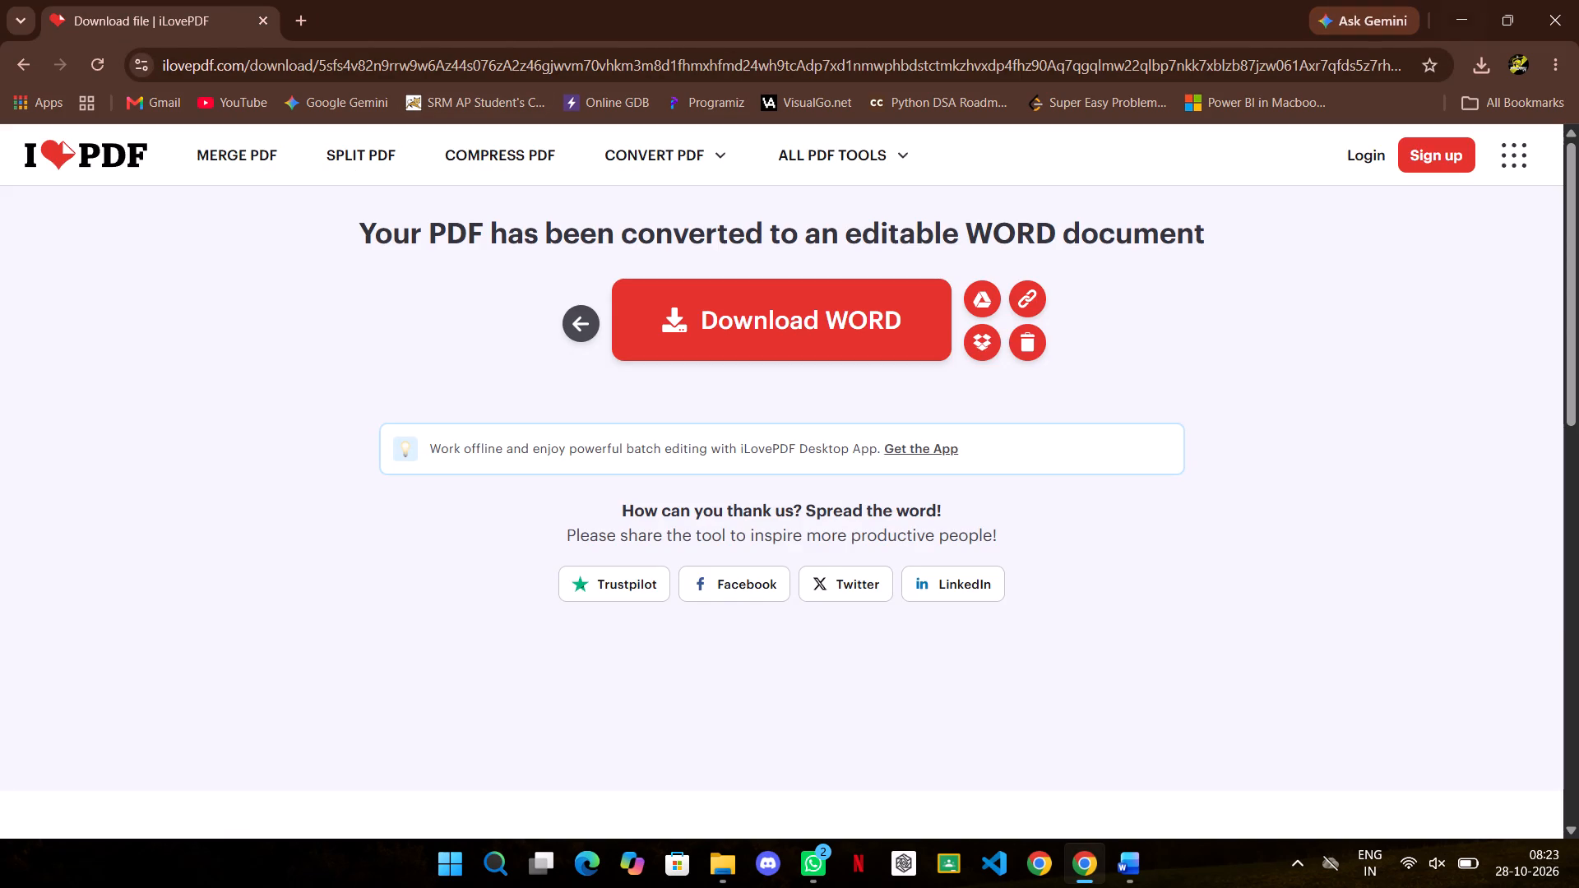
{"action": "left_click", "coordinate": [1438, 3]}
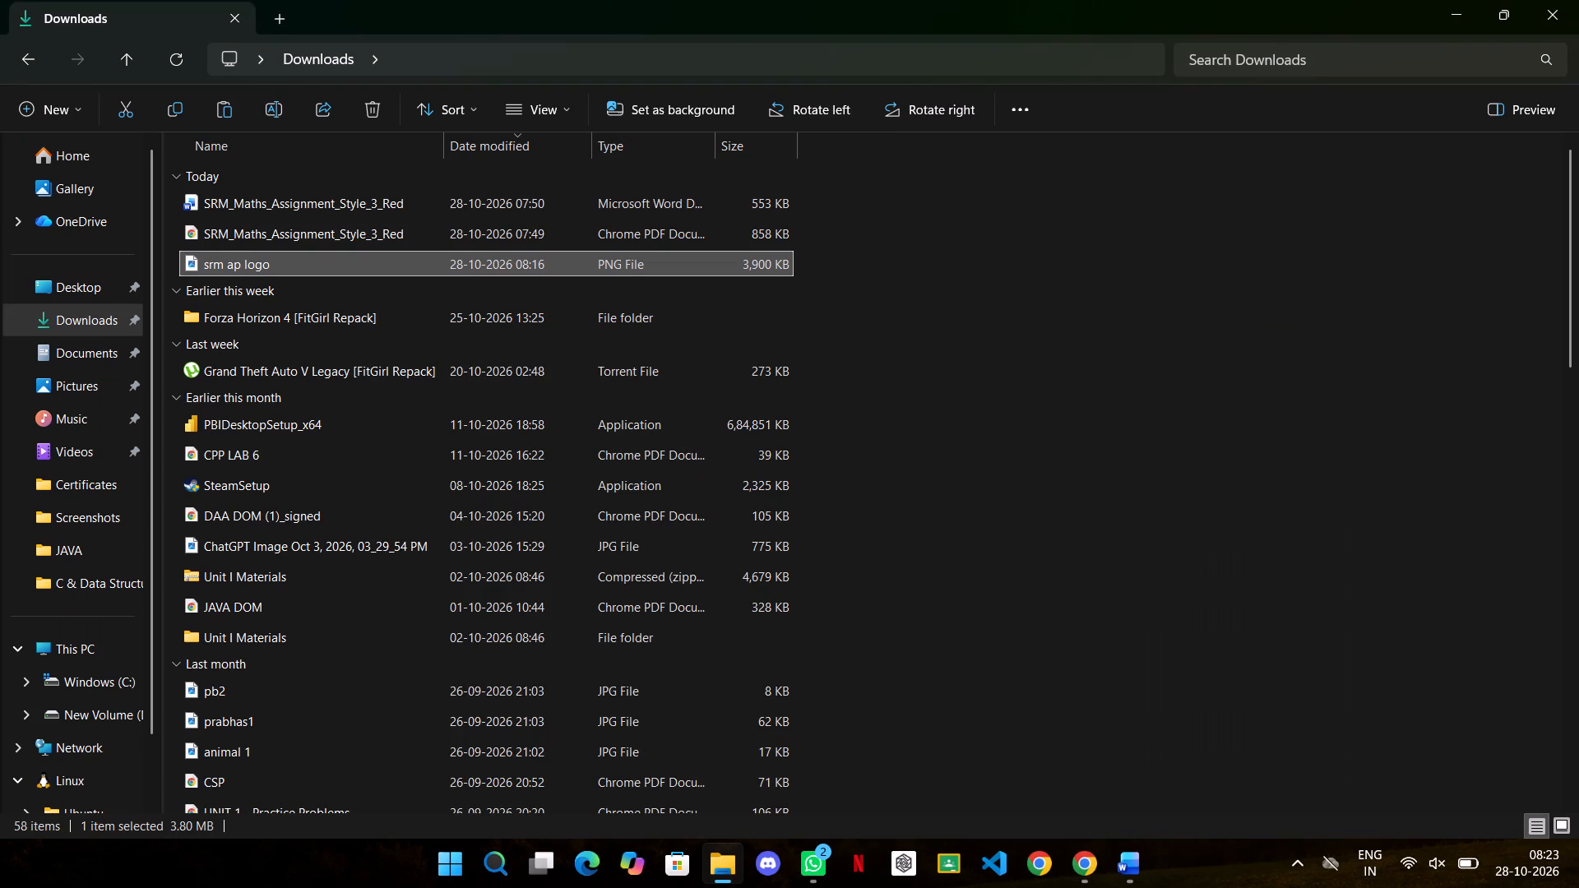
Switch to Word and paste the copied SRM University AP logo beneath the "SUBMITTED TO" block.
{"action": "left_click", "coordinate": [1081, 860]}
{"action": "left_click", "coordinate": [1081, 860]}
{"action": "left_click", "coordinate": [1133, 856]}
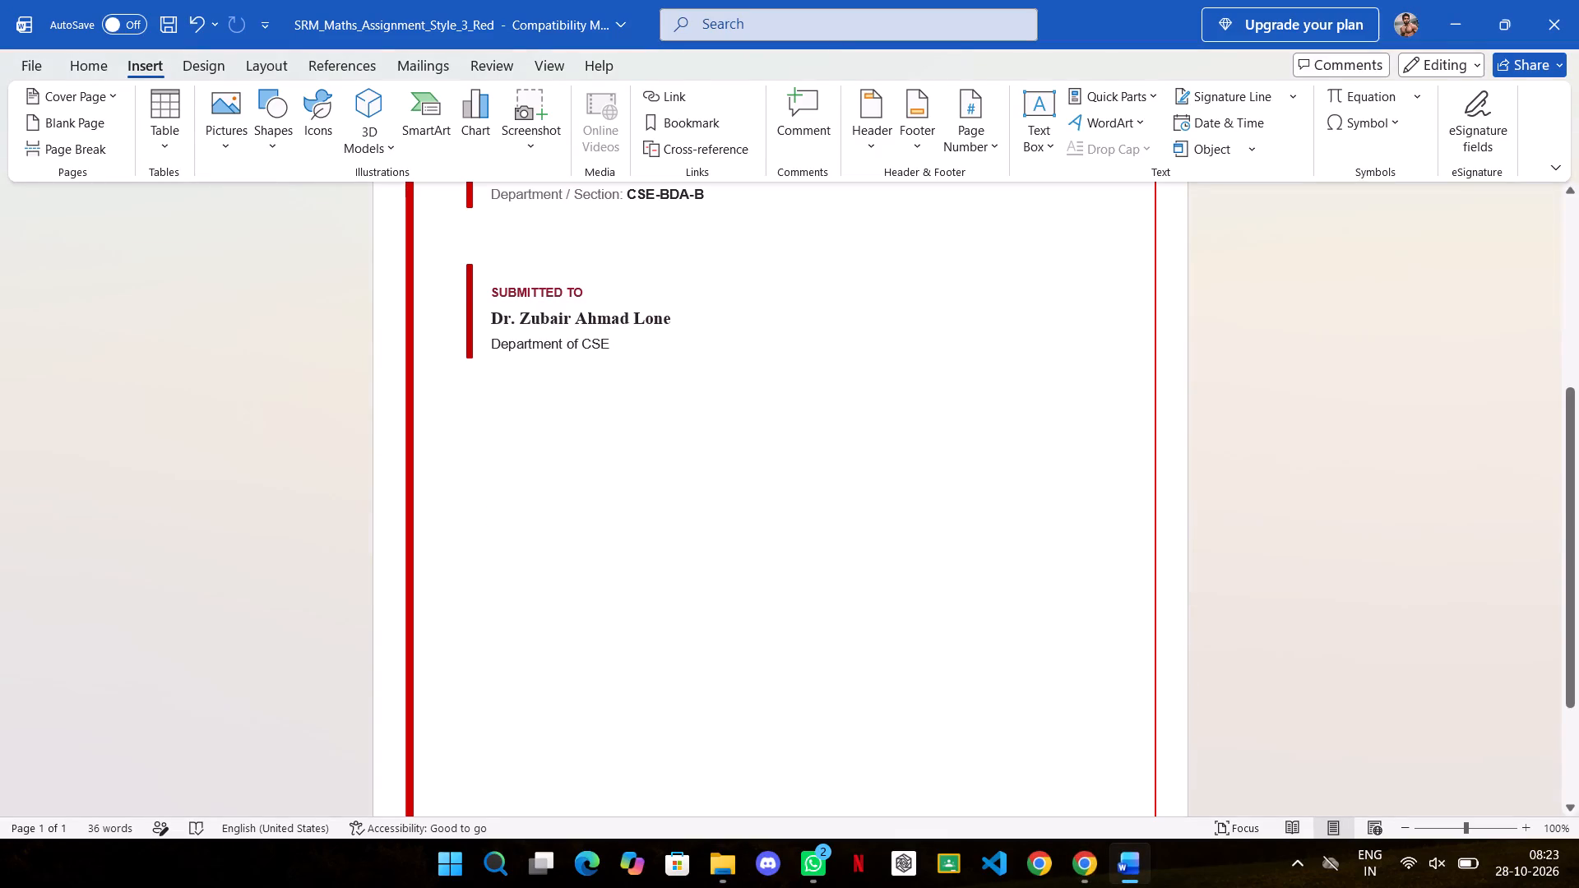
{"action": "key", "text": "ctrl+v"}
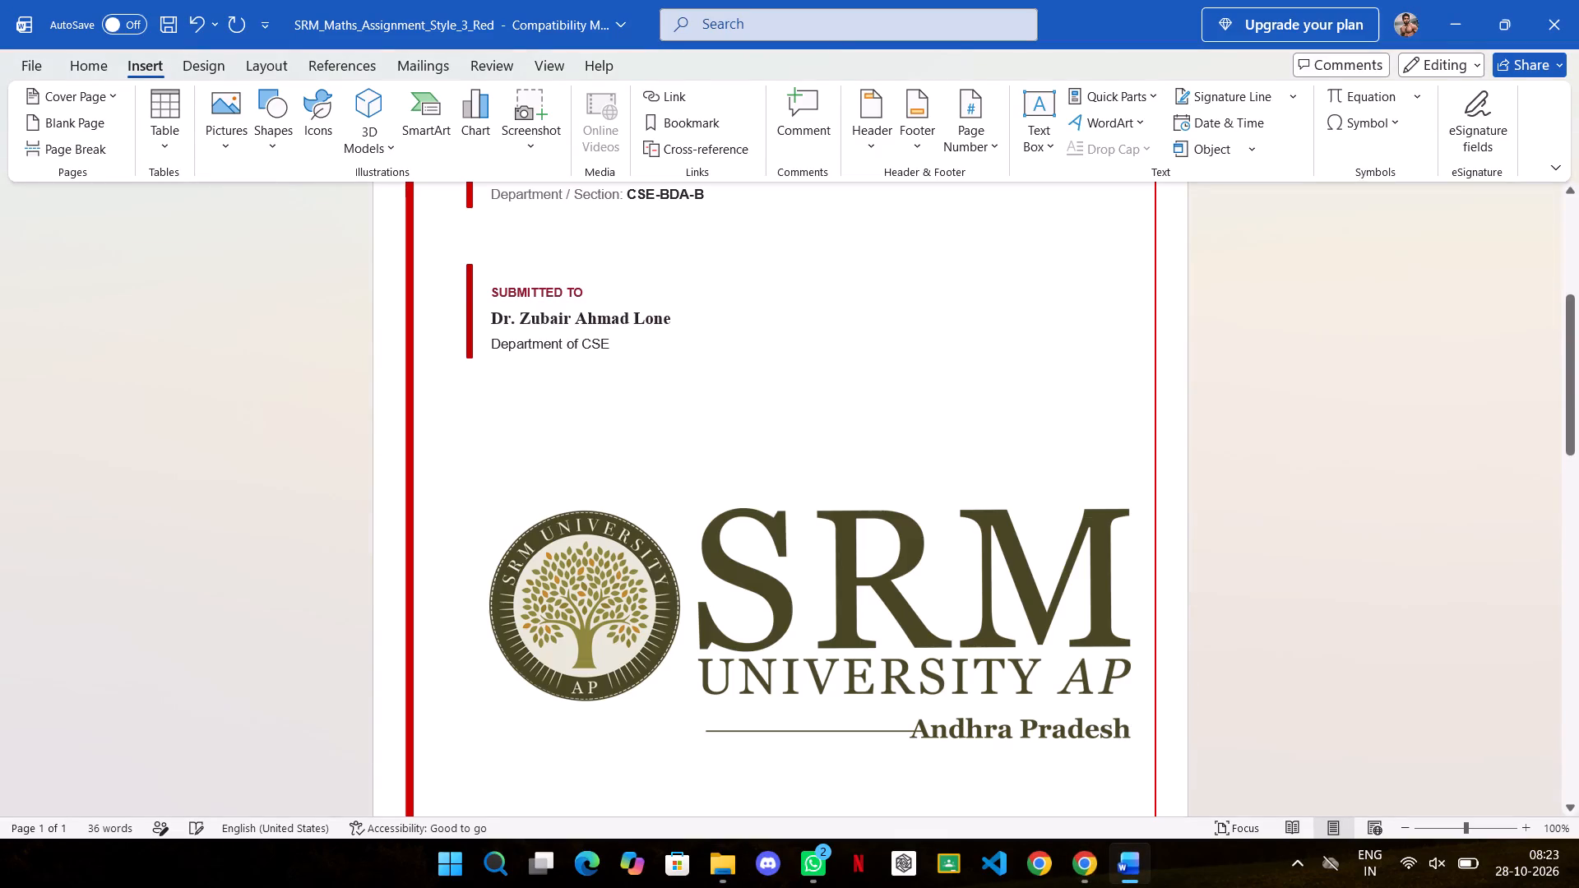
{"action": "scroll", "coordinate": [971, 638], "scroll_direction": "down", "scroll_amount": 1}
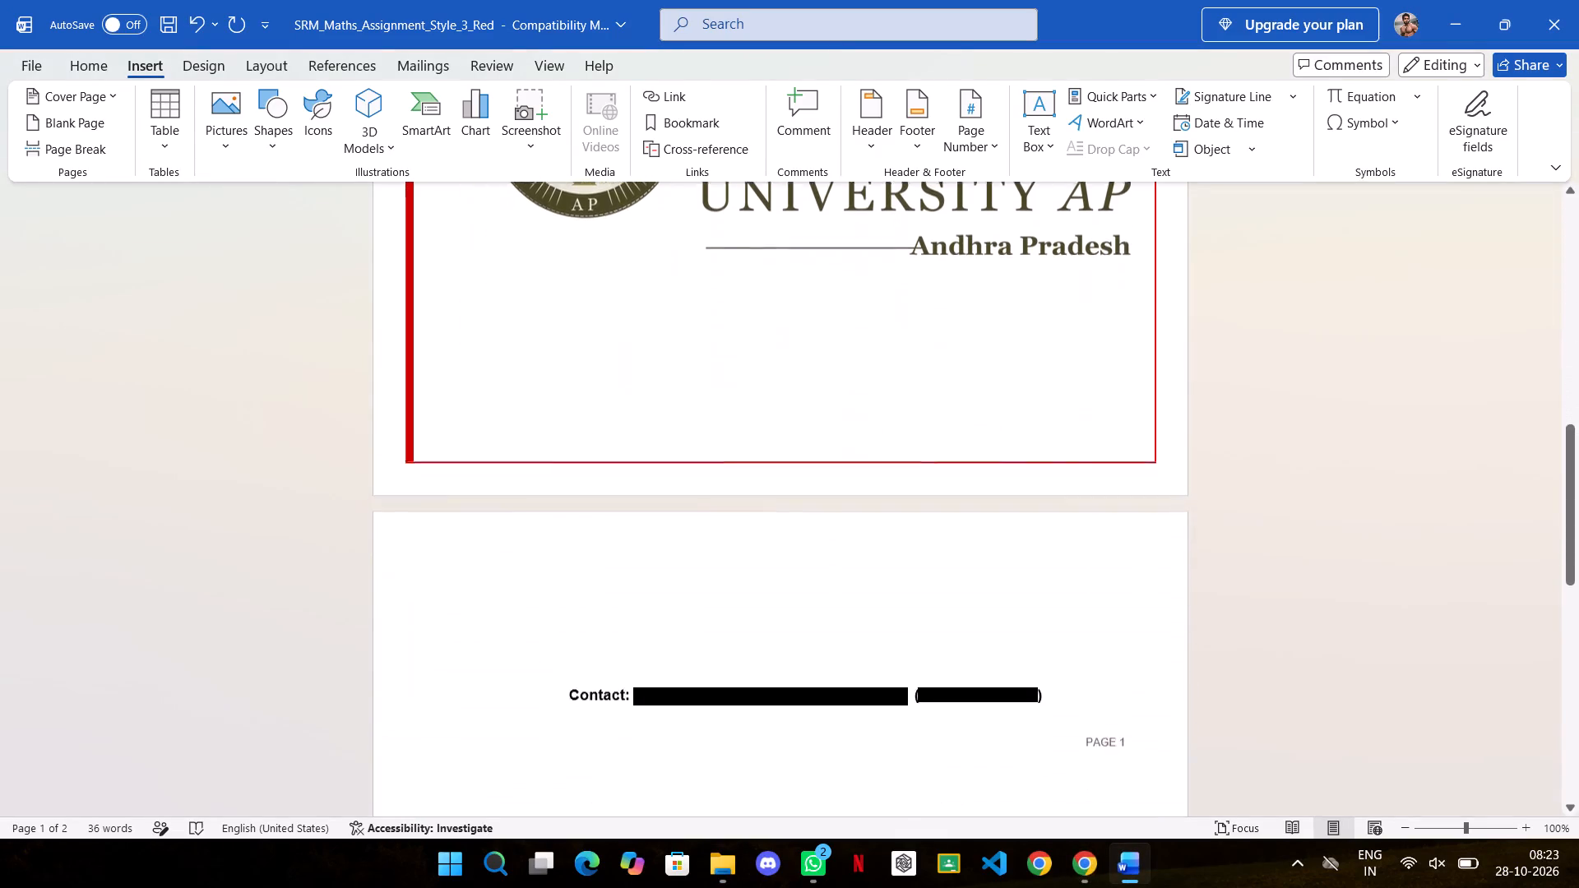
Shrink the pasted logo proportionally to about 10.39 cm × 3.73 cm and move it slightly higher on the page.
{"action": "double_click", "coordinate": [975, 484]}
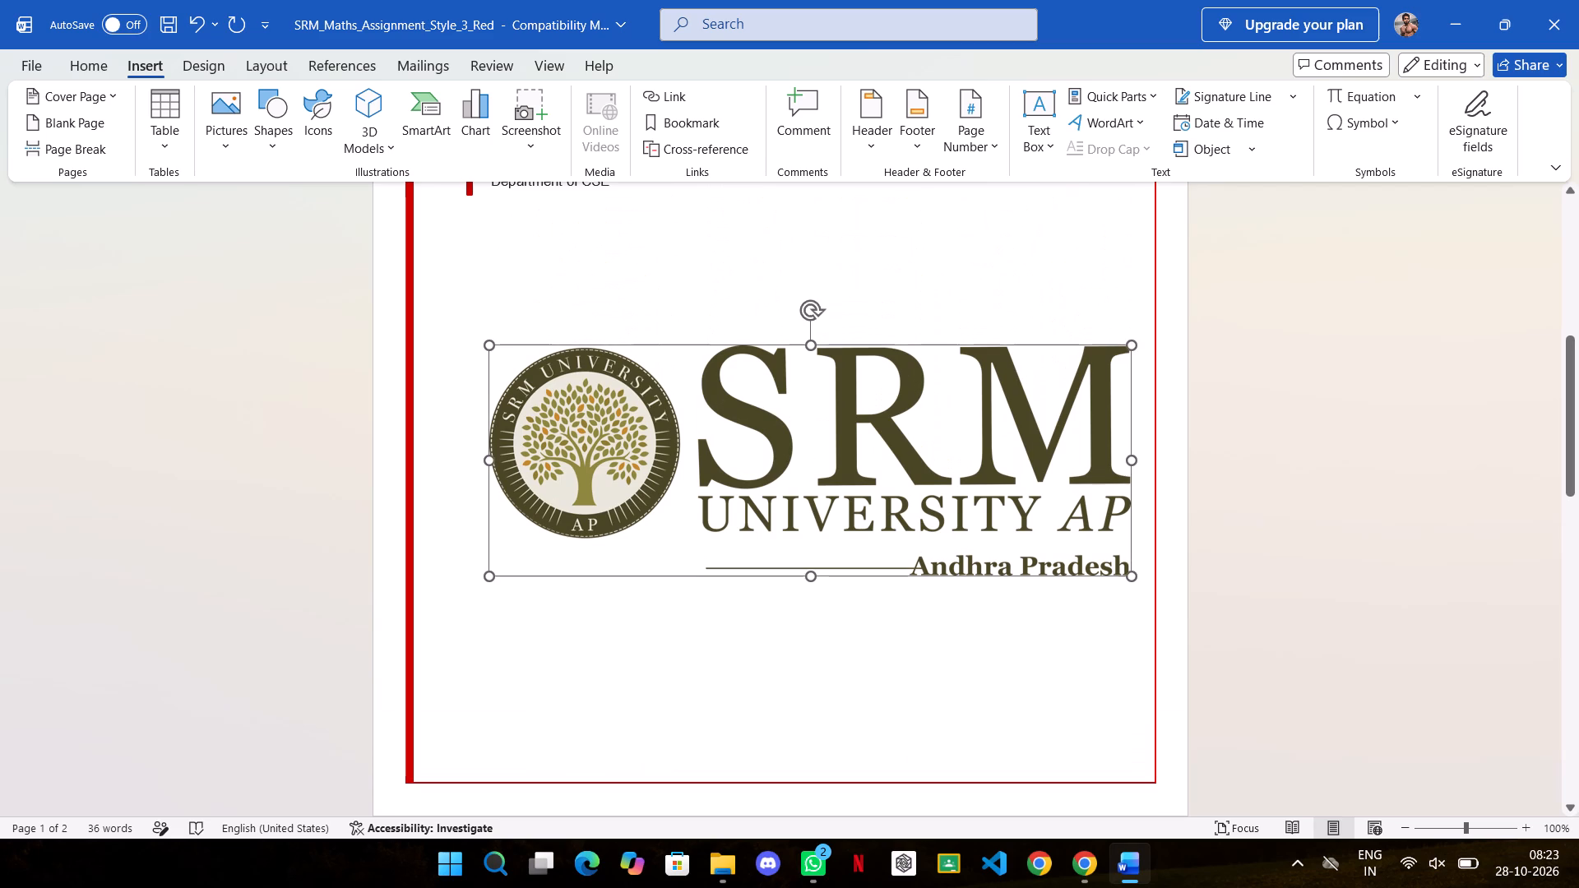
{"action": "left_click_drag", "start_coordinate": [1131, 573], "coordinate": [1086, 514]}
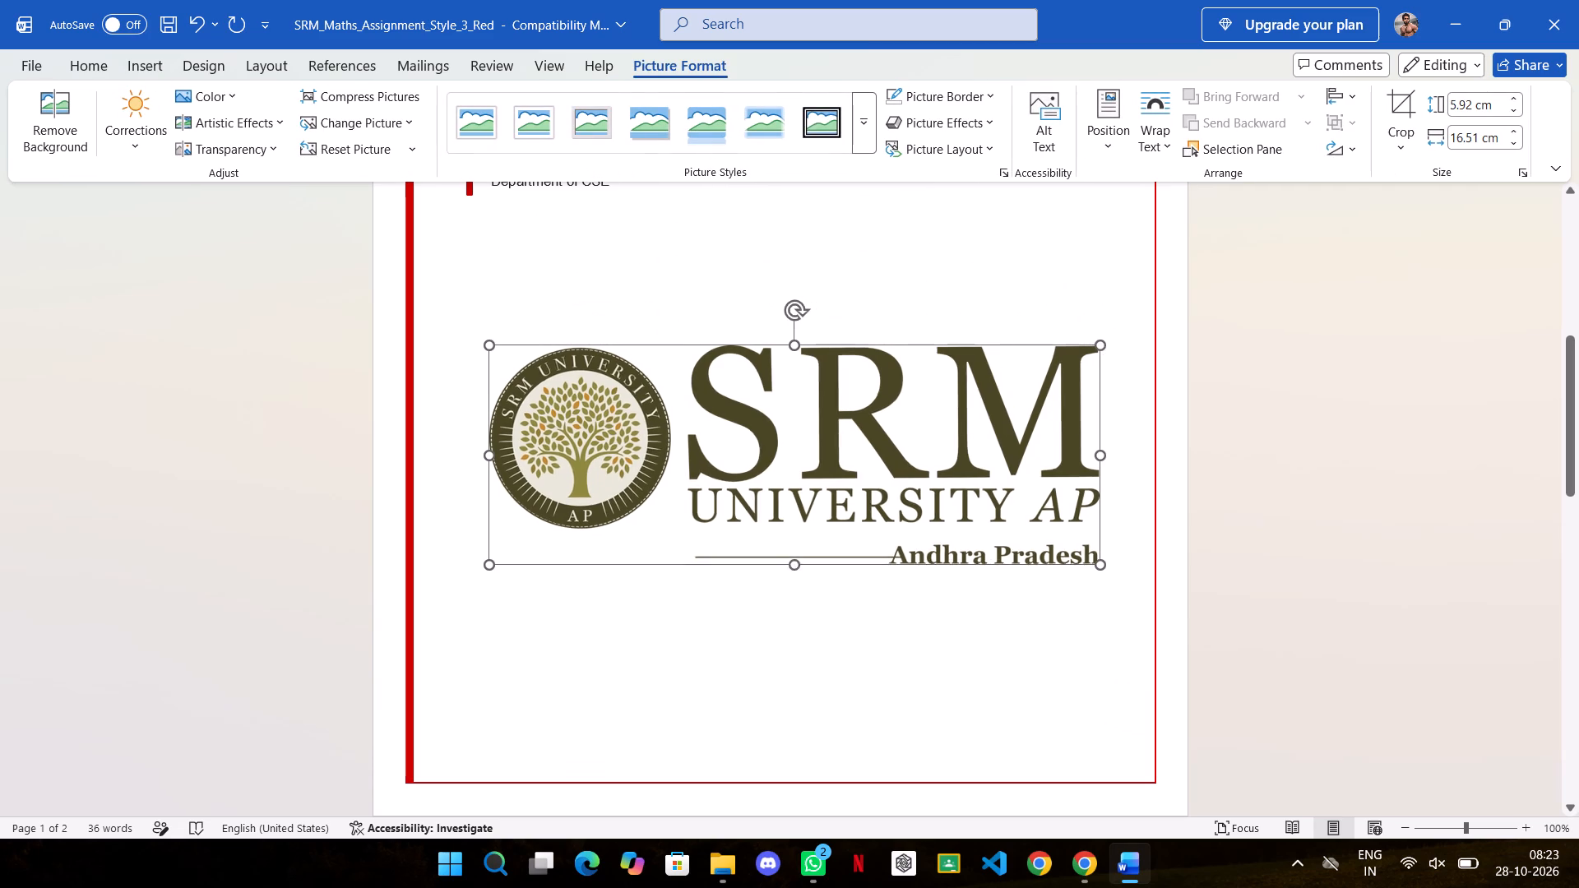
{"action": "left_click_drag", "start_coordinate": [1086, 514], "coordinate": [886, 371]}
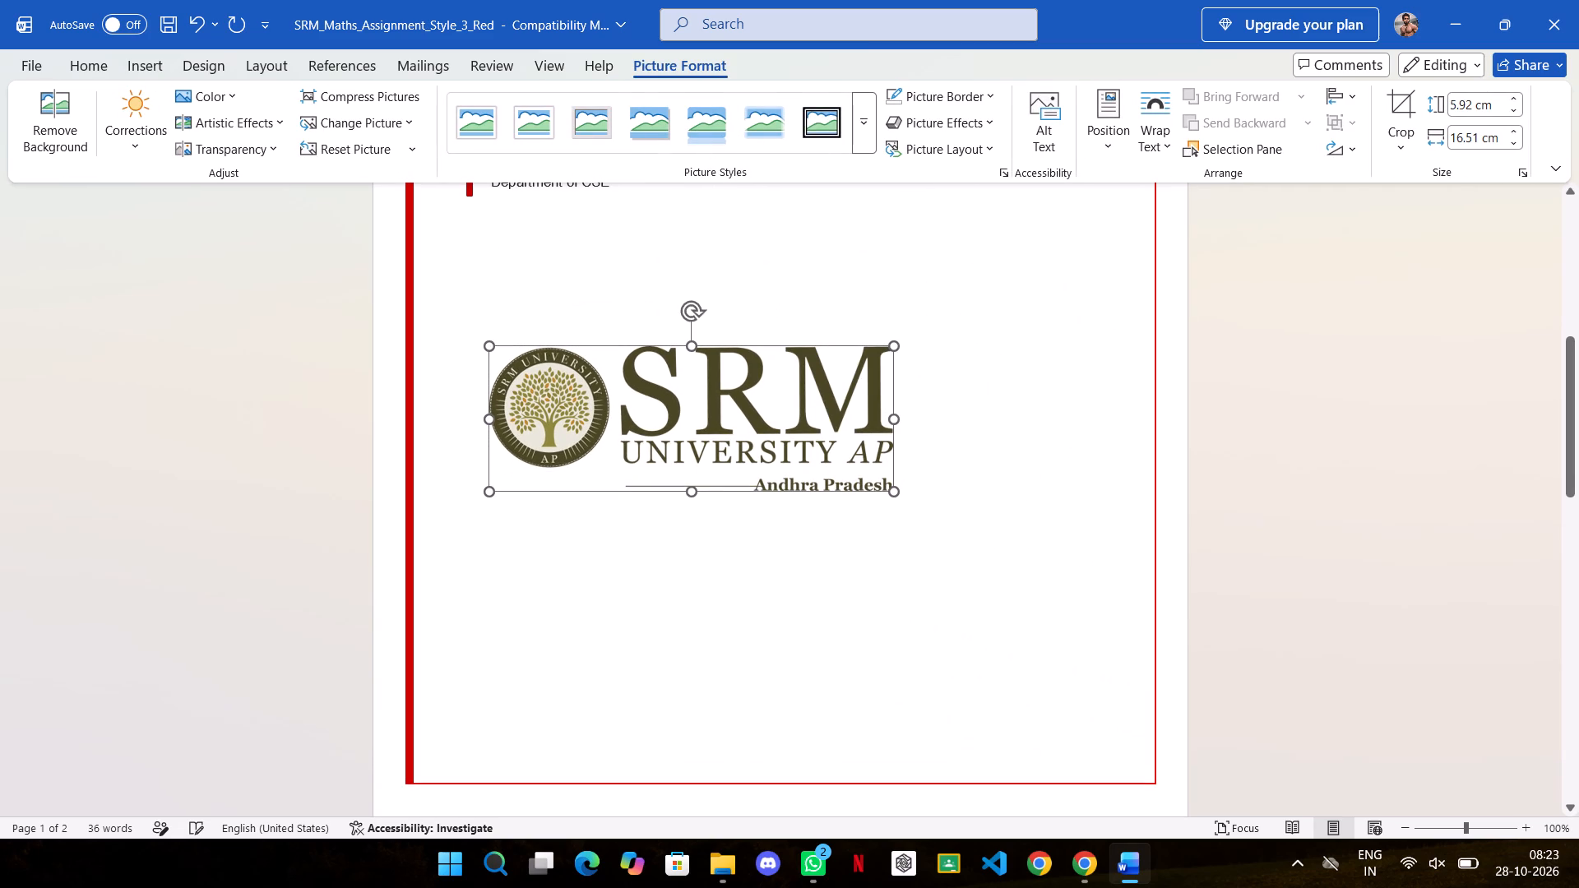
{"action": "left_click_drag", "start_coordinate": [714, 407], "coordinate": [838, 339]}
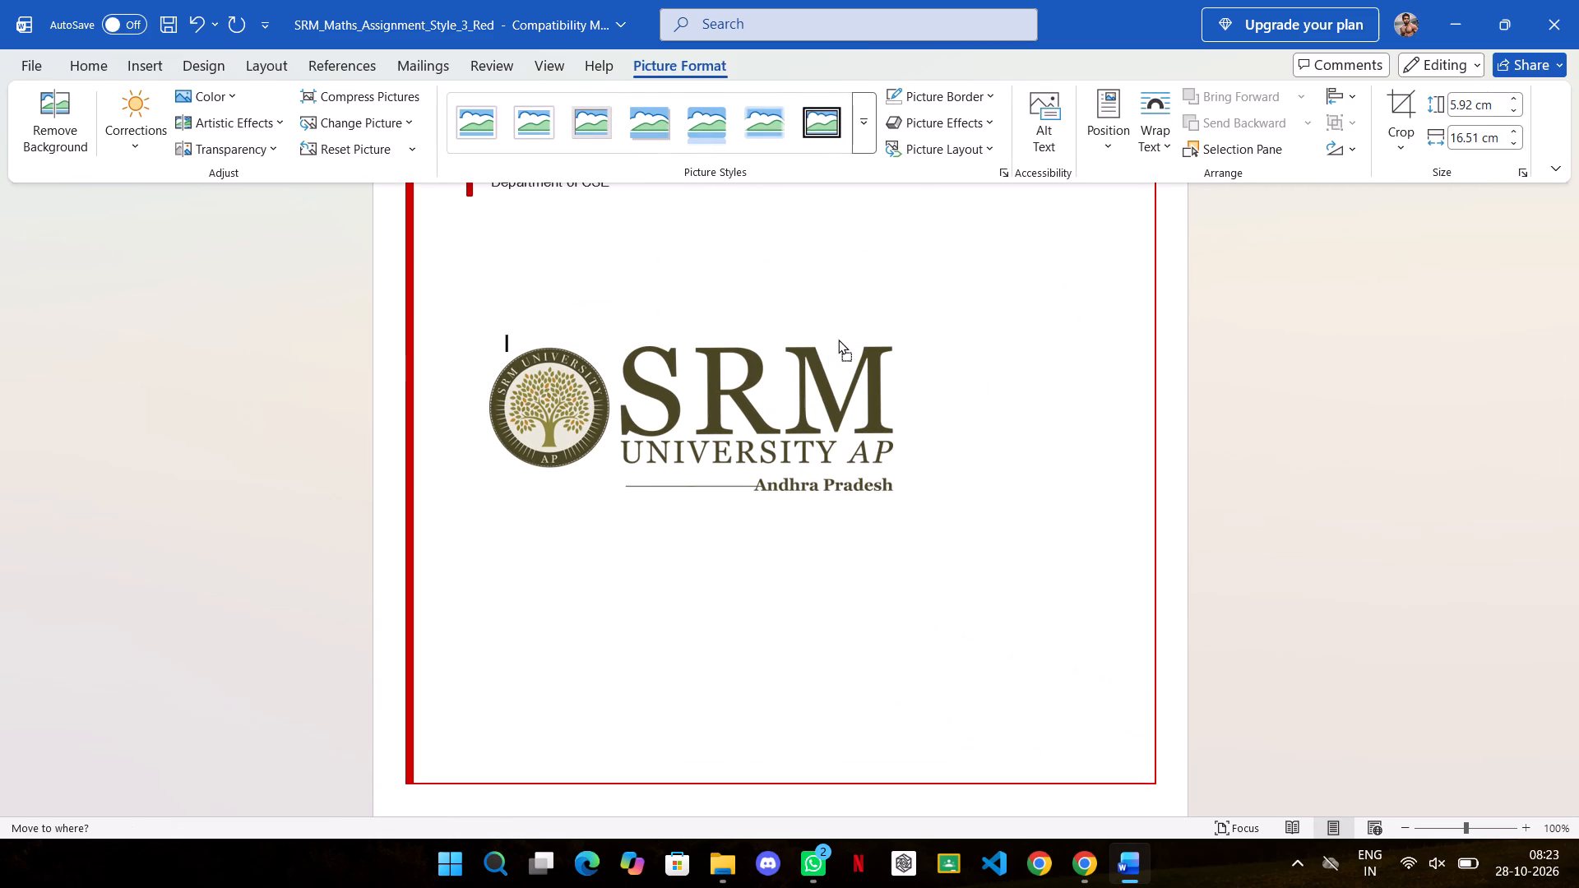
{"action": "left_click_drag", "start_coordinate": [838, 339], "coordinate": [891, 294]}
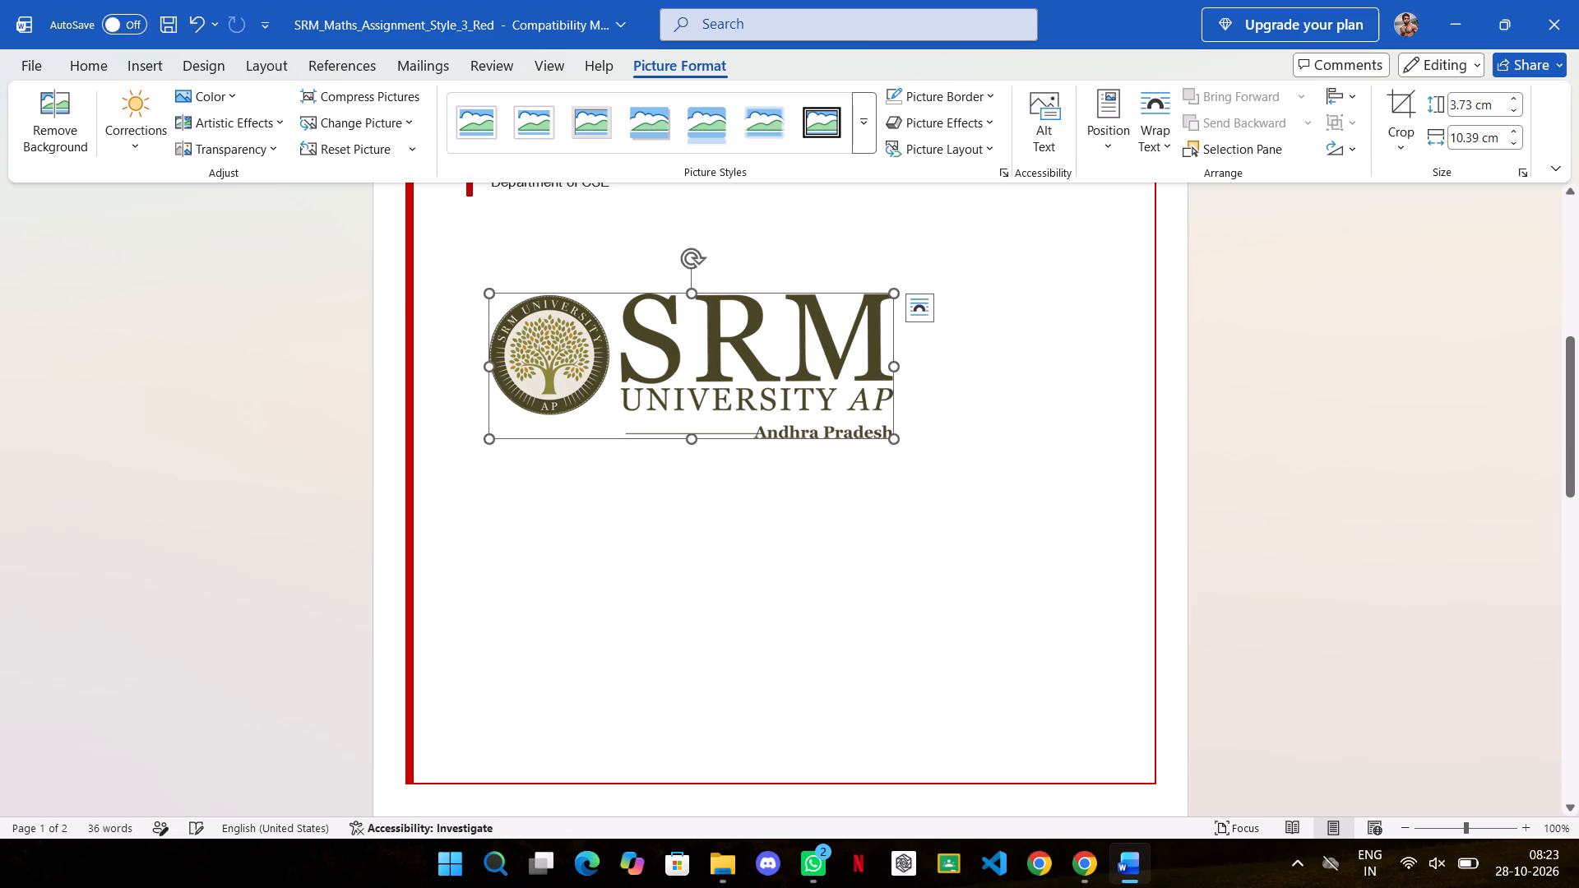
Stretch the logo to about 17.19 cm wide and 6.86 cm tall.
{"action": "left_click_drag", "start_coordinate": [898, 366], "coordinate": [1134, 371]}
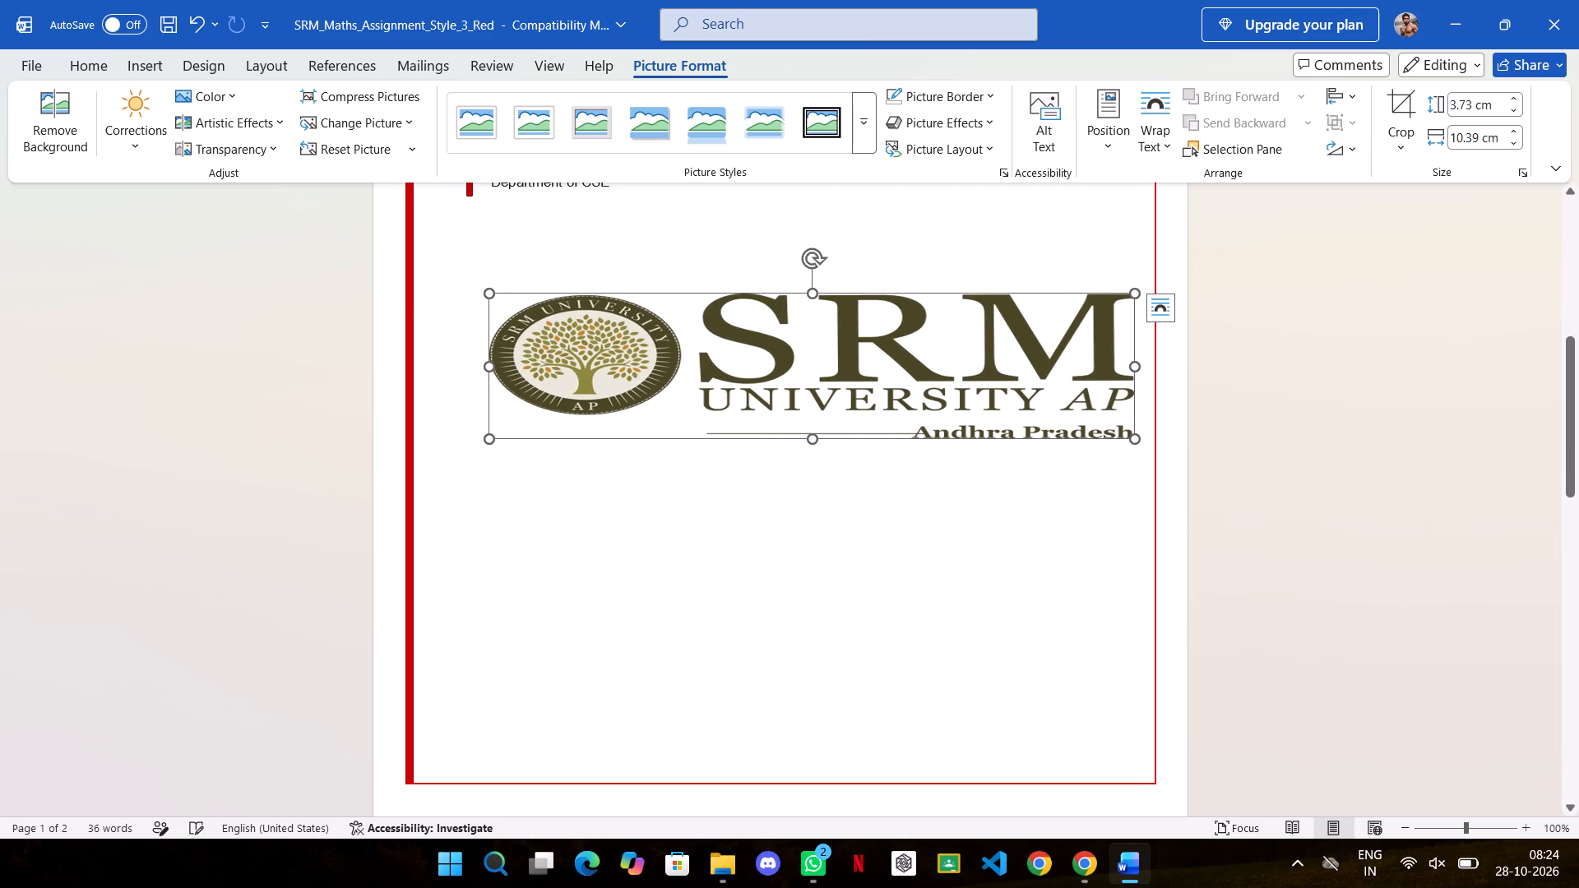
{"action": "left_click_drag", "start_coordinate": [812, 434], "coordinate": [811, 484]}
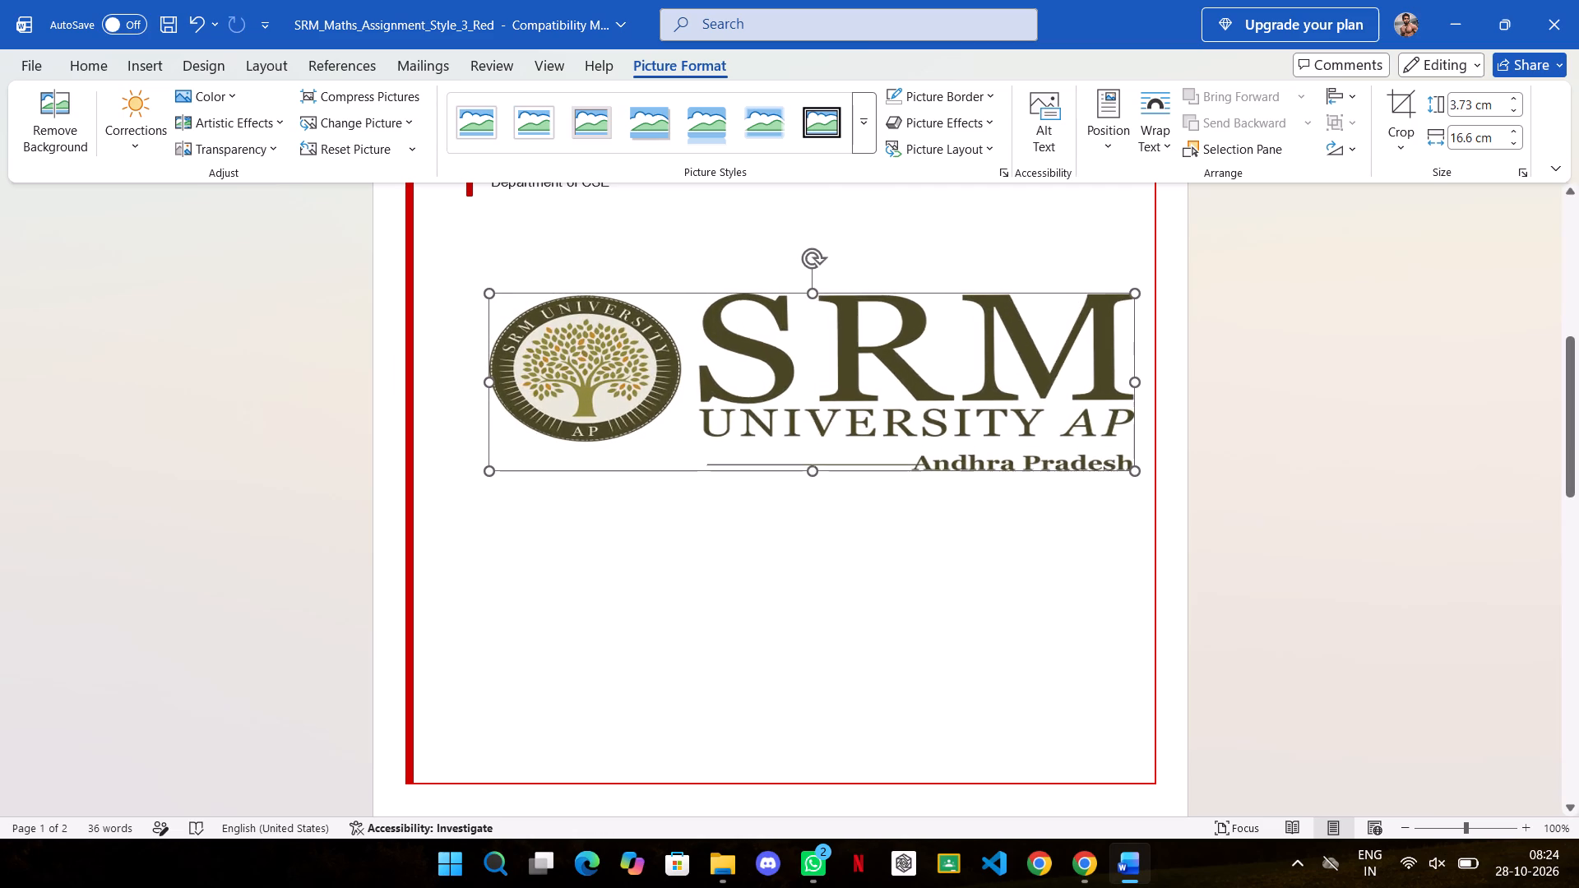
{"action": "left_click_drag", "start_coordinate": [811, 484], "coordinate": [815, 560]}
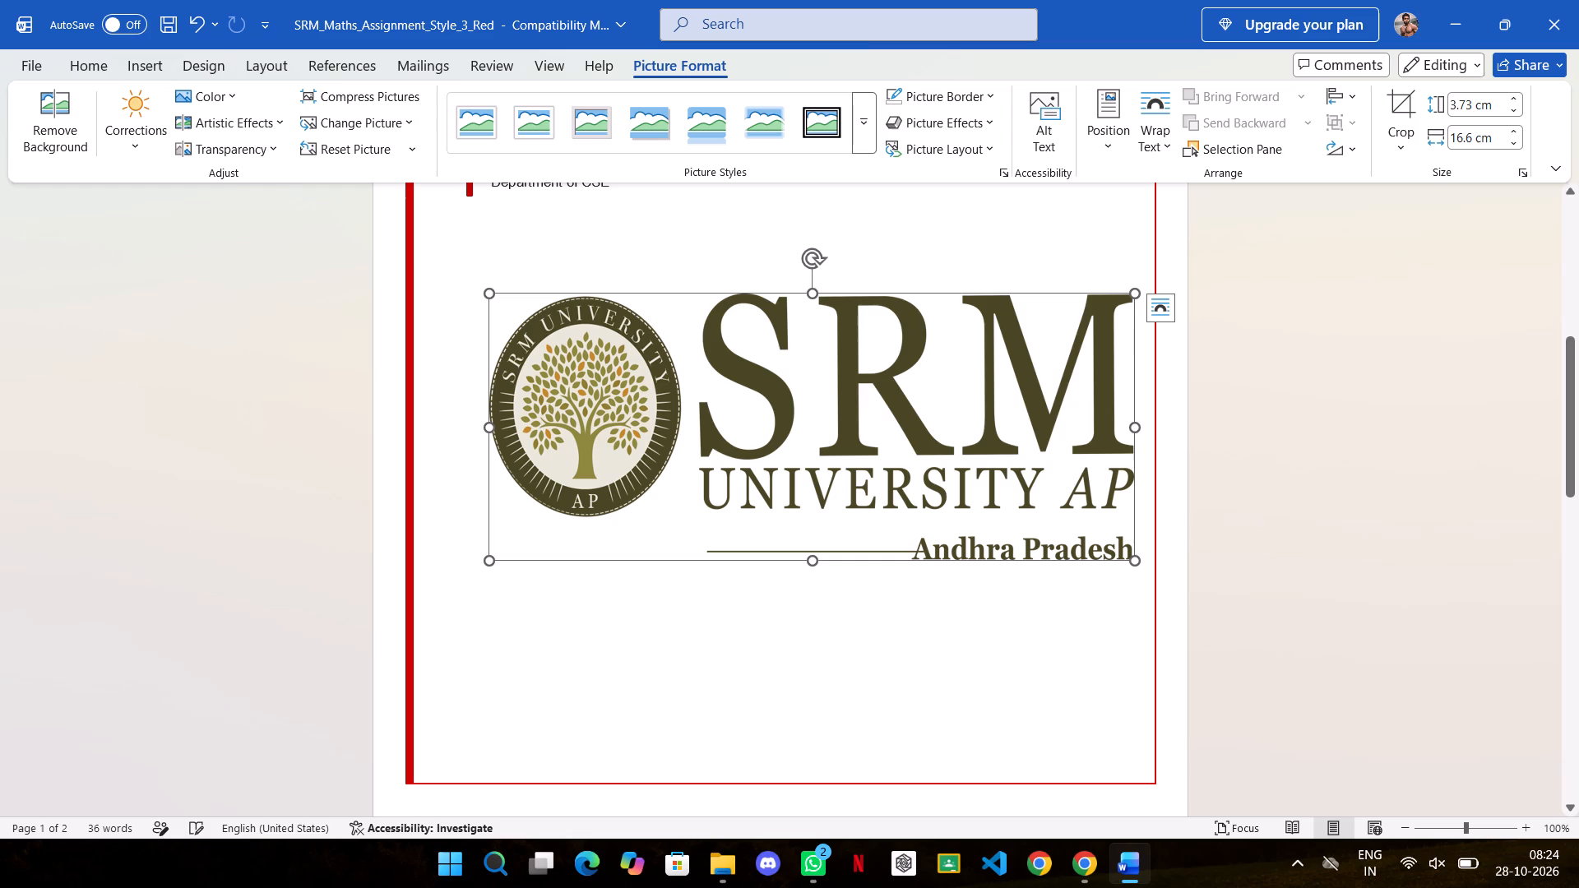
{"action": "left_click_drag", "start_coordinate": [487, 423], "coordinate": [487, 423]}
{"action": "left_click_drag", "start_coordinate": [487, 423], "coordinate": [465, 430]}
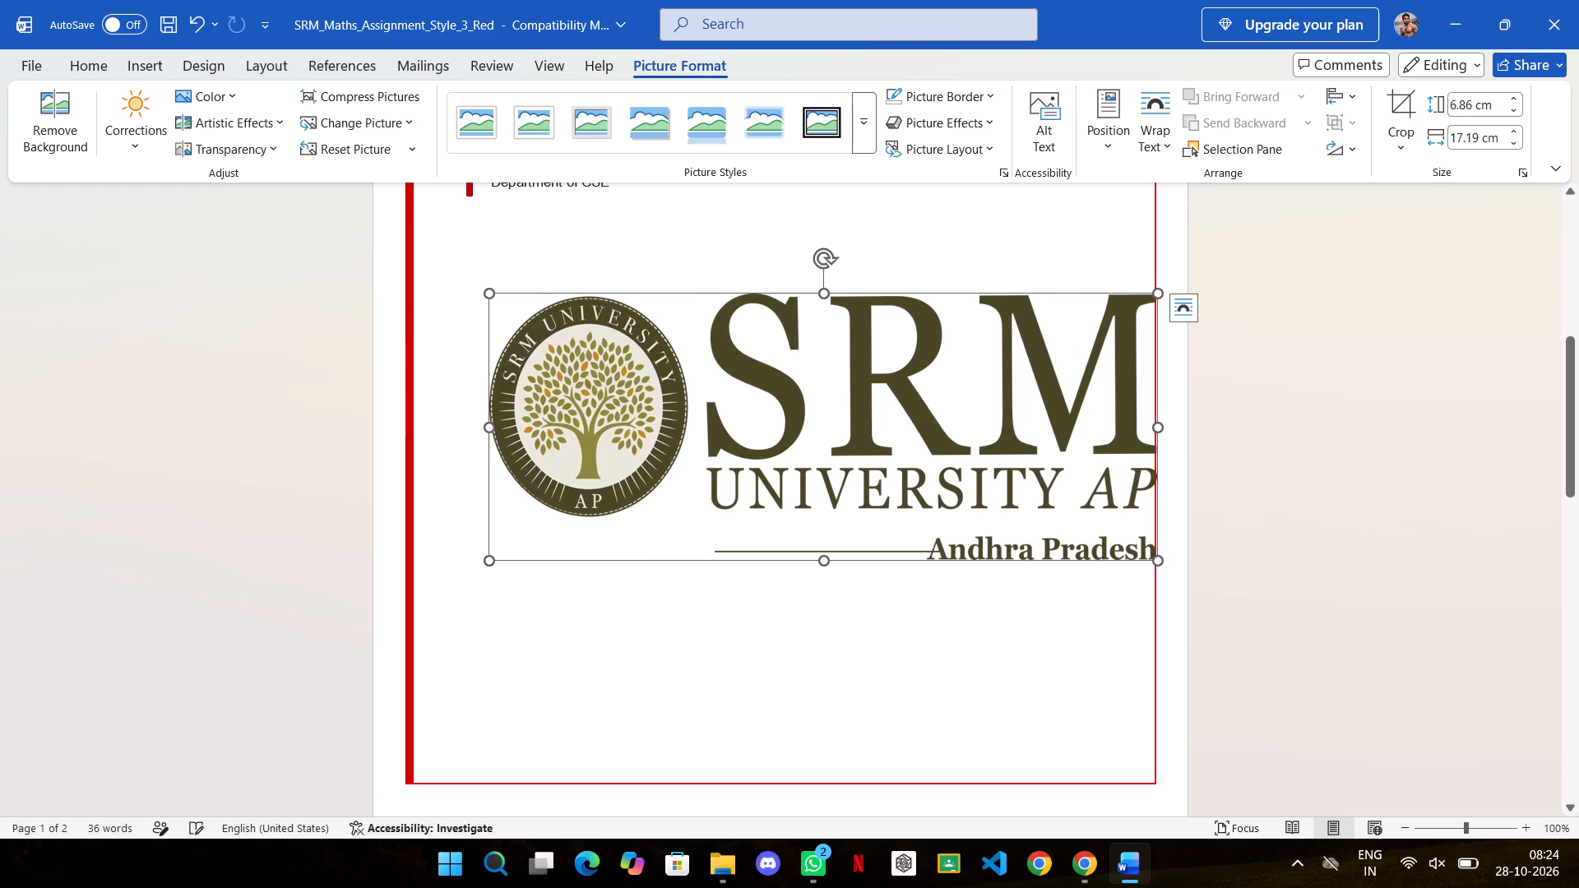
Delete the blank space directly above the logo to pull it closer to the "SUBMITTED TO" block.
{"action": "left_click", "coordinate": [481, 326]}
{"action": "left_click", "coordinate": [479, 283]}
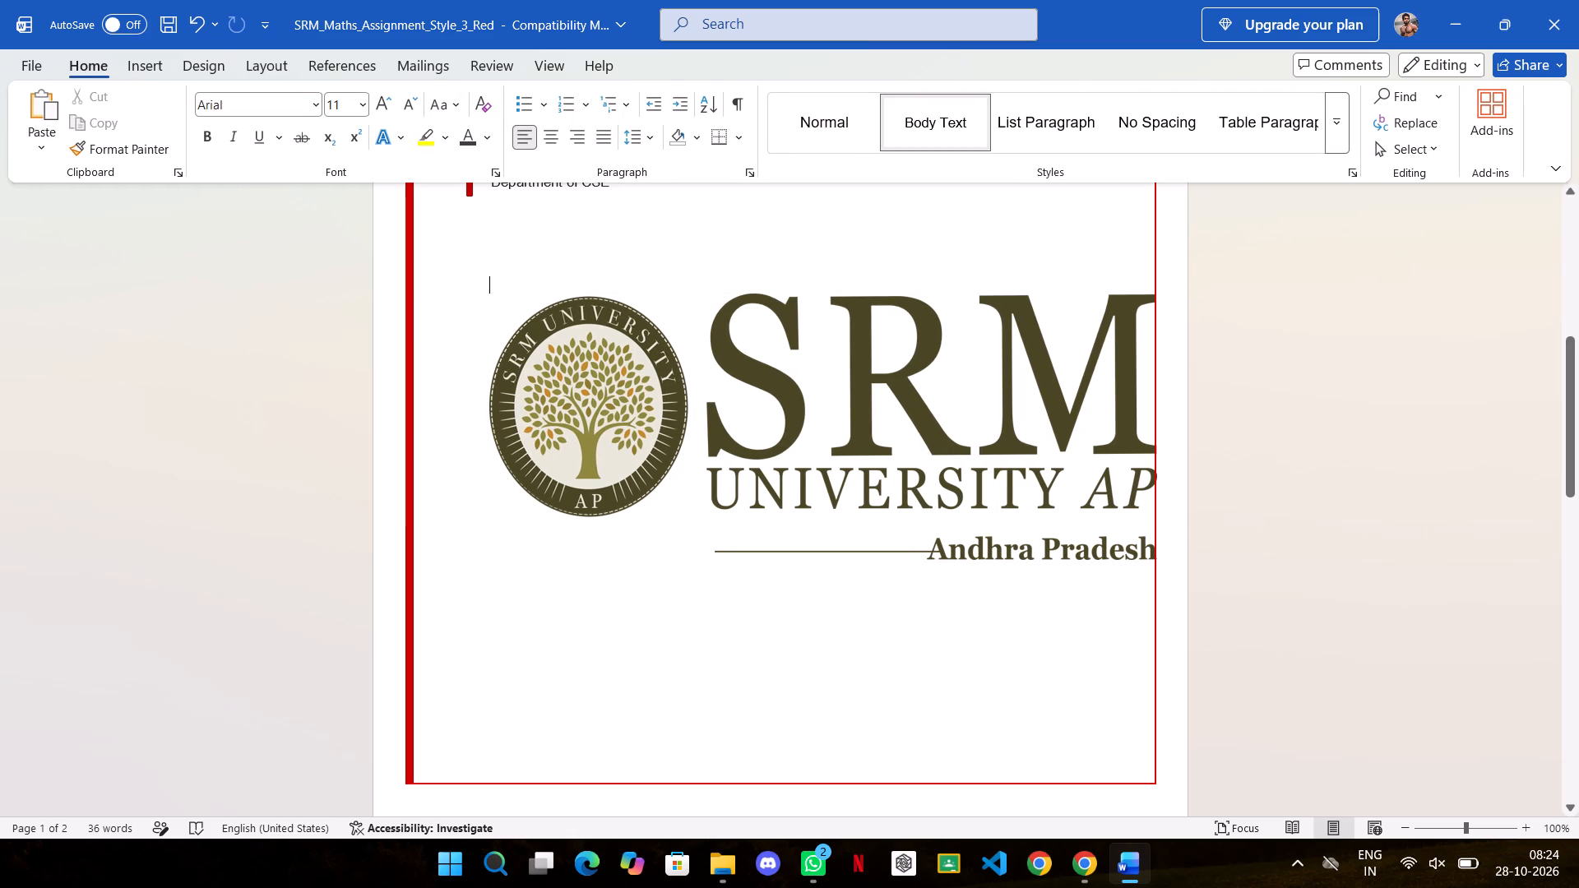
{"action": "key", "text": "BackSpace"}
{"action": "key", "text": "BackSpace"}
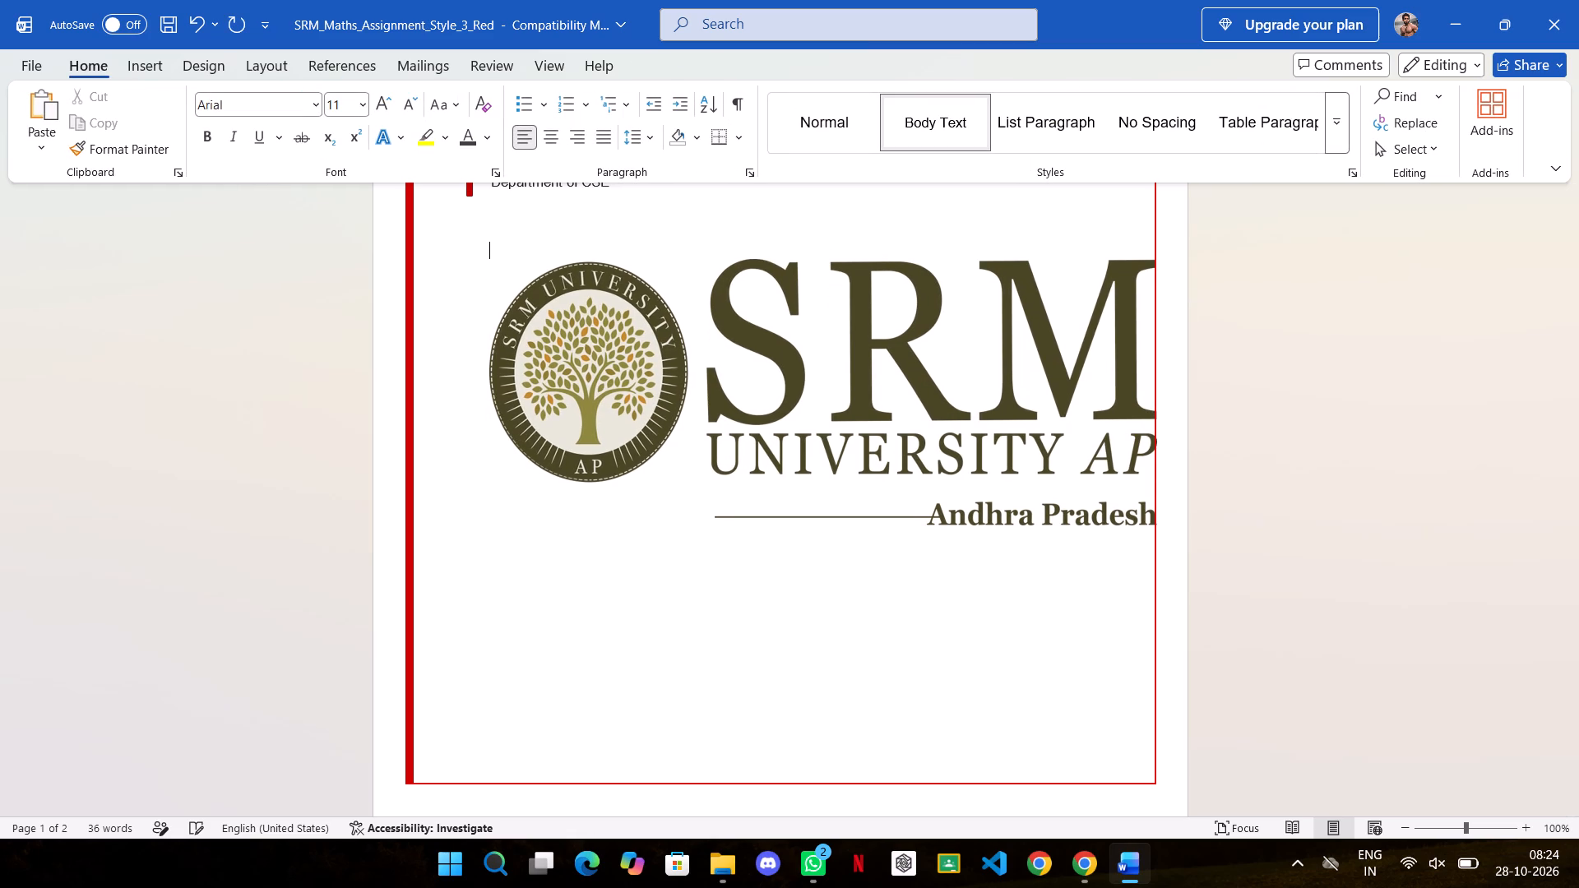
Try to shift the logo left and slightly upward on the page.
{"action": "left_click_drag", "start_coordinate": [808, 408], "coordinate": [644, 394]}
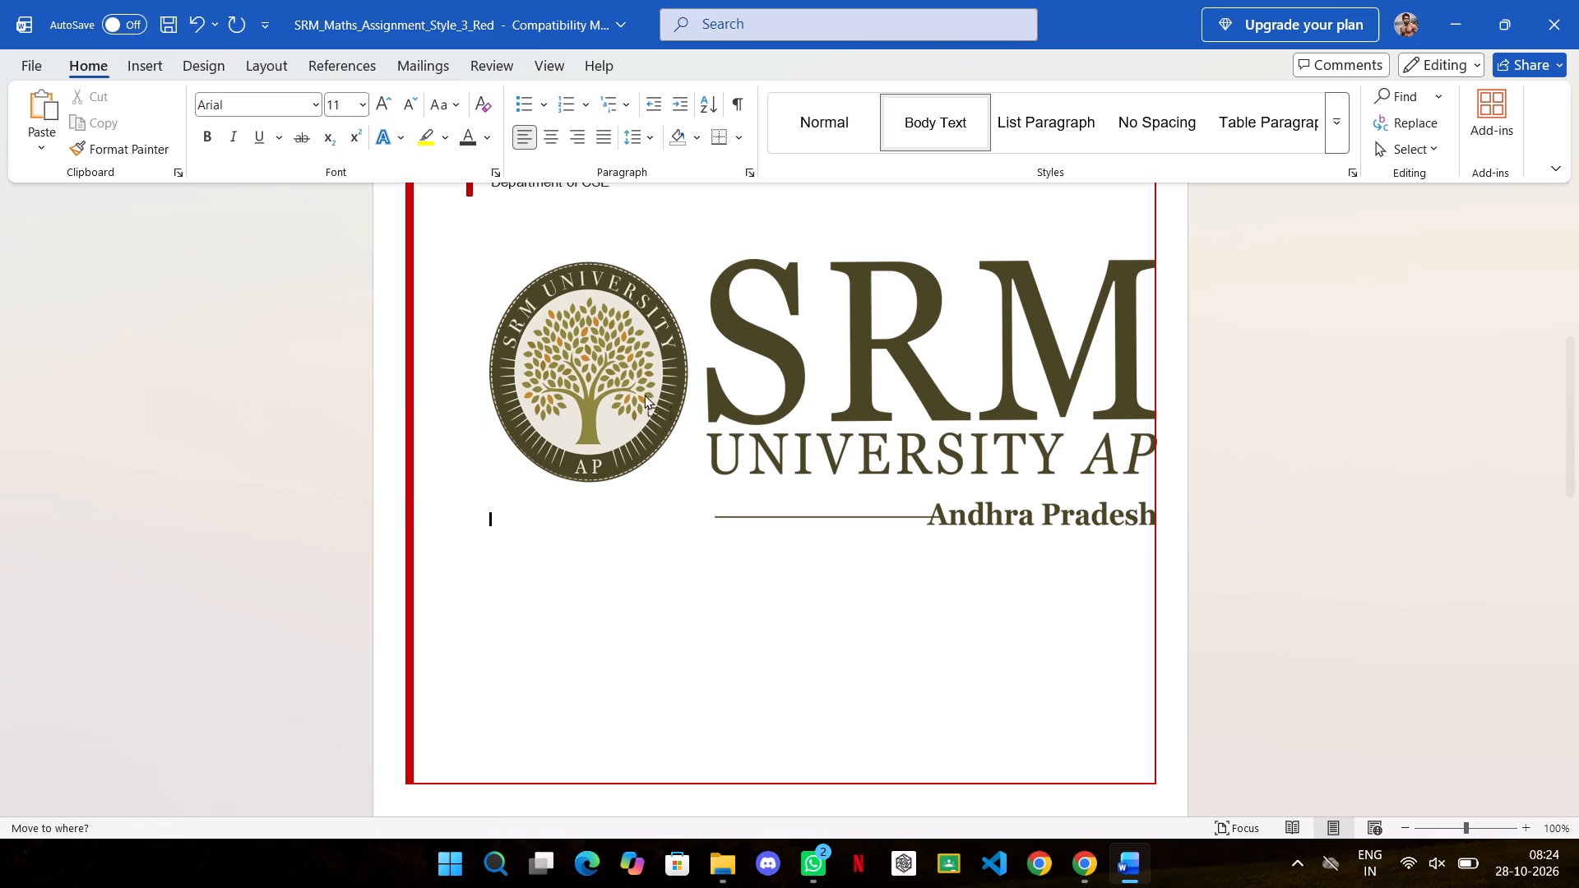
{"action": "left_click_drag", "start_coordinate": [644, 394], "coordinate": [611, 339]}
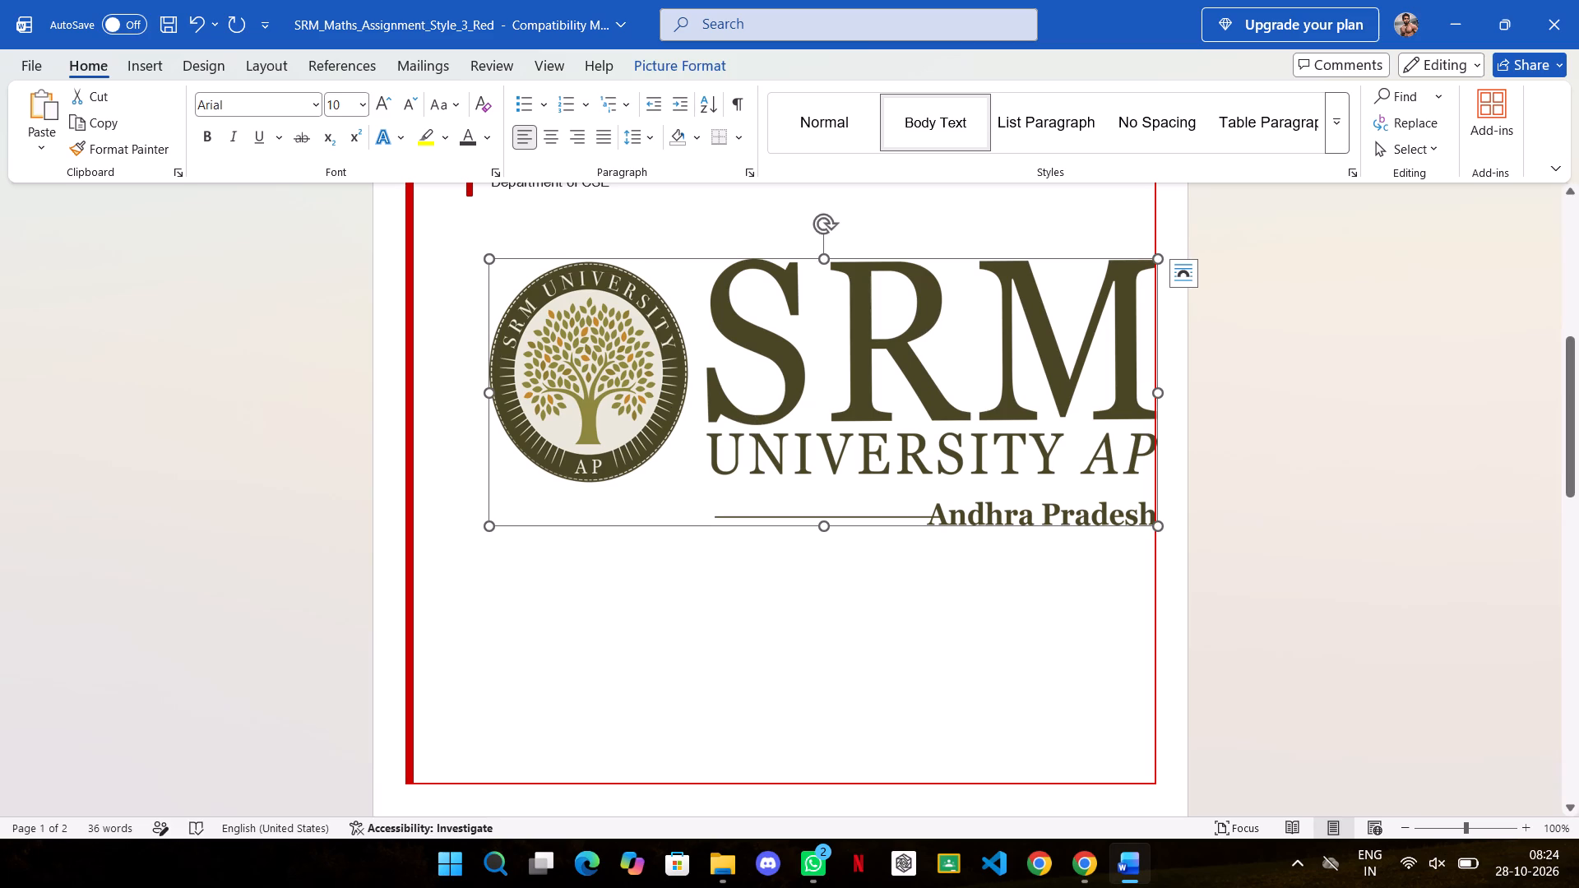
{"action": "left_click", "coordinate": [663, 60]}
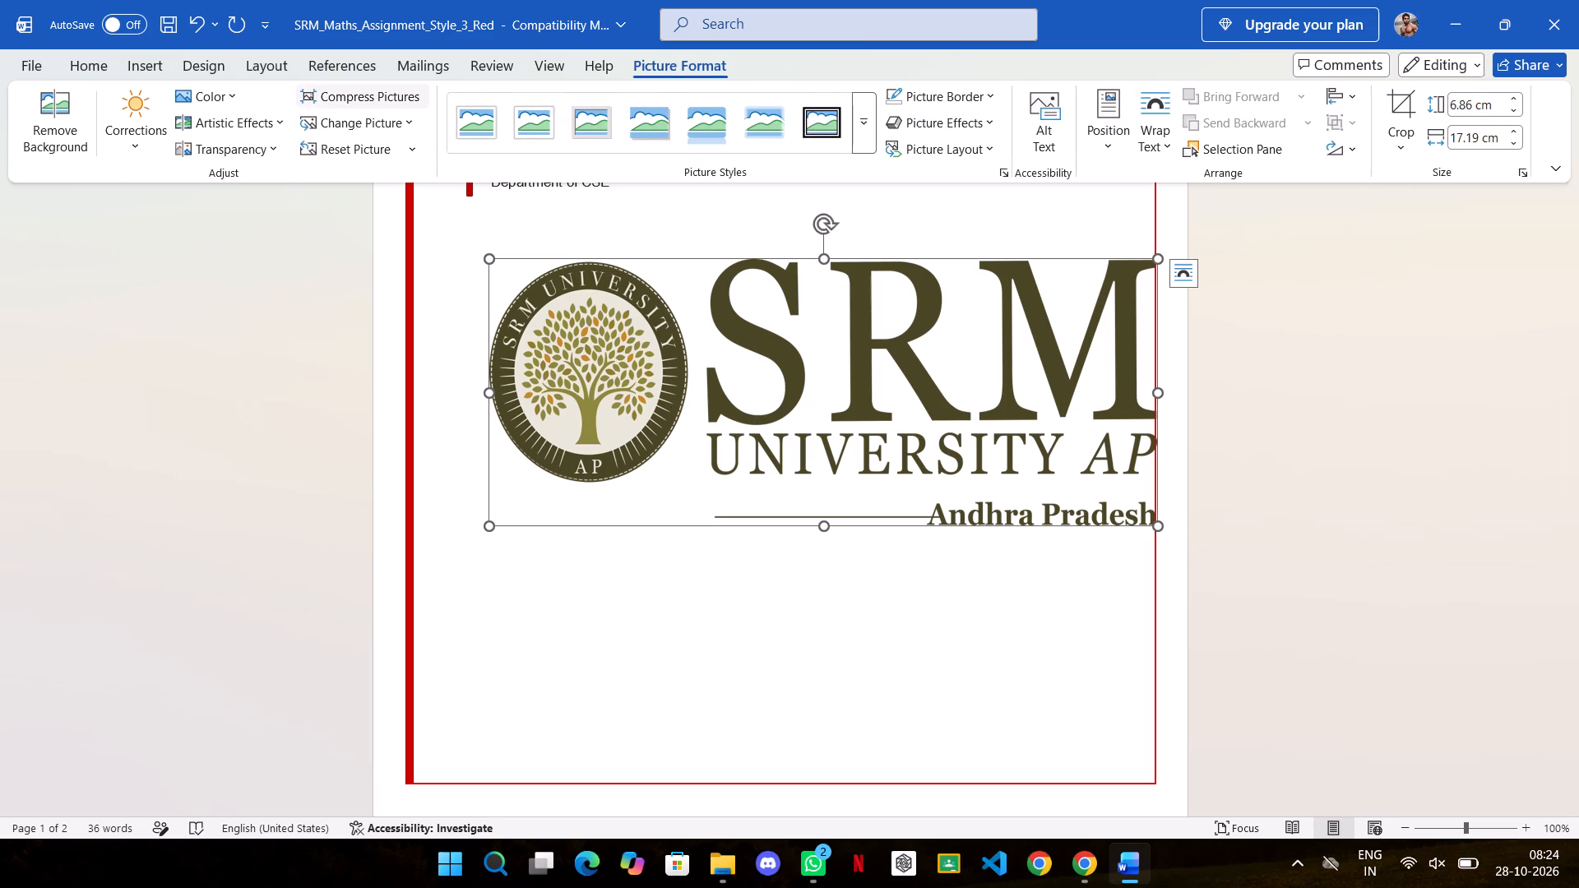
Delete the leading spaces and blank lines before the "Contact:" line to bring it back onto the first page.
{"action": "scroll", "coordinate": [818, 518], "scroll_direction": "down", "scroll_amount": 9}
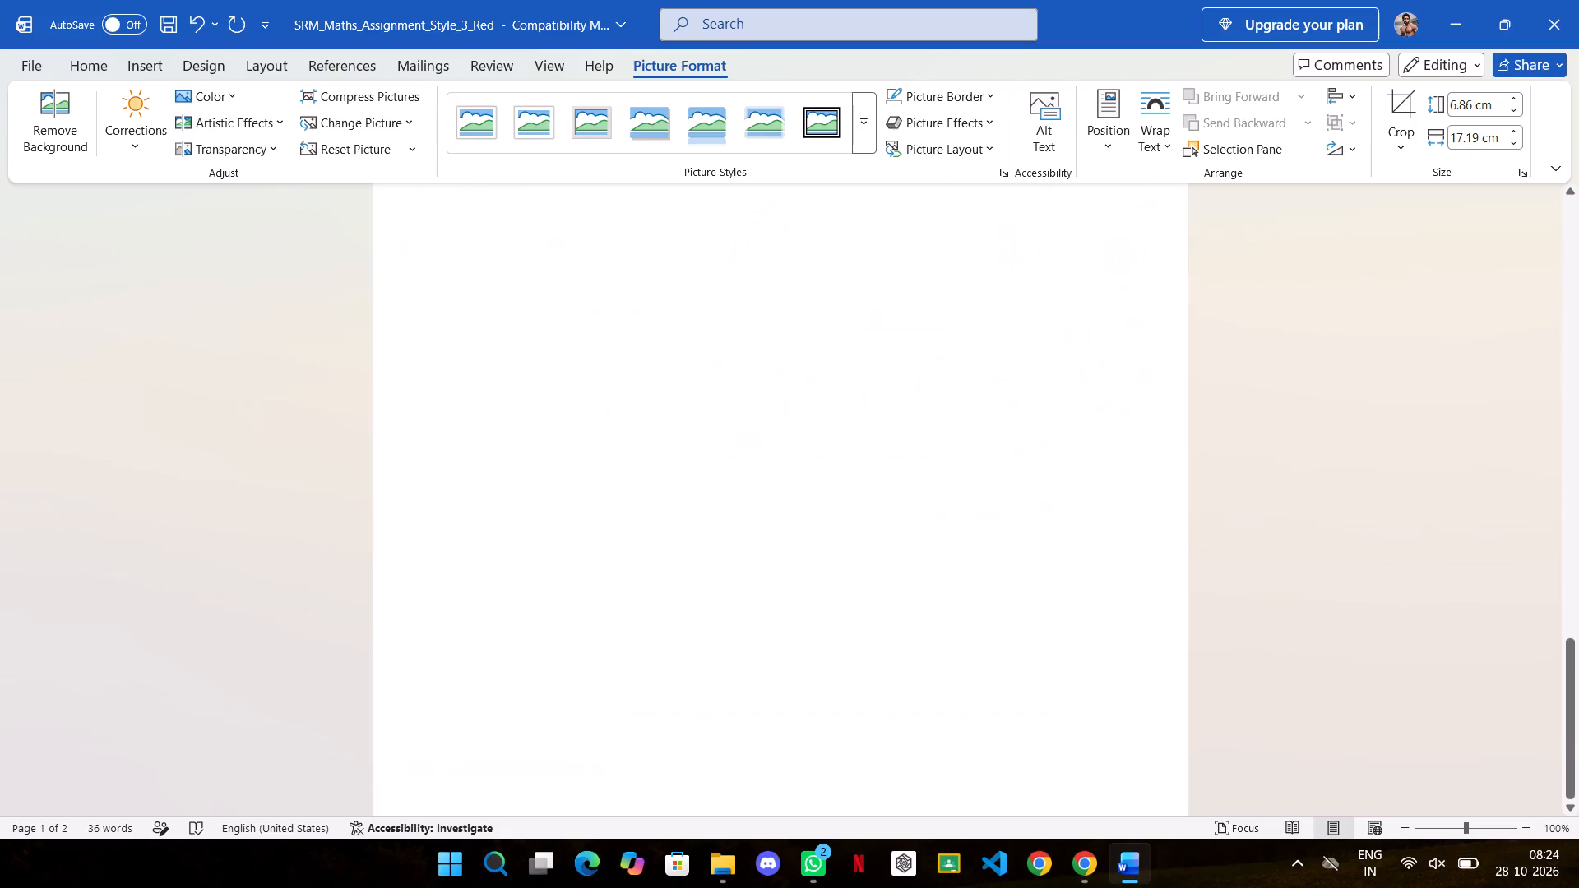
{"action": "scroll", "coordinate": [779, 507], "scroll_direction": "up", "scroll_amount": 3}
{"action": "left_click_drag", "start_coordinate": [779, 507], "coordinate": [771, 464]}
{"action": "scroll", "coordinate": [771, 464], "scroll_direction": "down", "scroll_amount": 1}
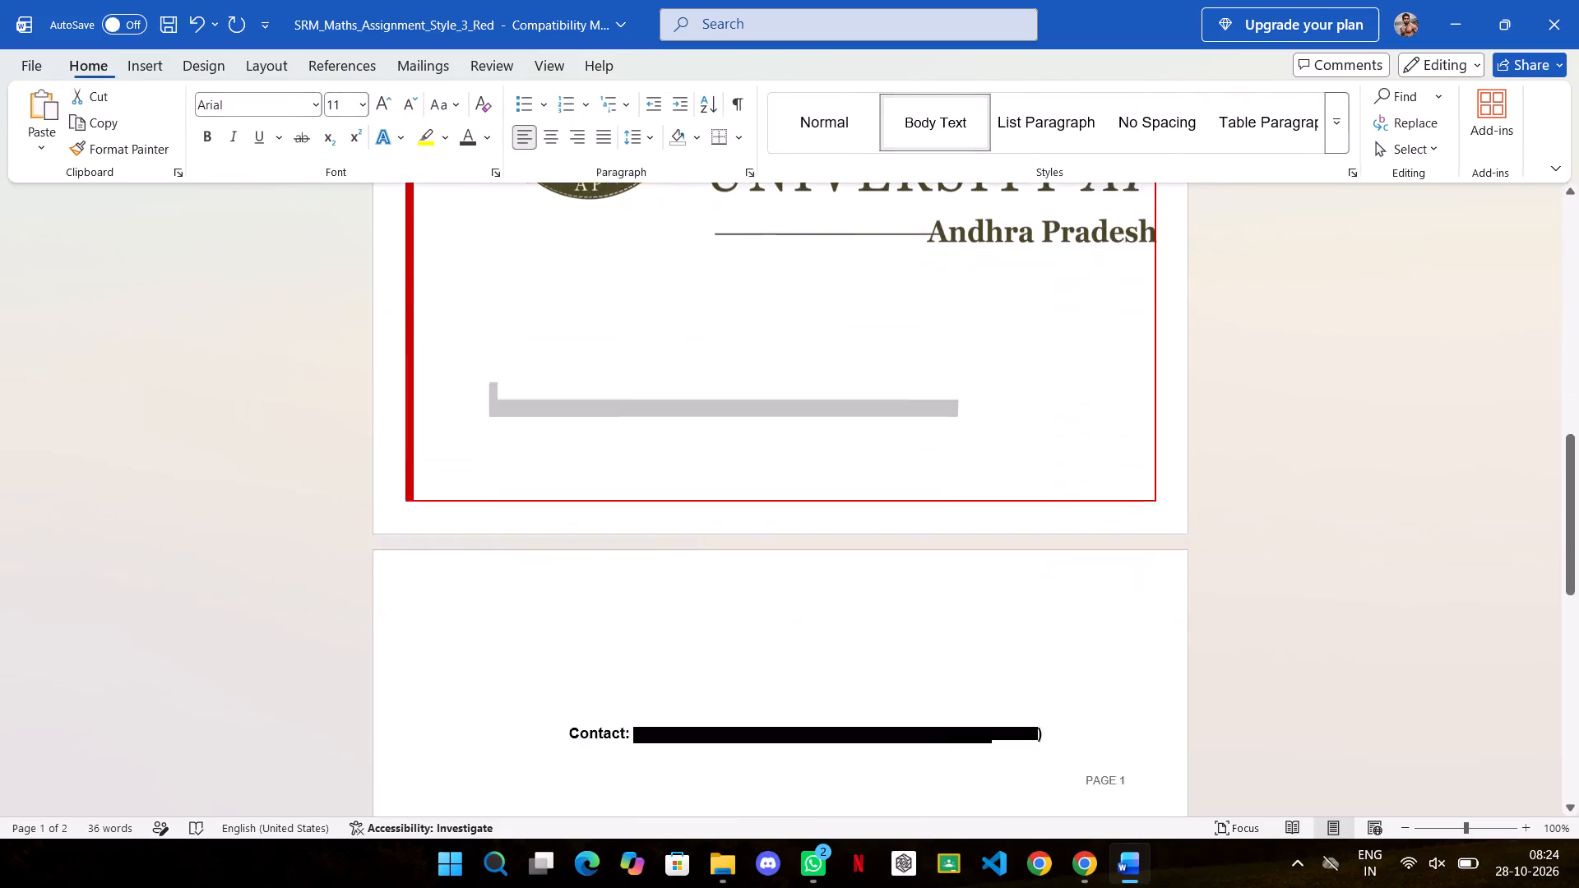
{"action": "scroll", "coordinate": [771, 464], "scroll_direction": "down", "scroll_amount": 1}
{"action": "left_click", "coordinate": [569, 532]}
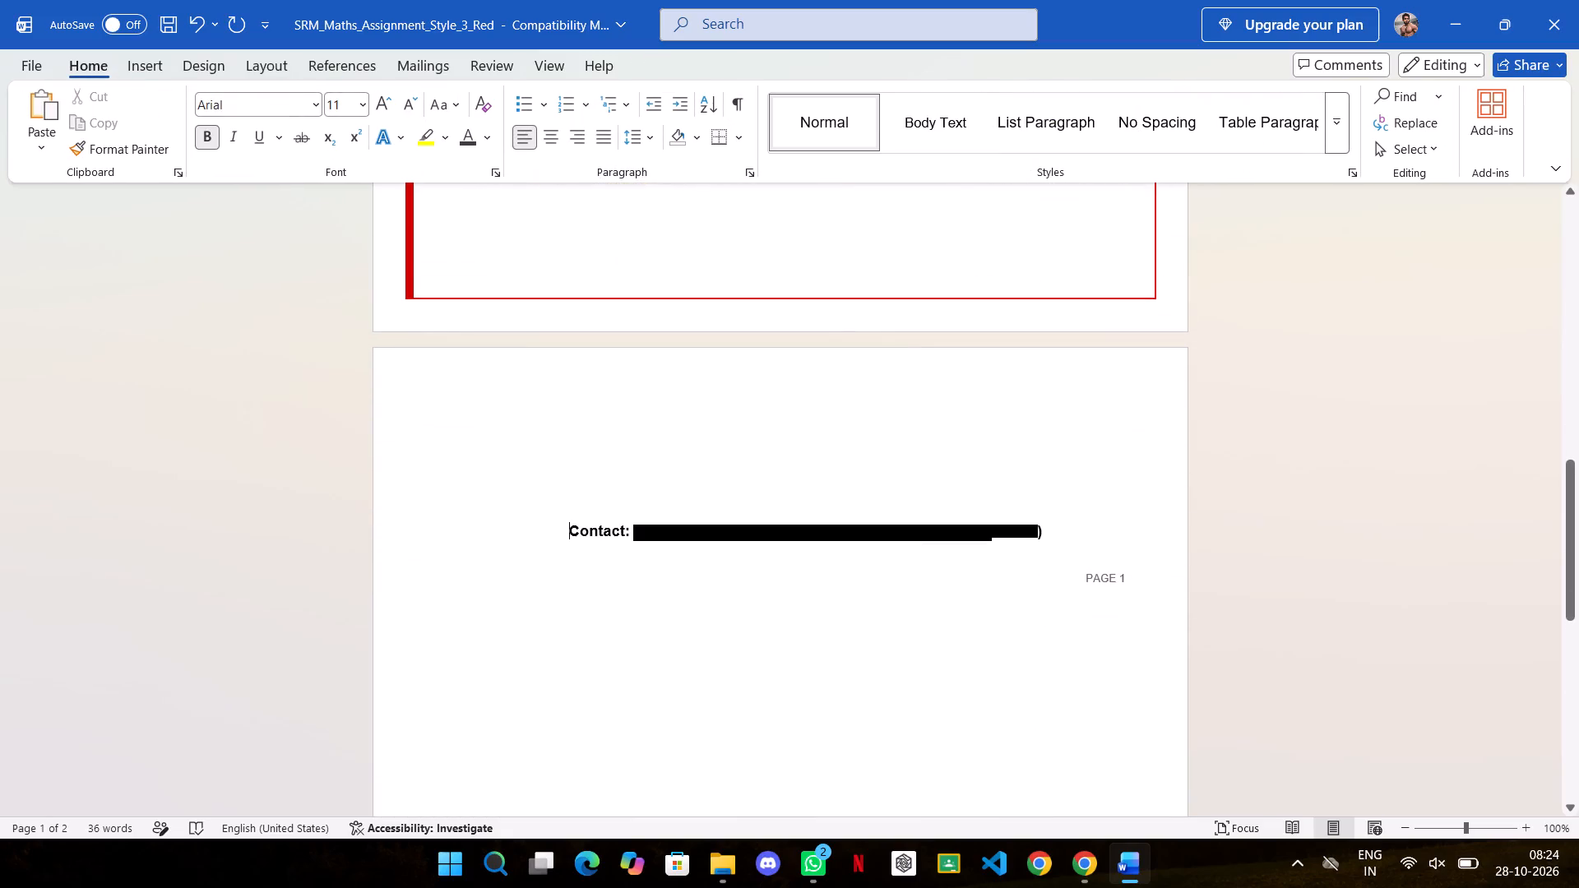
{"action": "key", "text": "BackSpace"}
{"action": "key", "text": "BackSpace"}
{"action": "key", "text": "BackSpace"}
{"action": "key", "text": "BackSpace"}
{"action": "key", "text": "BackSpace"}
{"action": "key", "text": "BackSpace"}
{"action": "key", "text": "BackSpace"}
{"action": "key", "text": "BackSpace"}
{"action": "key", "text": "BackSpace"}
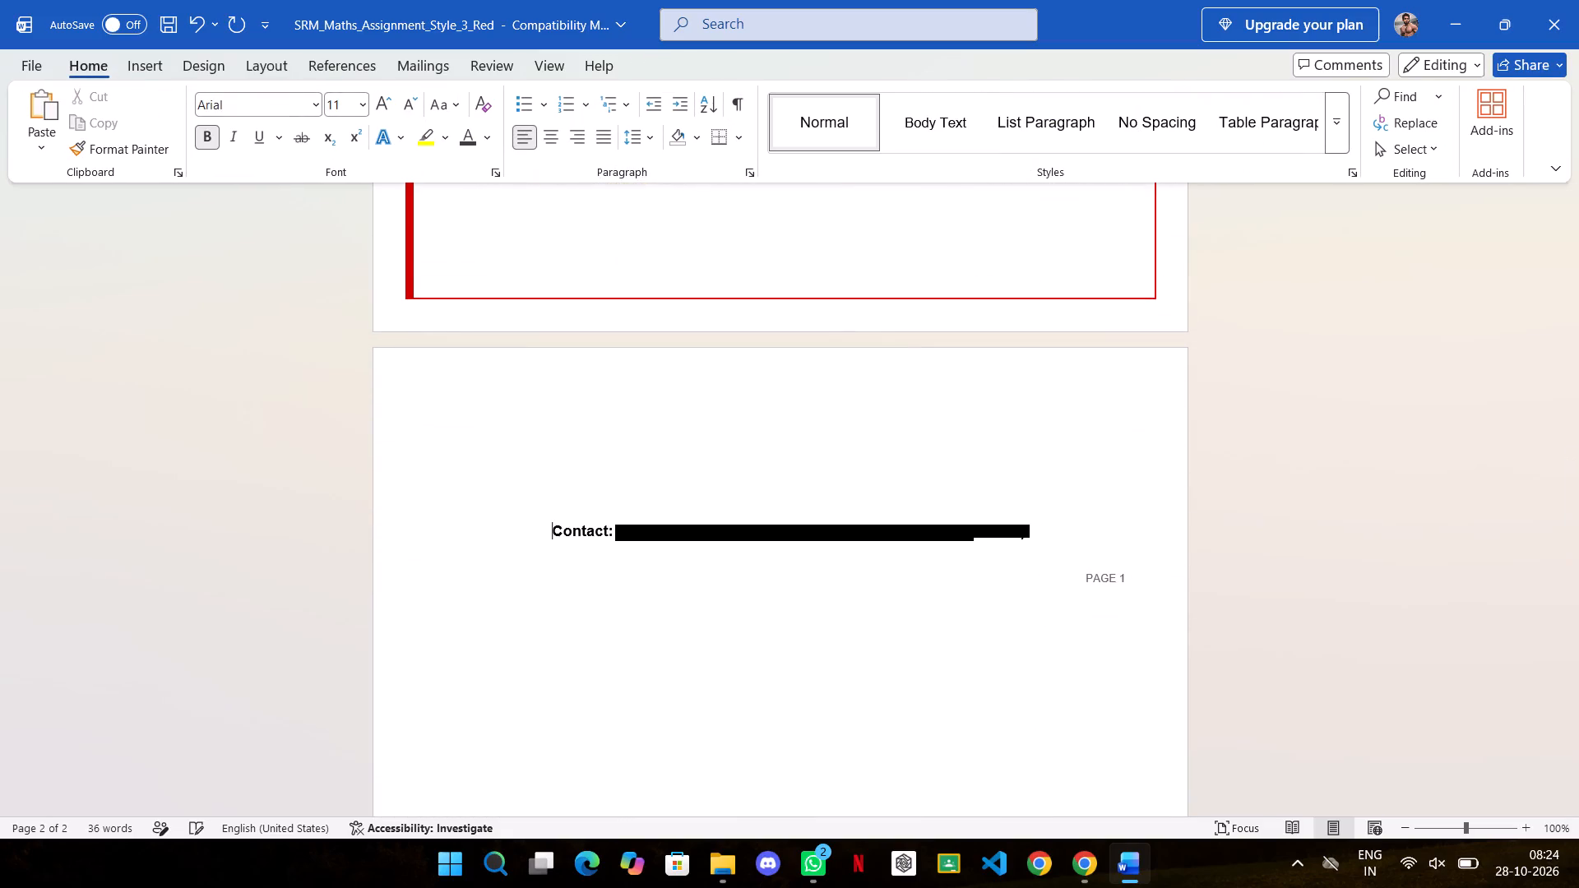
{"action": "key", "text": "BackSpace"}
{"action": "key", "text": "BackSpace"}
{"action": "key", "text": "BackSpace"}
{"action": "key", "text": "BackSpace"}
{"action": "key", "text": "BackSpace"}
{"action": "key", "text": "BackSpace"}
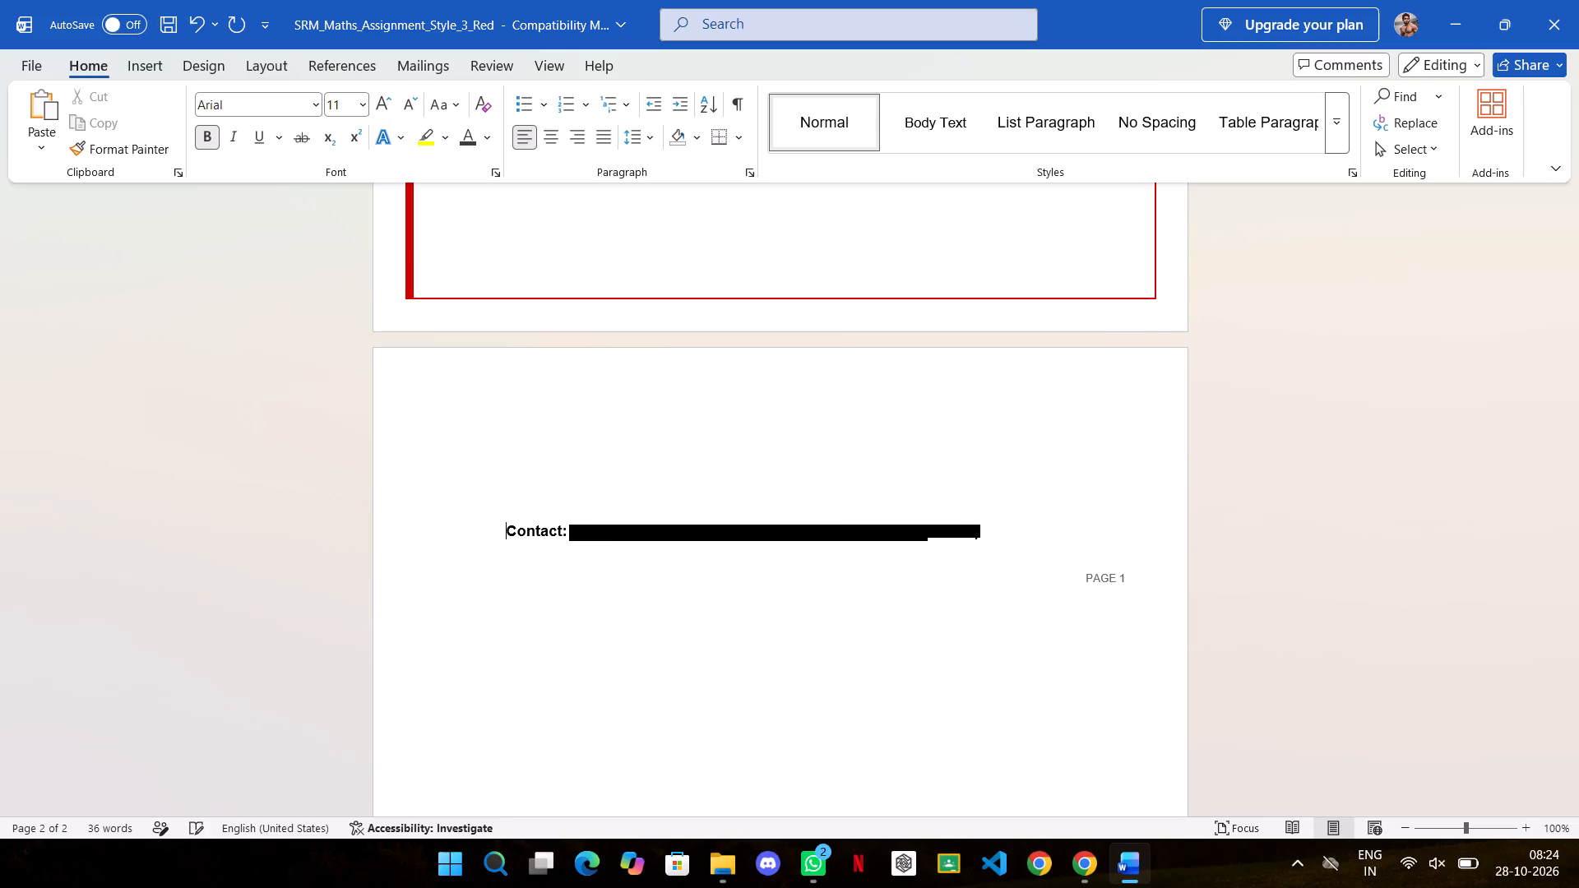
{"action": "key", "text": "BackSpace"}
{"action": "key", "text": "BackSpace"}
{"action": "key", "text": "BackSpace"}
{"action": "key", "text": "BackSpace"}
{"action": "key", "text": "BackSpace"}
{"action": "key", "text": "BackSpace"}
{"action": "key", "text": "BackSpace"}
{"action": "key", "text": "BackSpace"}
{"action": "key", "text": "BackSpace"}
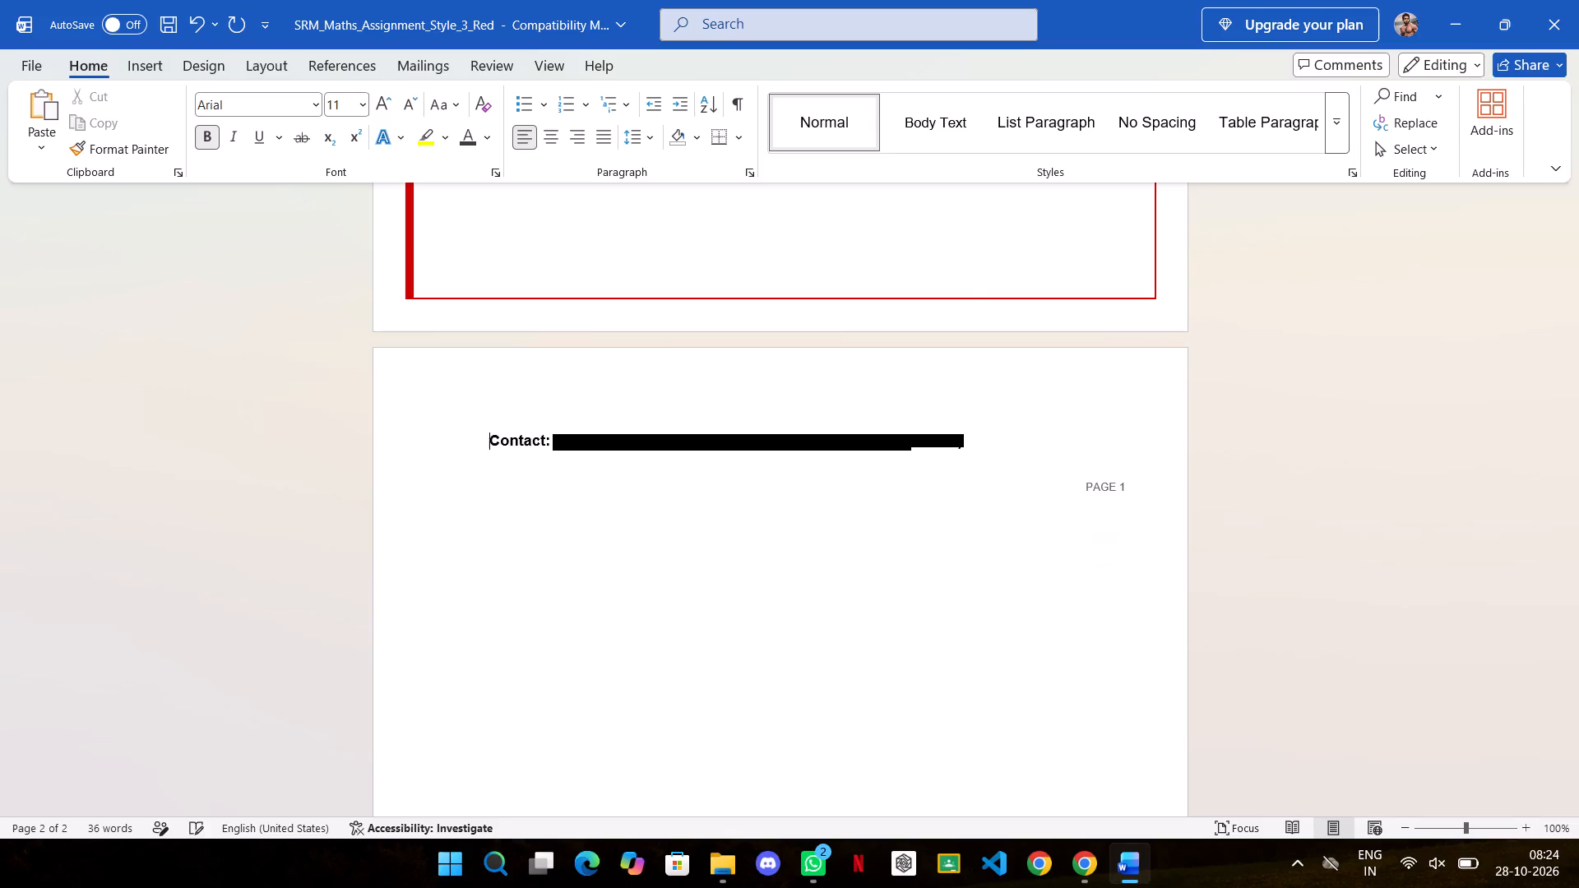
{"action": "key", "text": "BackSpace"}
{"action": "key", "text": "BackSpace"}
{"action": "key", "text": "BackSpace"}
{"action": "key", "text": "BackSpace"}
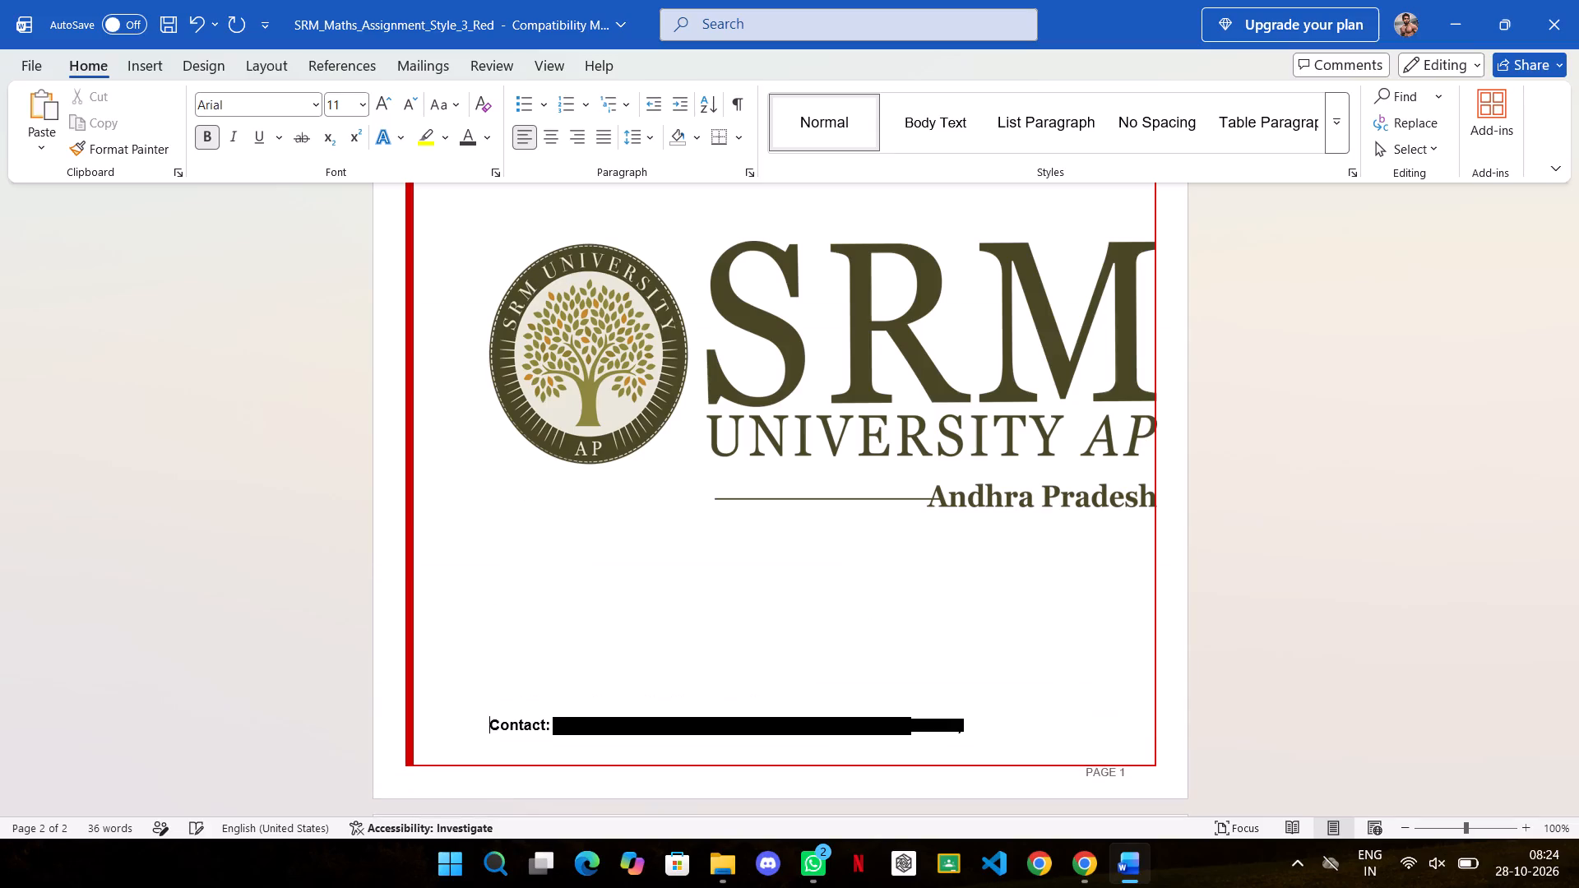
{"action": "key", "text": "BackSpace"}
{"action": "key", "text": "BackSpace"}
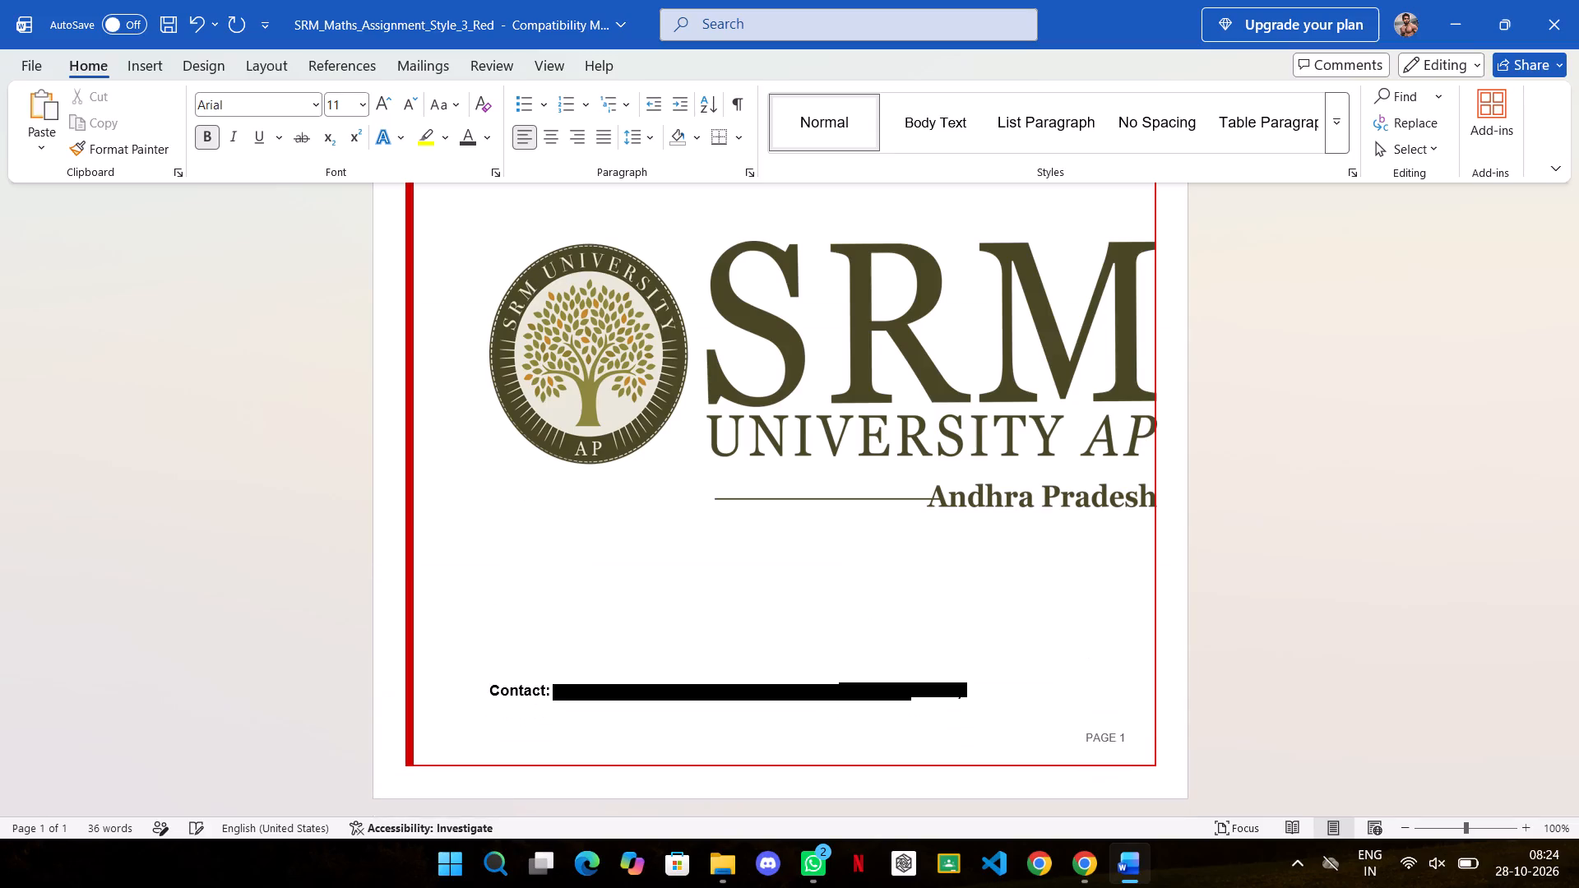
Indent the "Contact:" line with leading spaces until it sits roughly centred below the logo.
{"action": "key", "text": "space"}
{"action": "key", "text": "space"}
{"action": "key", "text": "space"}
{"action": "key", "text": "space"}
{"action": "key", "text": "space"}
{"action": "key", "text": "space"}
{"action": "key", "text": "space"}
{"action": "key", "text": "space"}
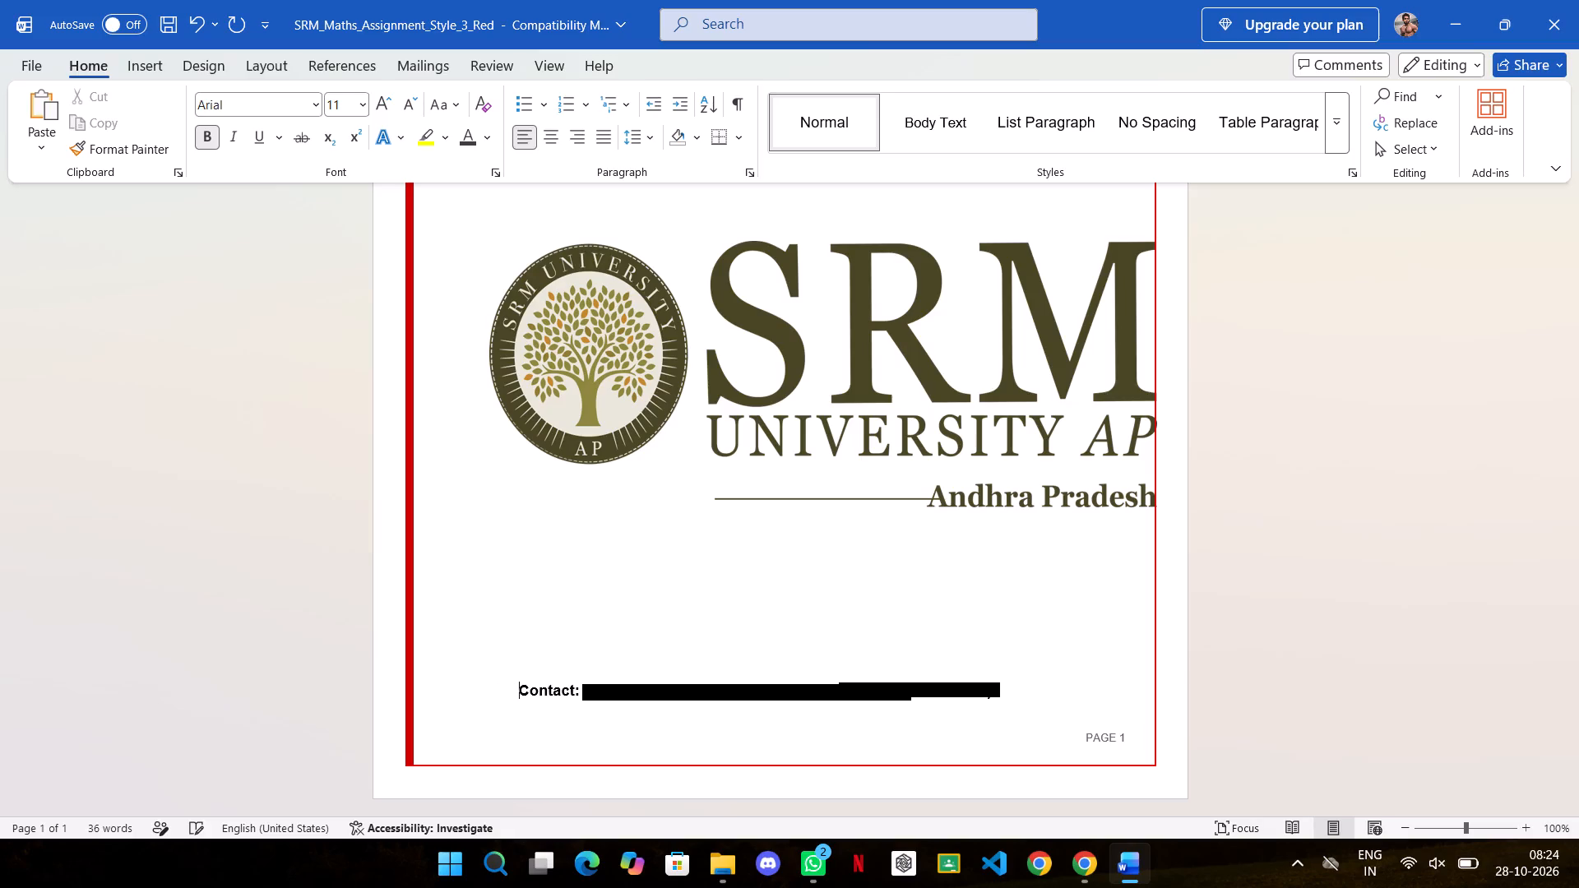
{"action": "key", "text": "space"}
{"action": "key", "text": "space"}
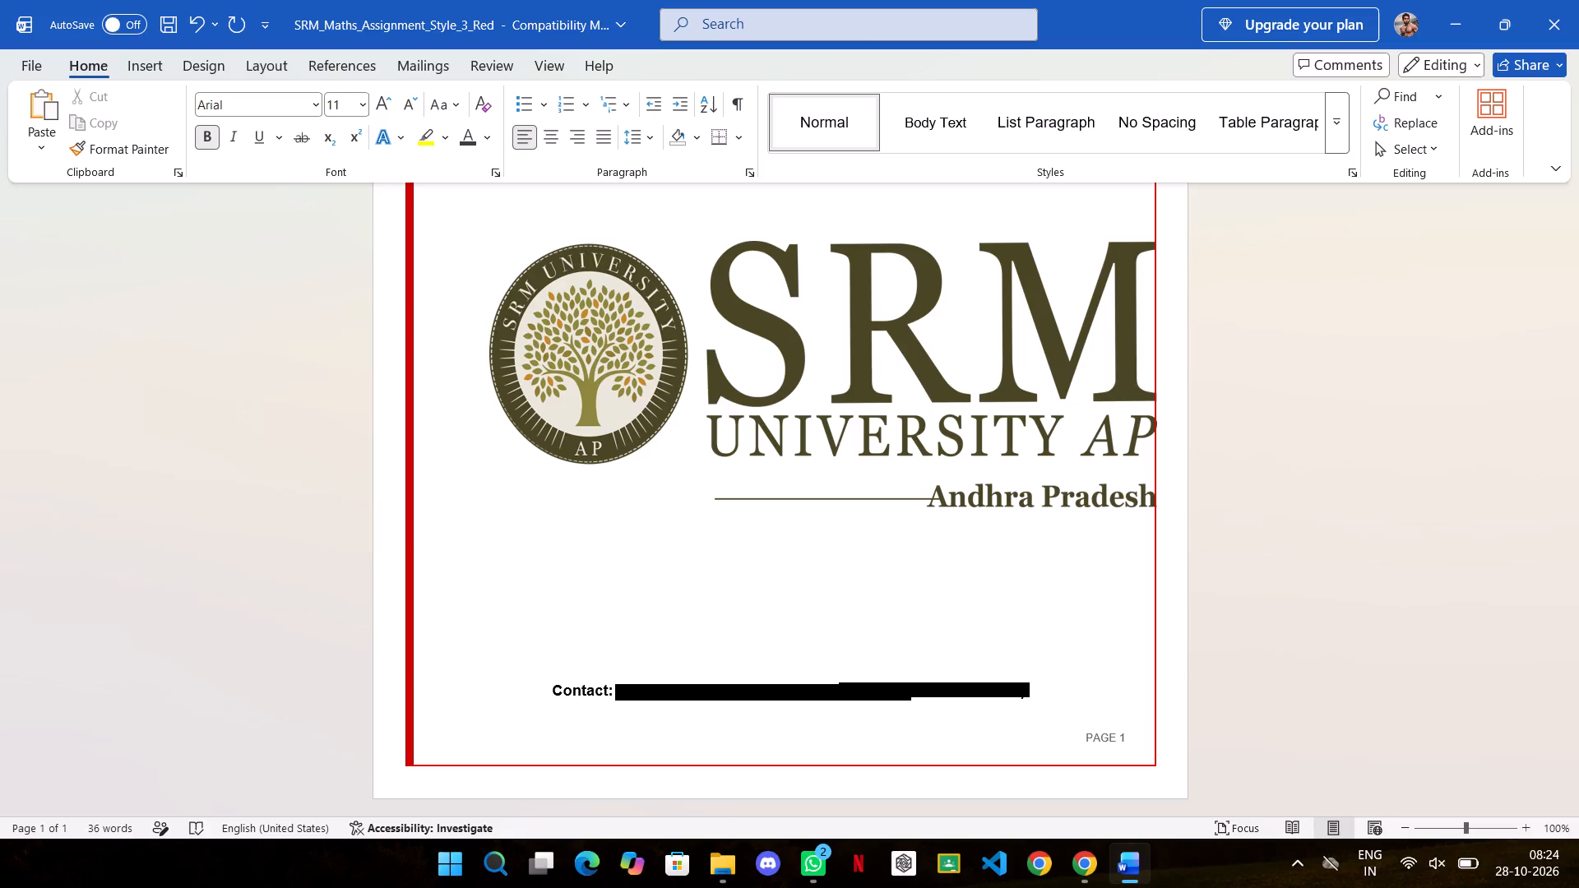
{"action": "key", "text": "space"}
{"action": "key", "text": "space"}
{"action": "key", "text": "space"}
{"action": "key", "text": "space"}
{"action": "key", "text": "BackSpace"}
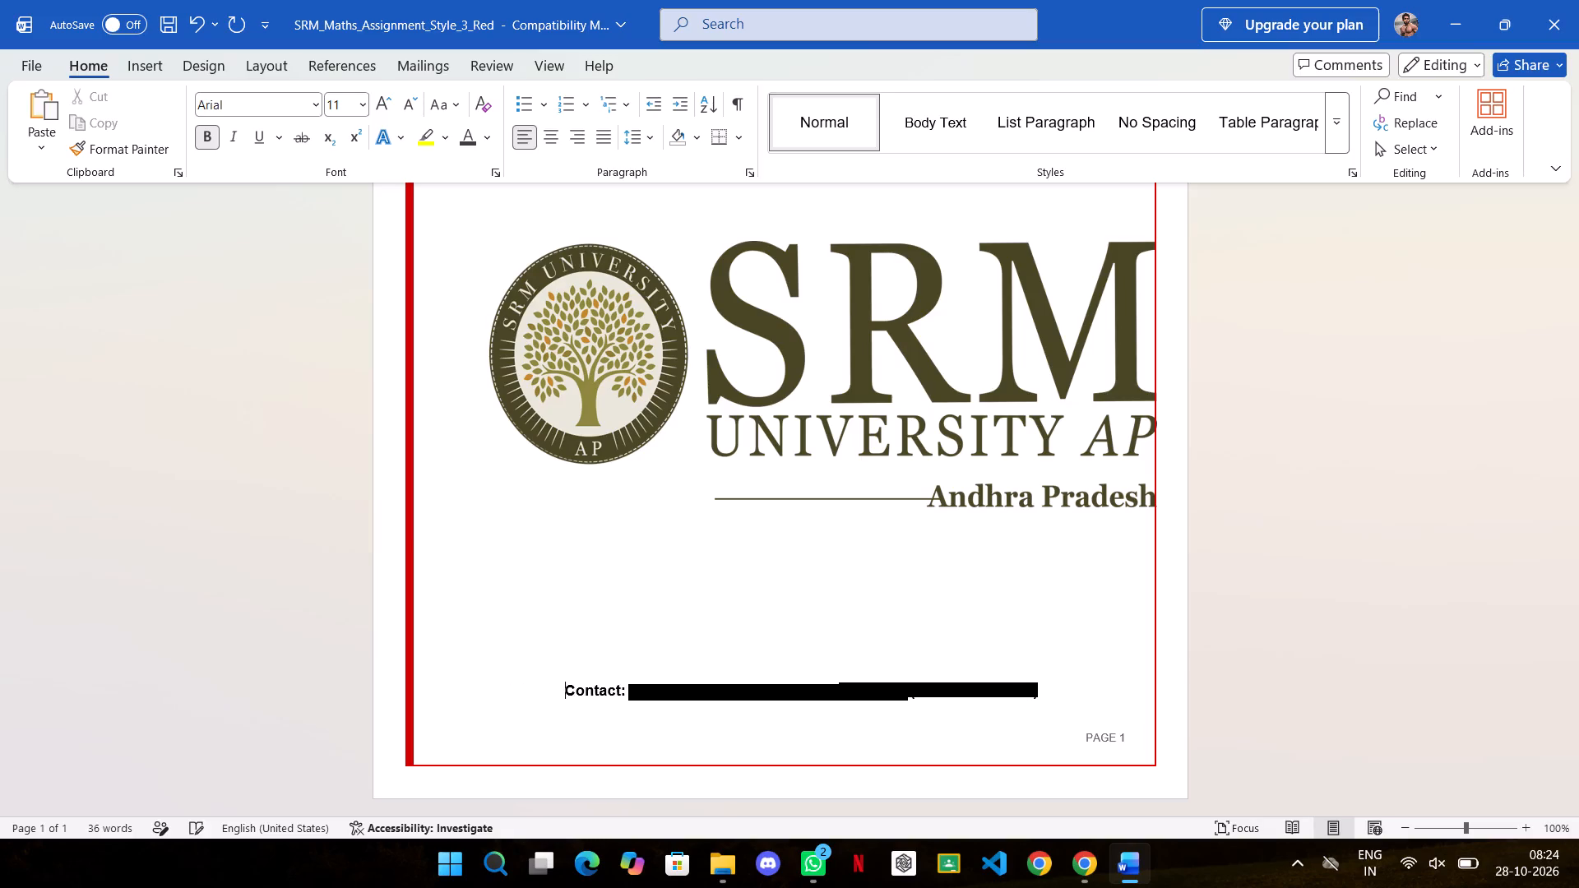
{"action": "key", "text": "space"}
{"action": "key", "text": "space"}
{"action": "key", "text": "BackSpace"}
{"action": "left_click", "coordinate": [1354, 512]}
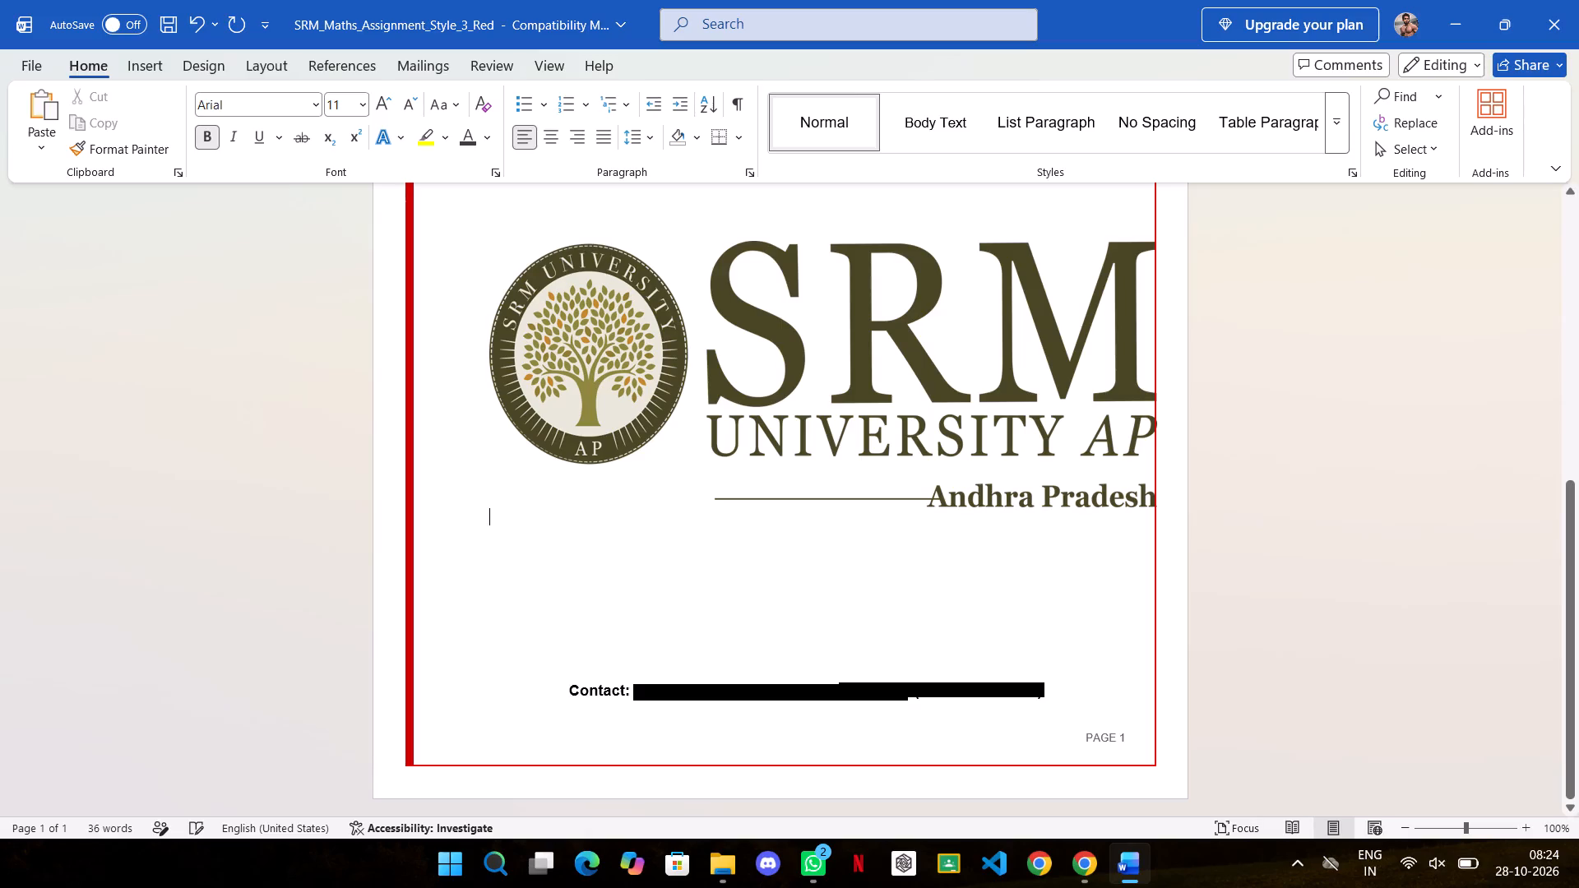
Scale the logo down proportionally so that it fits inside the red page border.
{"action": "left_click_drag", "start_coordinate": [1032, 356], "coordinate": [516, 372]}
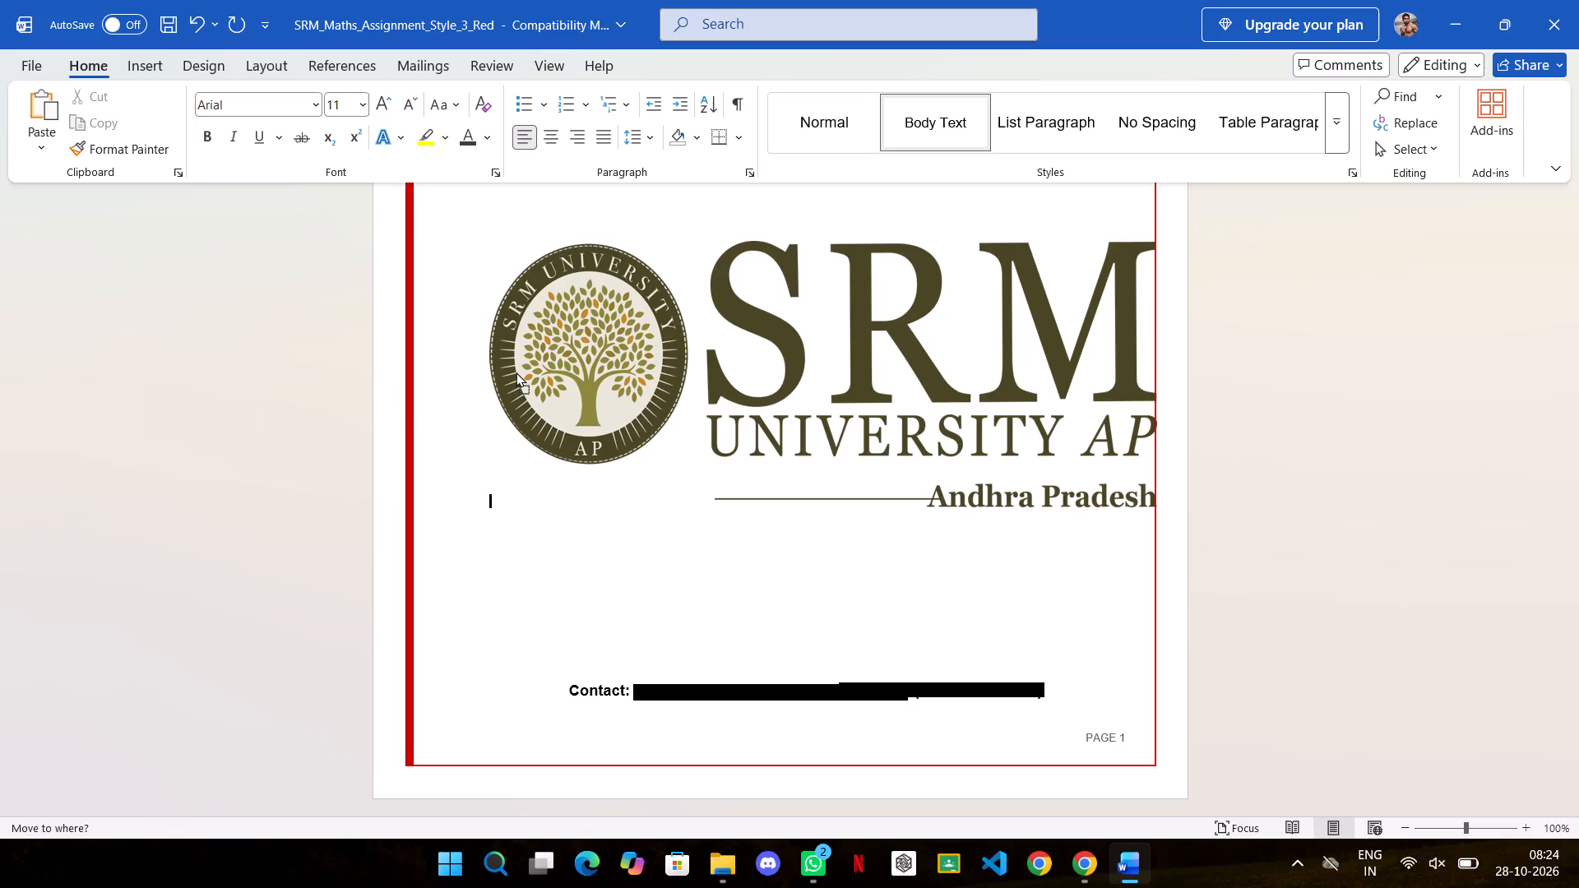
{"action": "left_click_drag", "start_coordinate": [516, 372], "coordinate": [670, 368]}
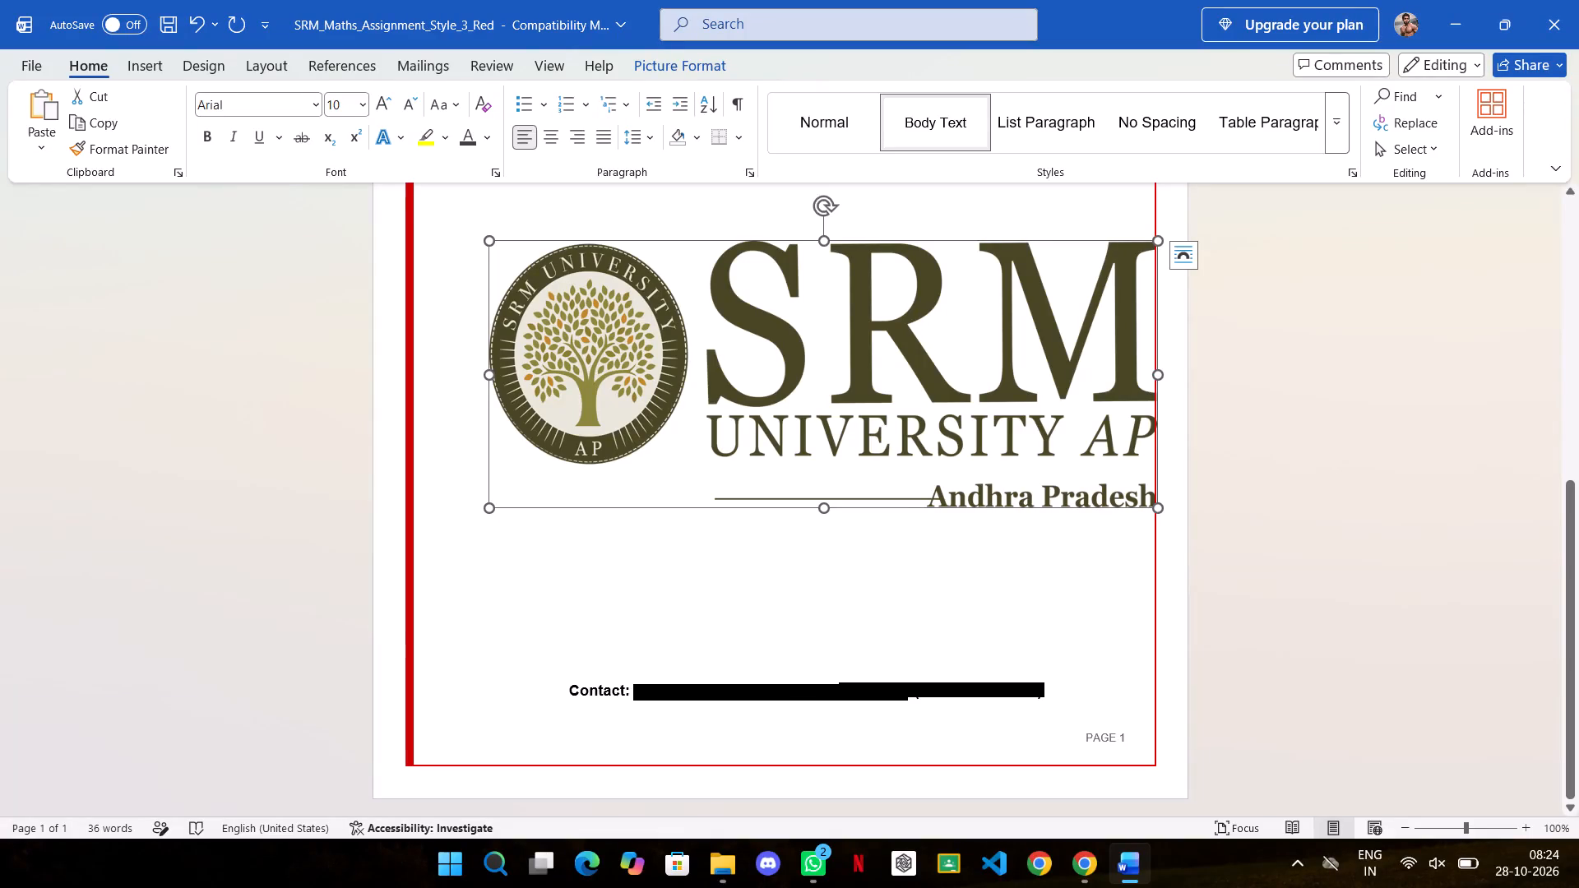
{"action": "left_click_drag", "start_coordinate": [1162, 506], "coordinate": [836, 385]}
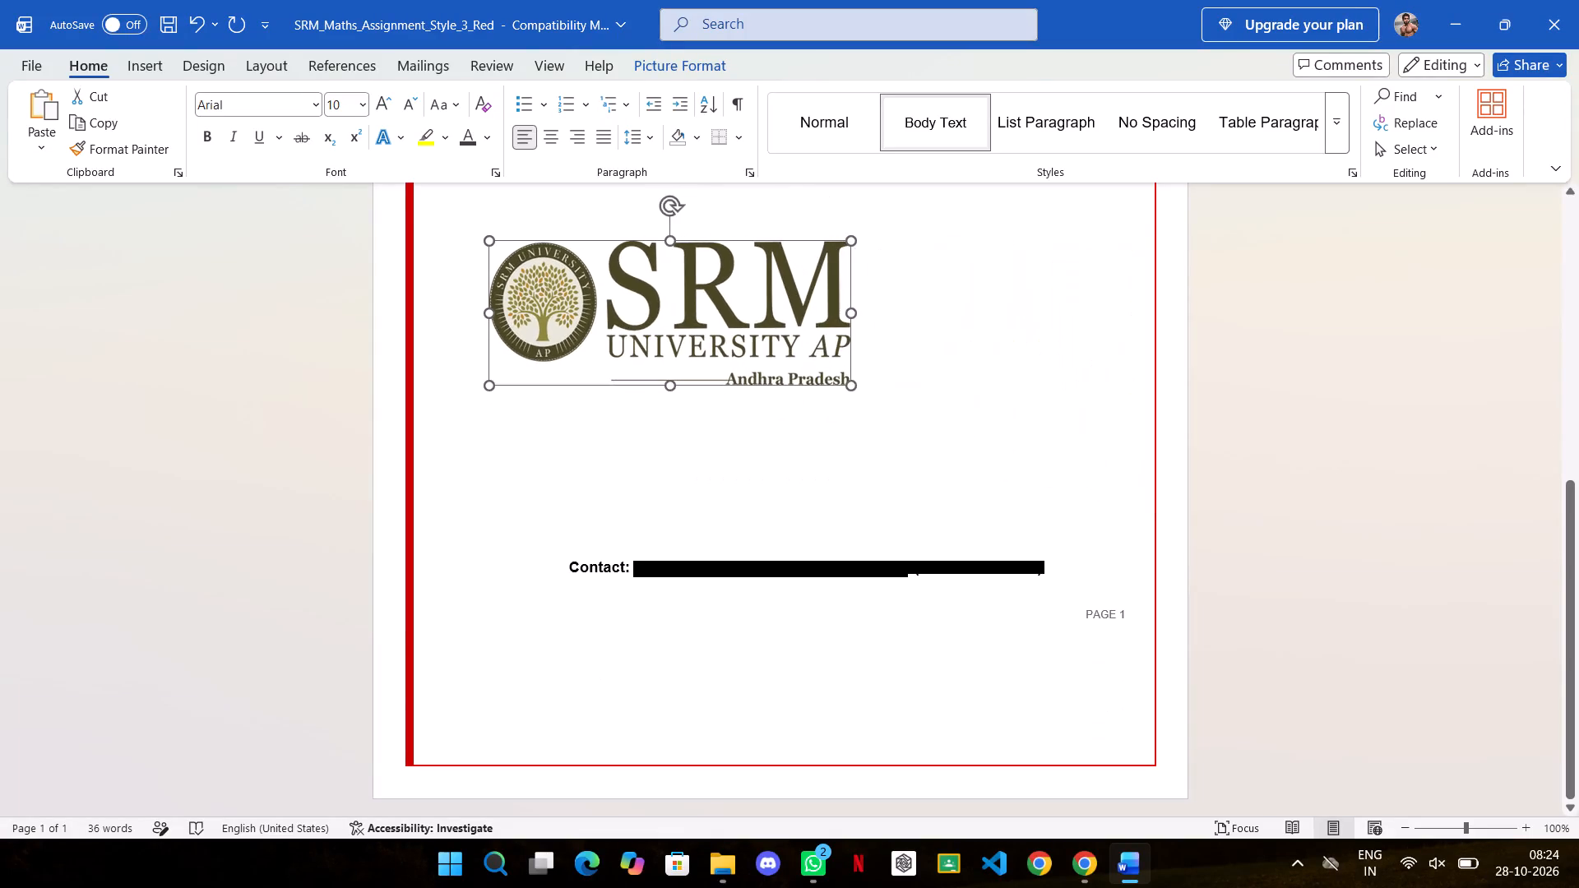
{"action": "left_click_drag", "start_coordinate": [836, 385], "coordinate": [887, 474]}
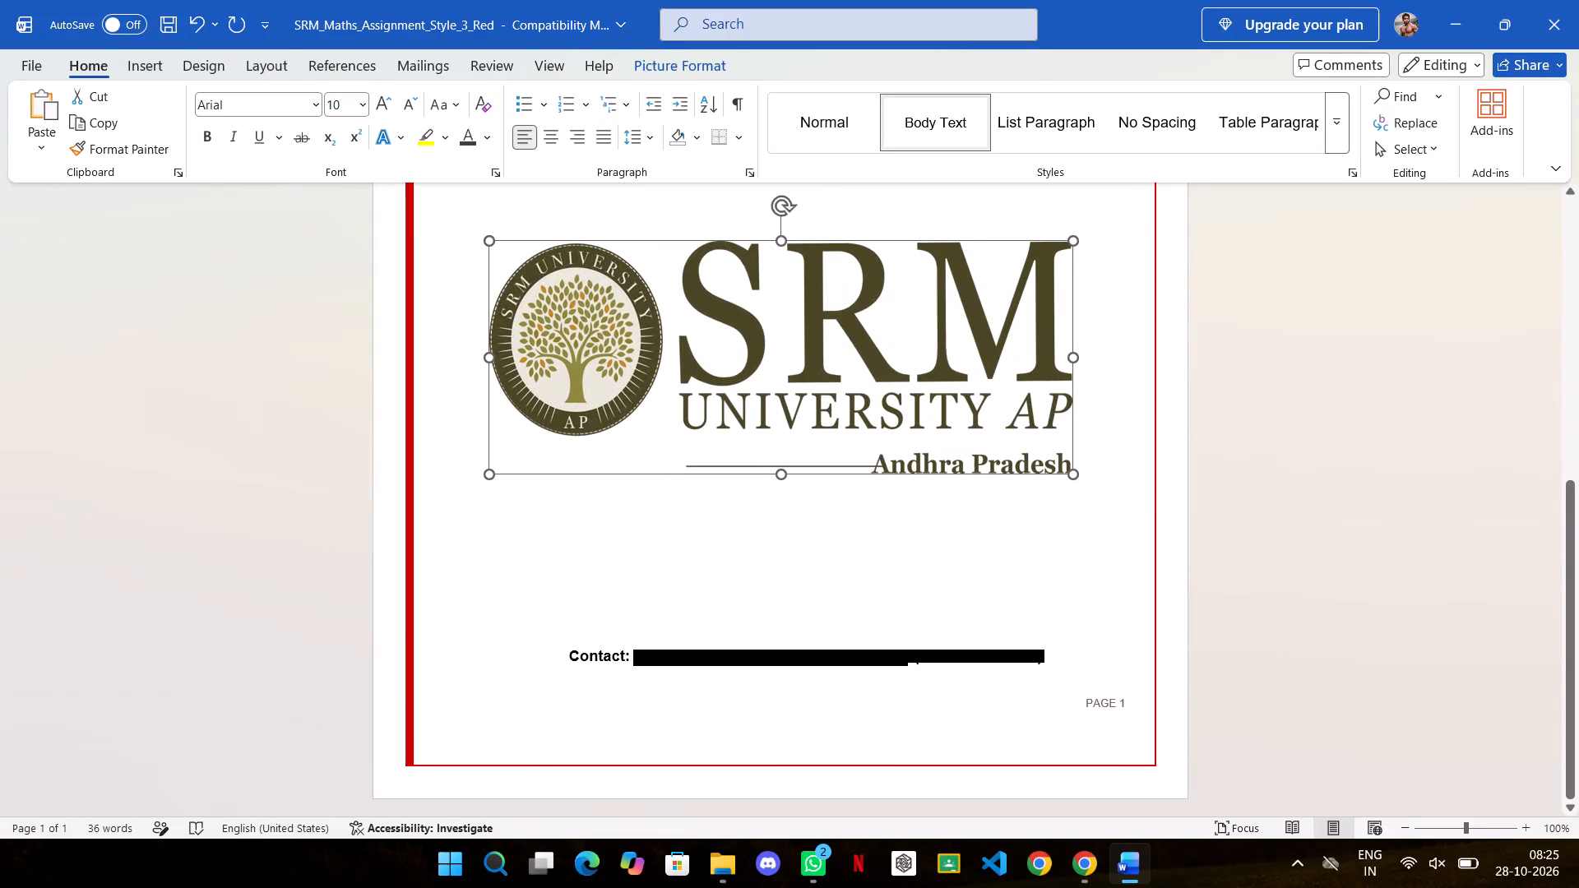
Move the SRM University AP logo lower on the page, leaving more space beneath the "SUBMITTED TO" block.
{"action": "left_click", "coordinate": [1324, 461]}
{"action": "scroll", "coordinate": [1324, 461], "scroll_direction": "down", "scroll_amount": 1}
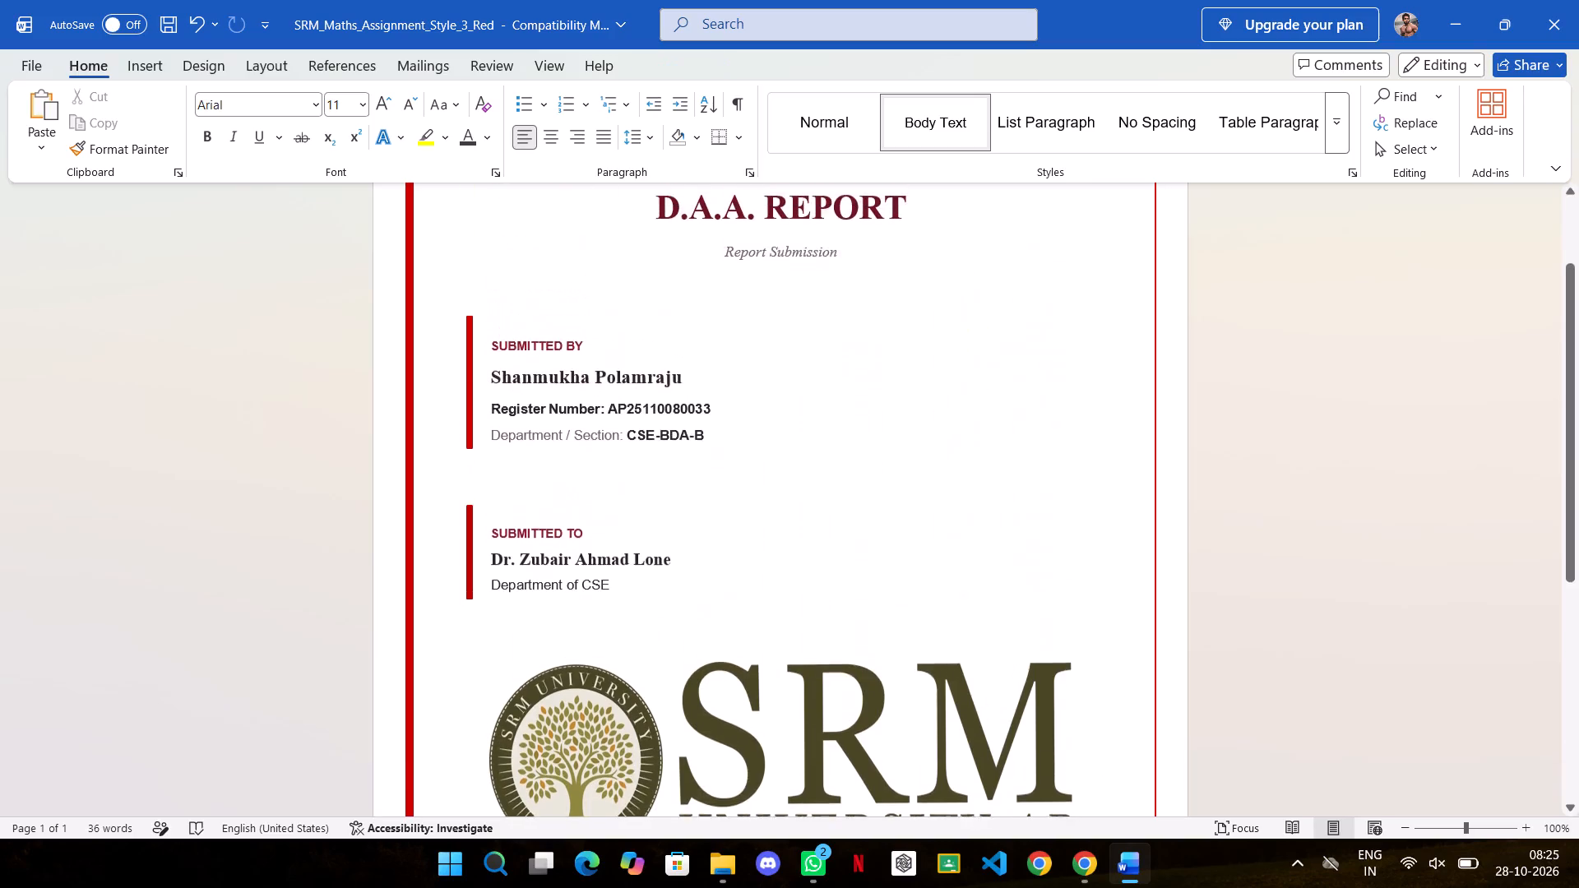
{"action": "scroll", "coordinate": [1324, 461], "scroll_direction": "down", "scroll_amount": 1}
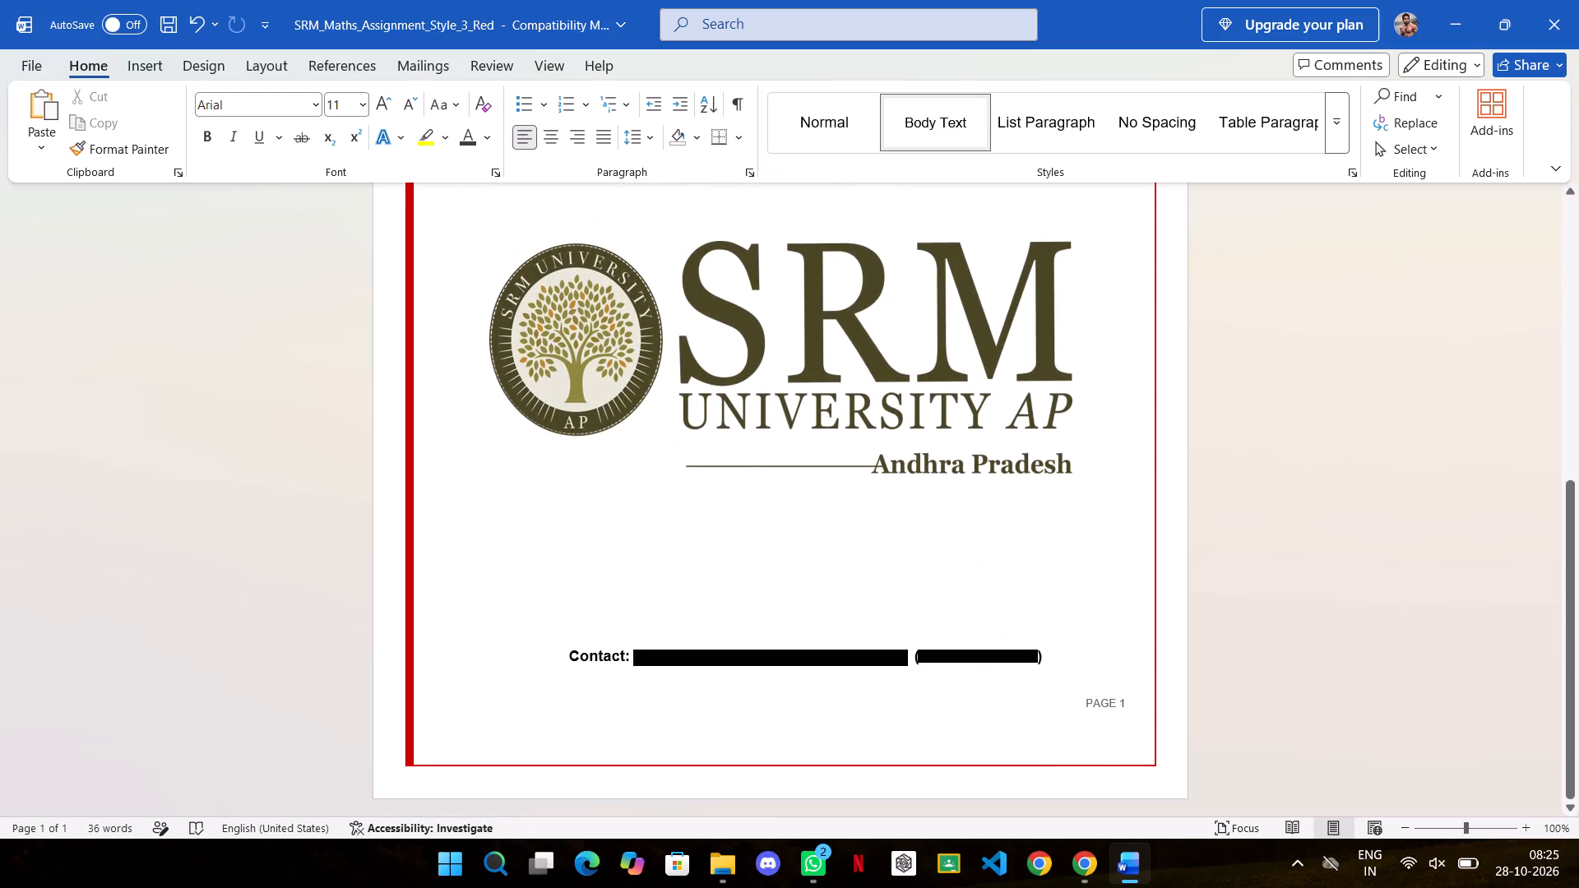
{"action": "left_click_drag", "start_coordinate": [866, 349], "coordinate": [842, 486]}
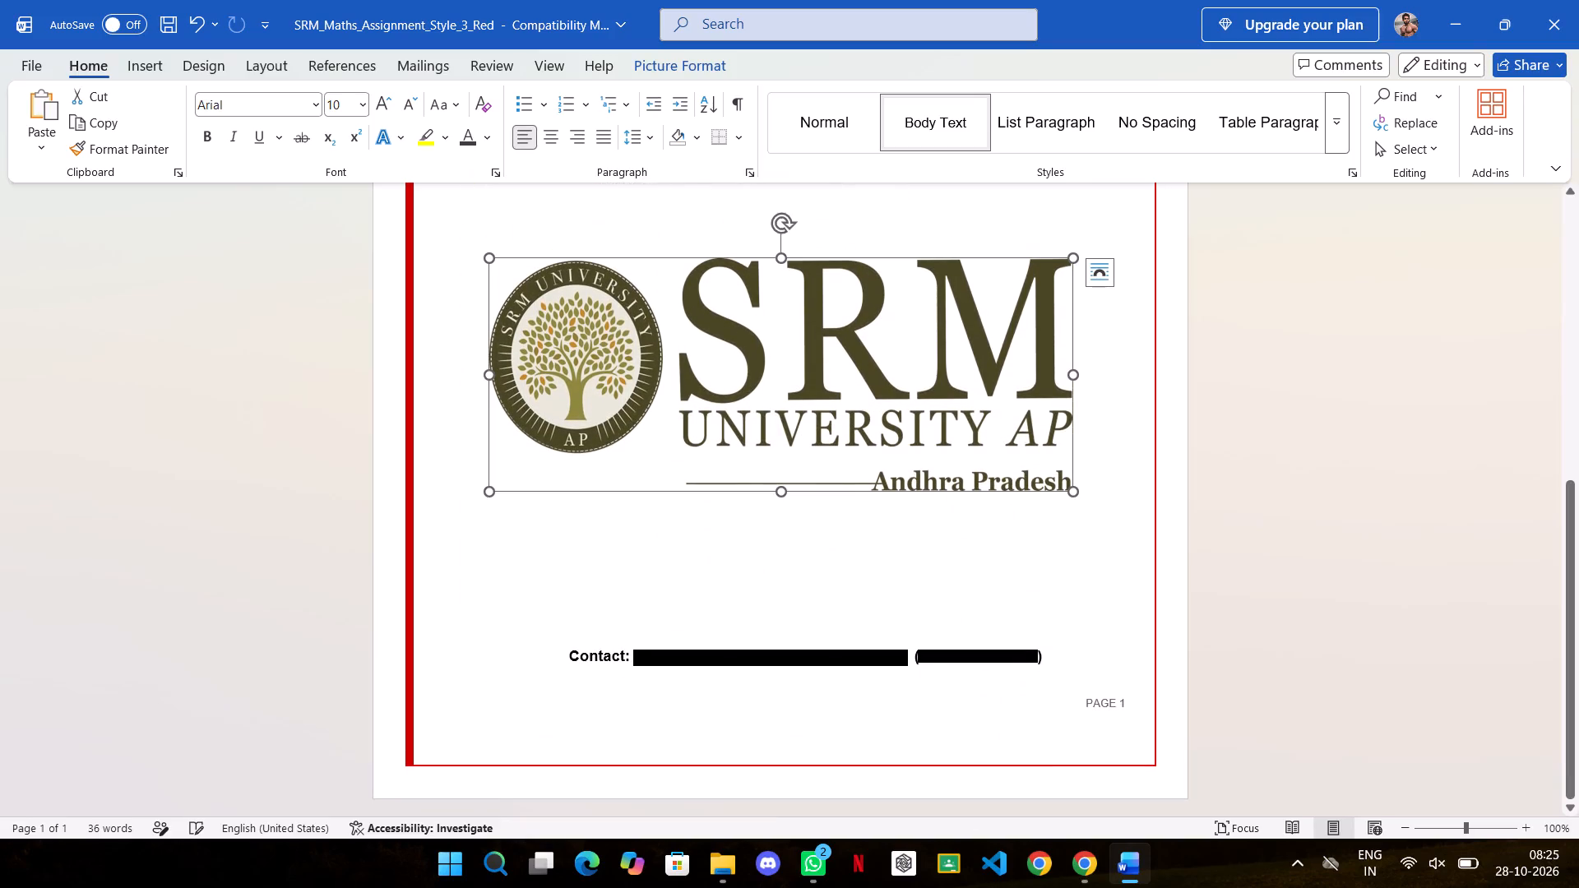
{"action": "left_click_drag", "start_coordinate": [849, 379], "coordinate": [809, 518]}
{"action": "left_click", "coordinate": [1323, 497]}
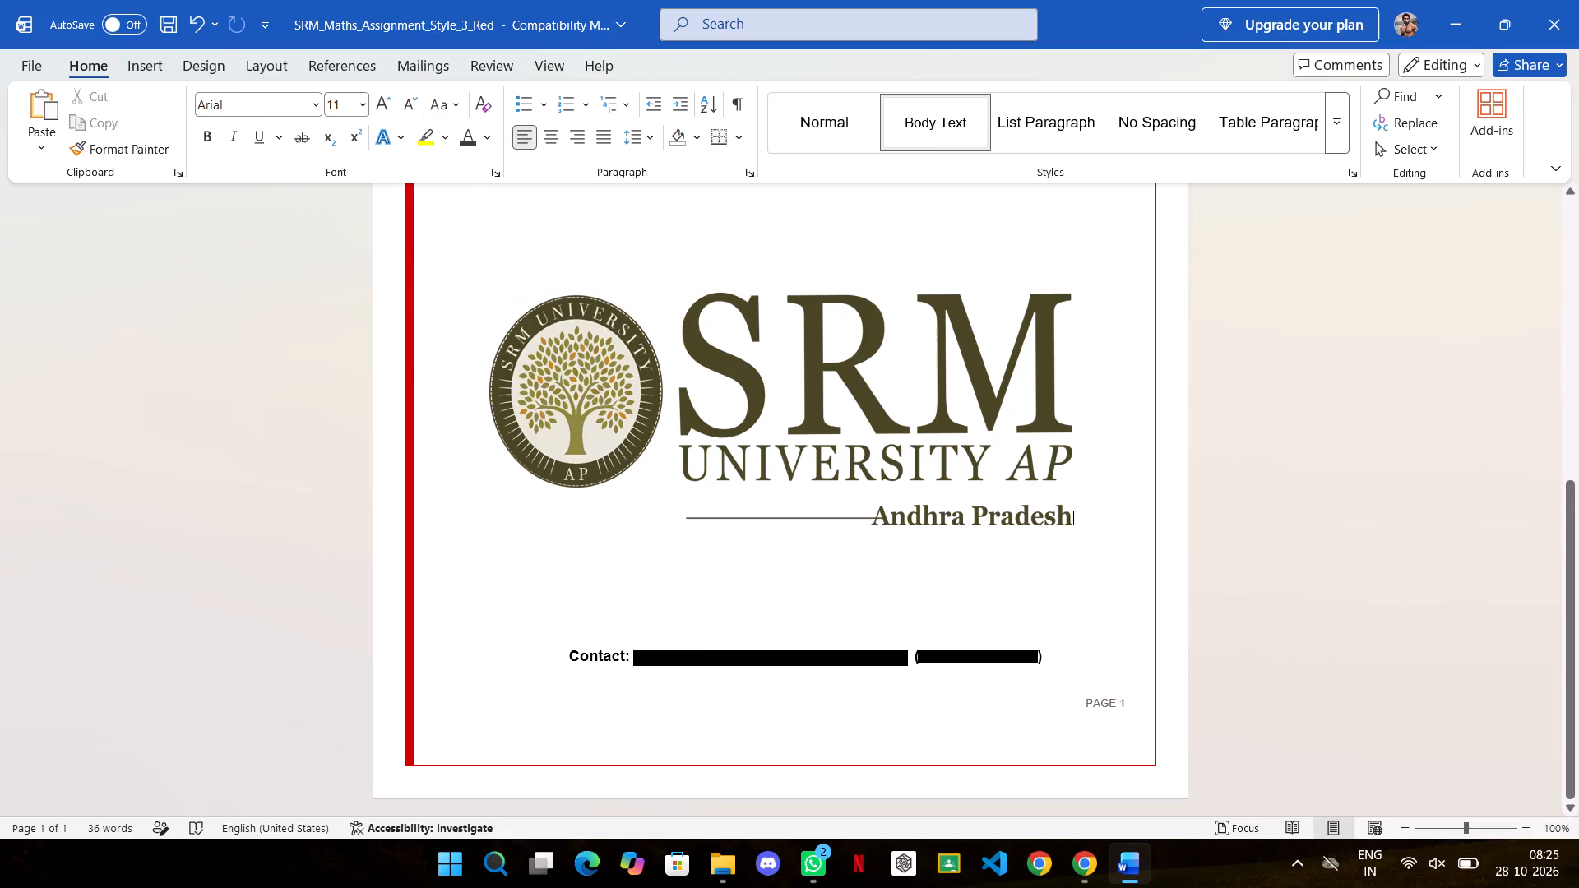
{"action": "scroll", "coordinate": [1323, 497], "scroll_direction": "up", "scroll_amount": 7}
{"action": "scroll", "coordinate": [1323, 497], "scroll_direction": "down", "scroll_amount": 5}
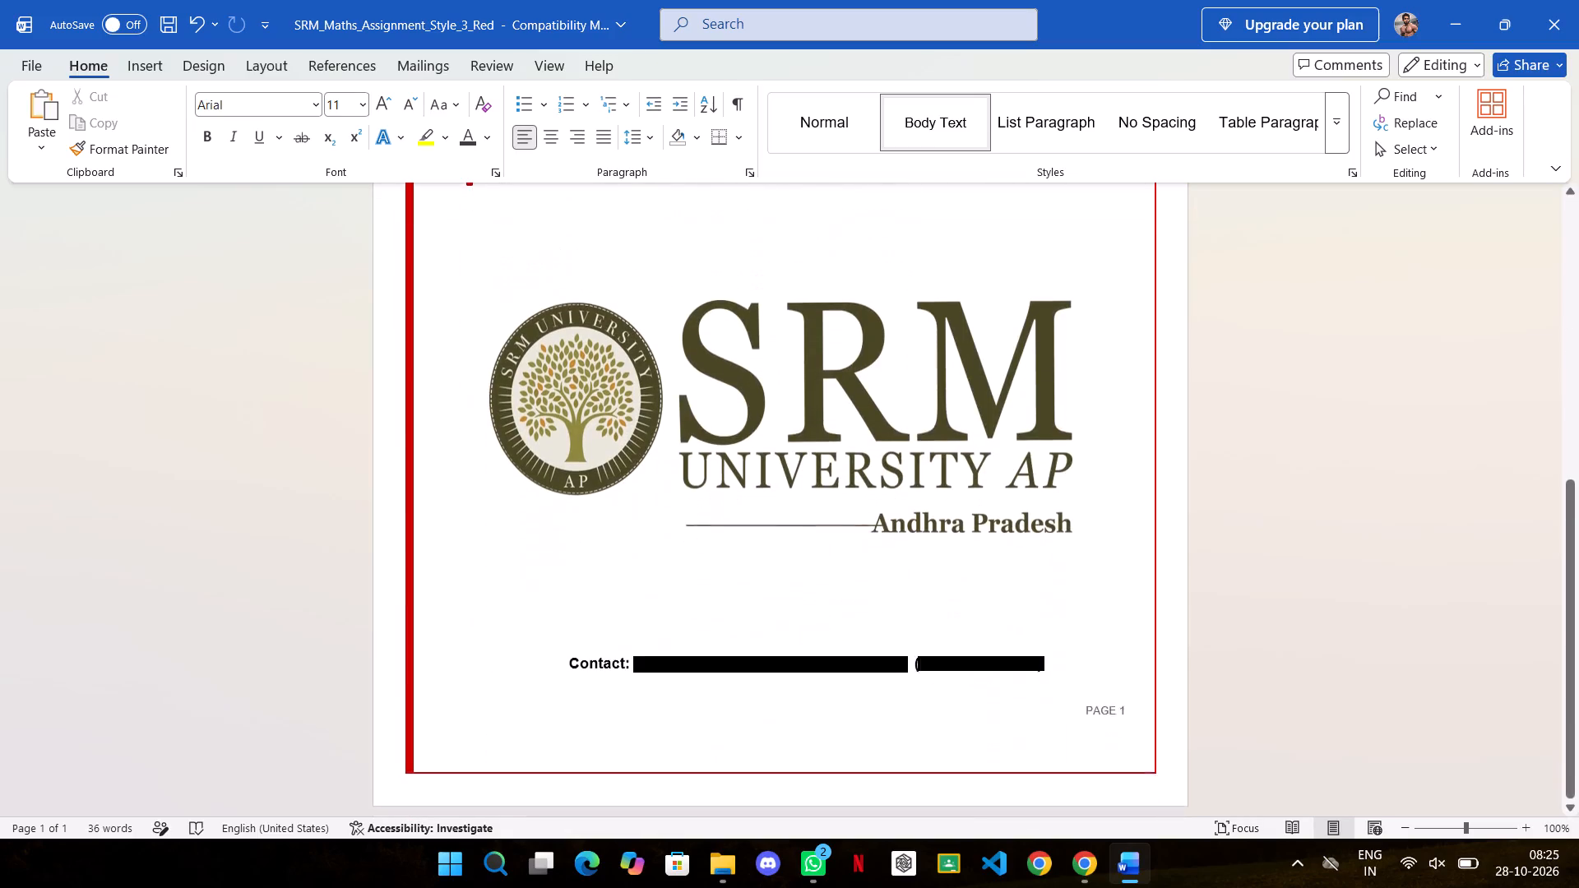
Fine-tune the overall size of the logo proportionally, keeping it inside the red page border.
{"action": "left_click", "coordinate": [938, 455]}
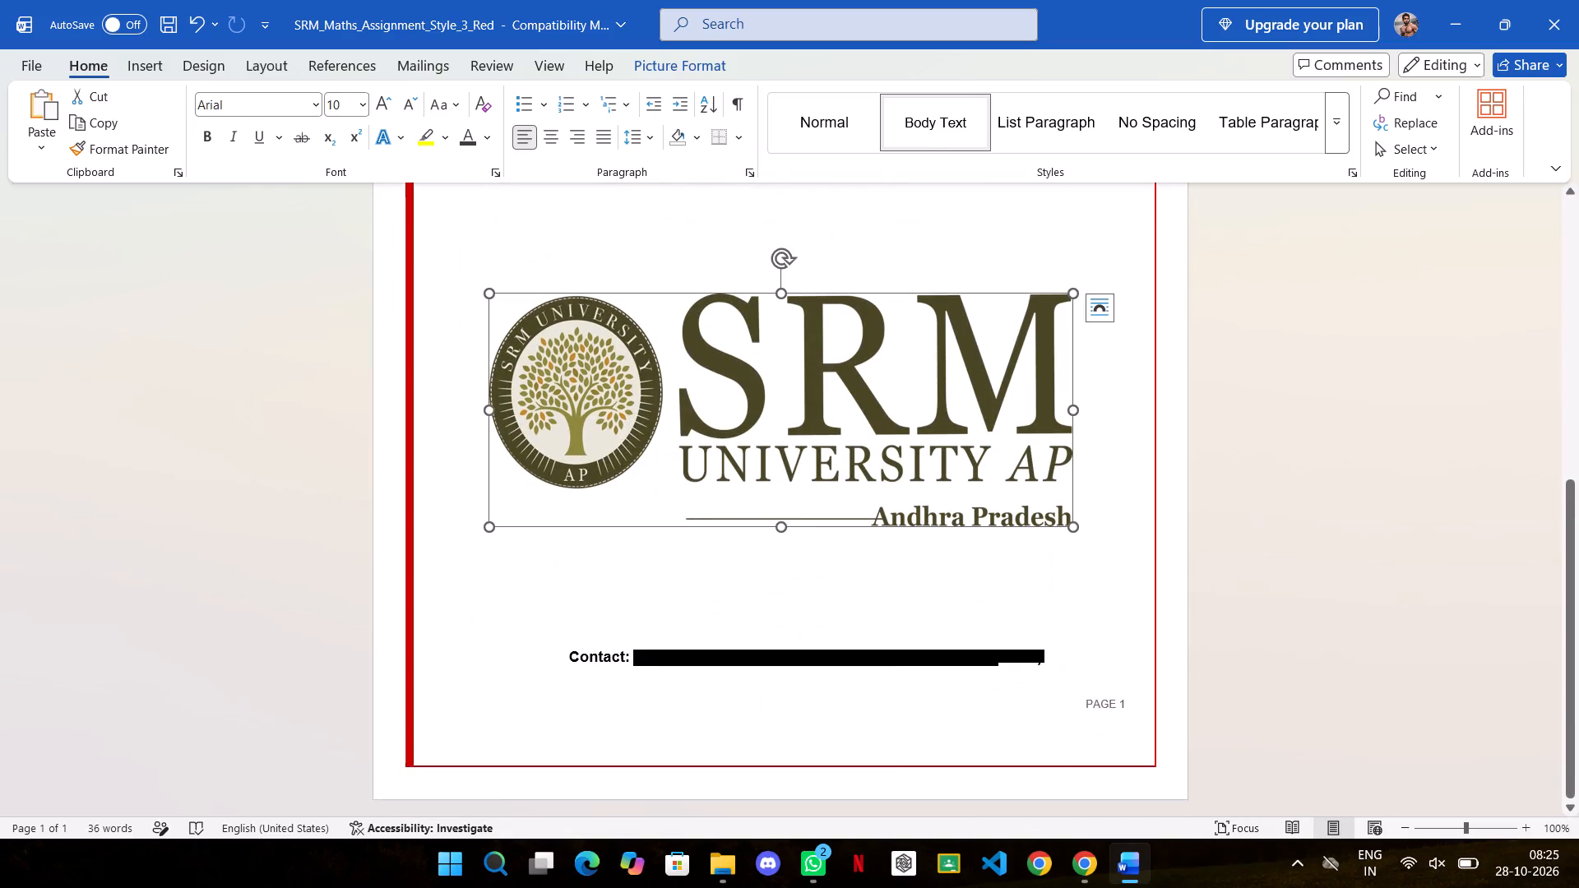
{"action": "left_click_drag", "start_coordinate": [1073, 524], "coordinate": [1077, 531]}
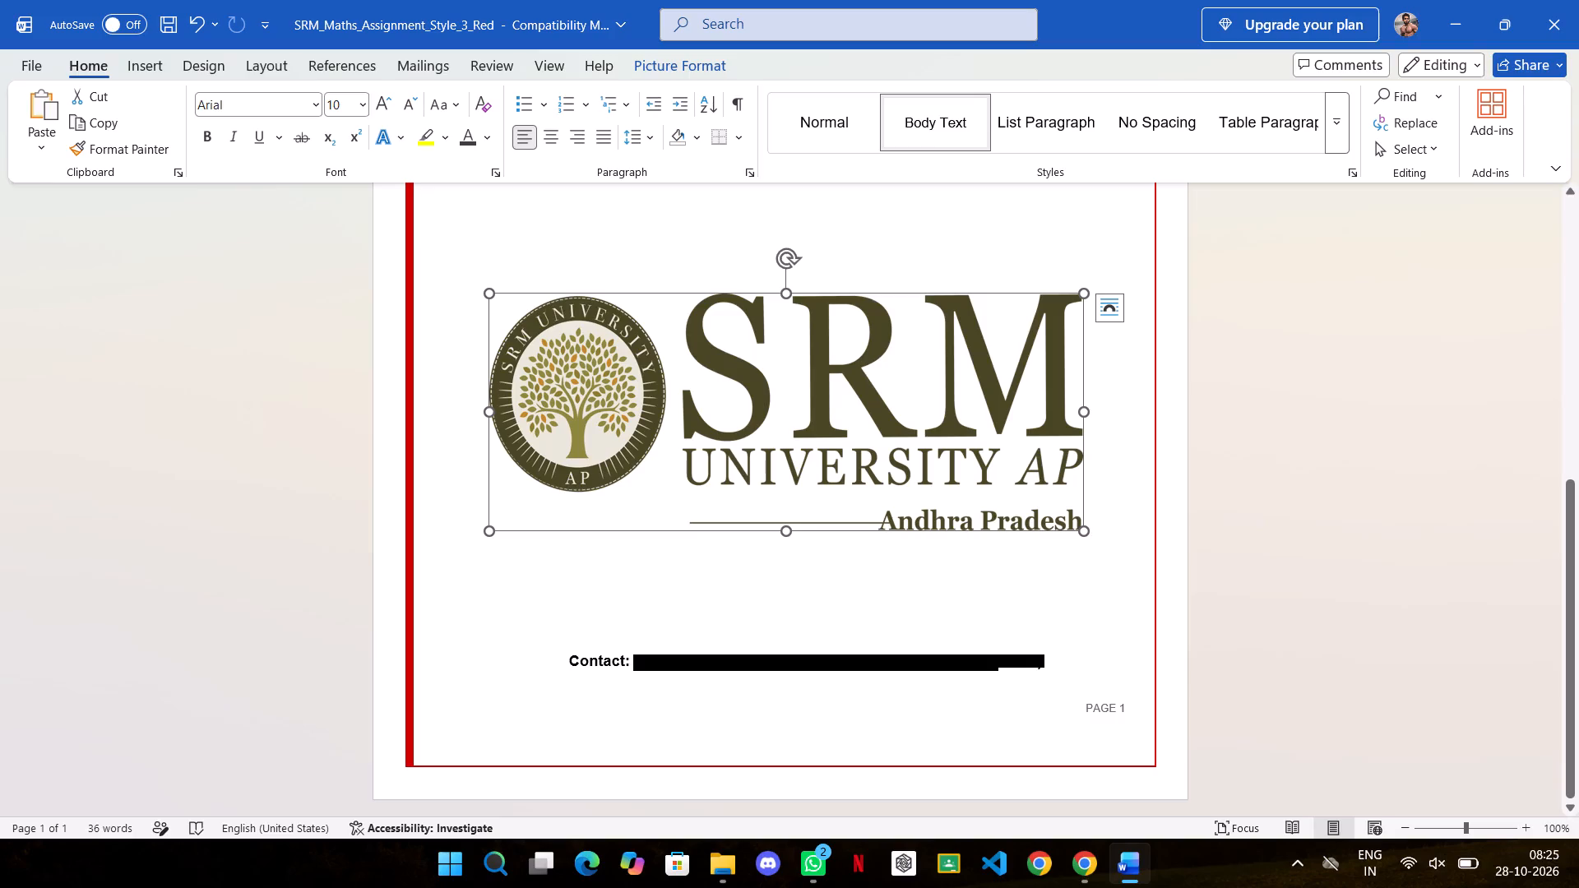
{"action": "left_click_drag", "start_coordinate": [487, 298], "coordinate": [498, 315]}
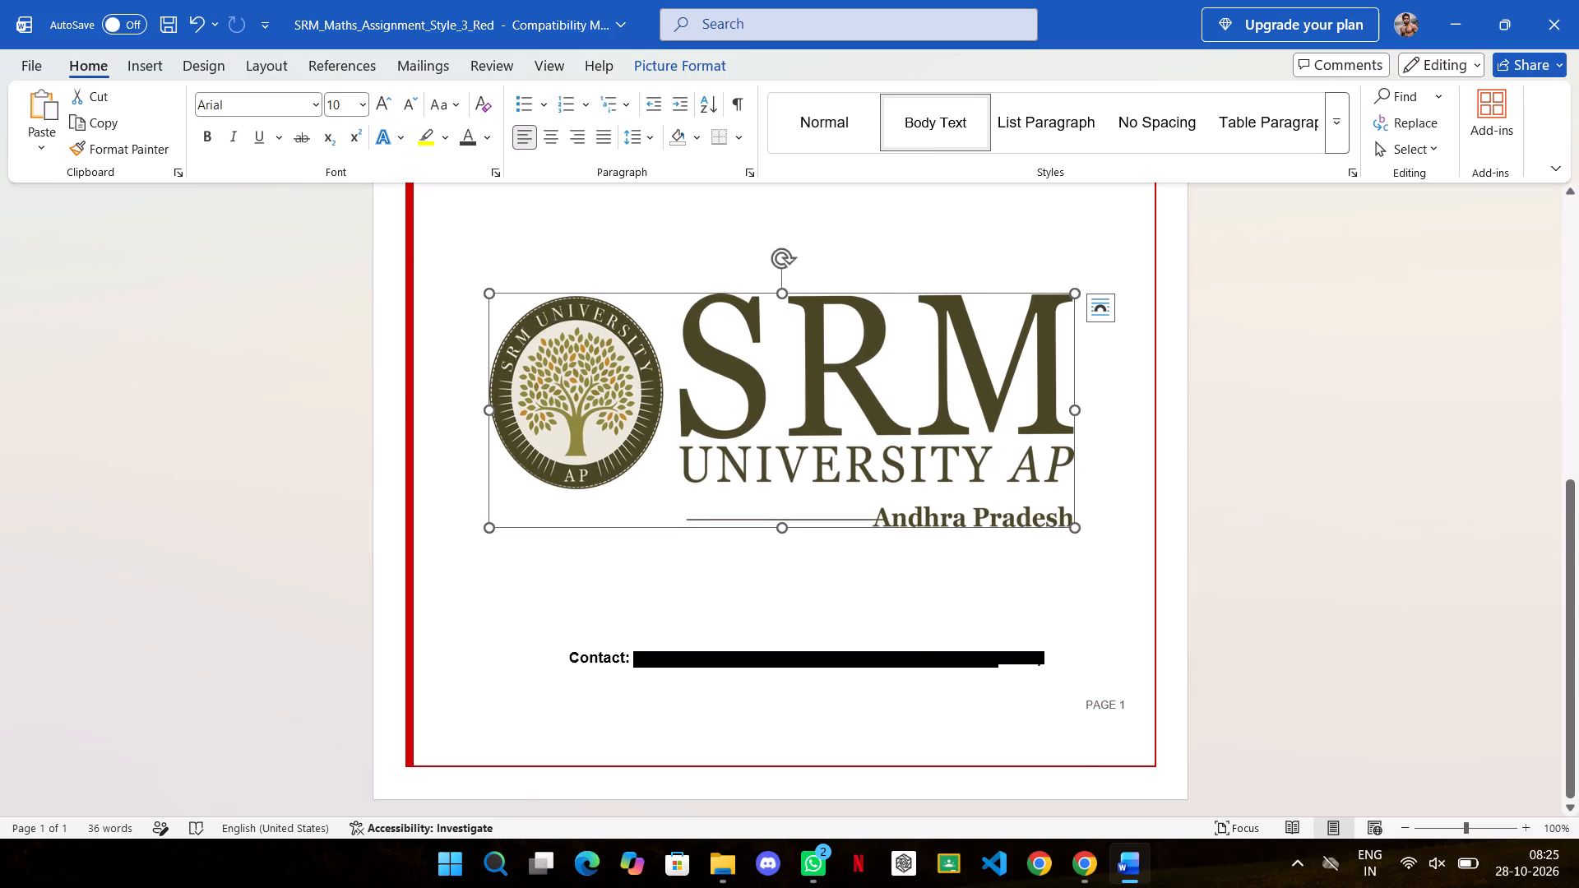
{"action": "left_click", "coordinate": [1287, 392]}
Reduce the logo's height slightly while leaving its width unchanged.
{"action": "scroll", "coordinate": [1287, 392], "scroll_direction": "up", "scroll_amount": 1}
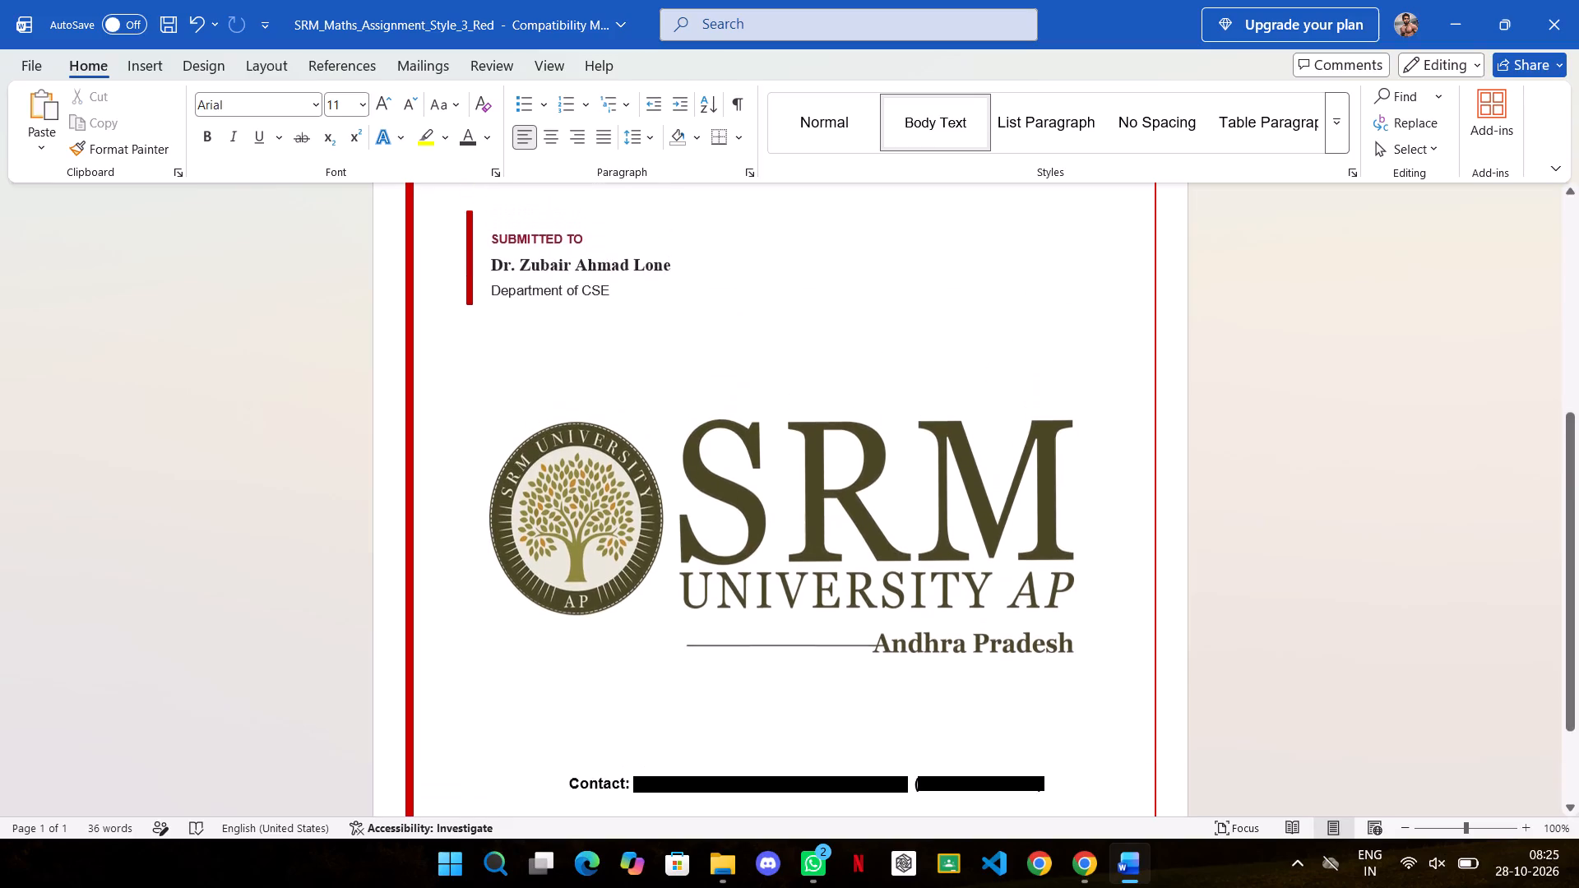
{"action": "scroll", "coordinate": [1287, 392], "scroll_direction": "up", "scroll_amount": 1}
{"action": "left_click", "coordinate": [806, 474]}
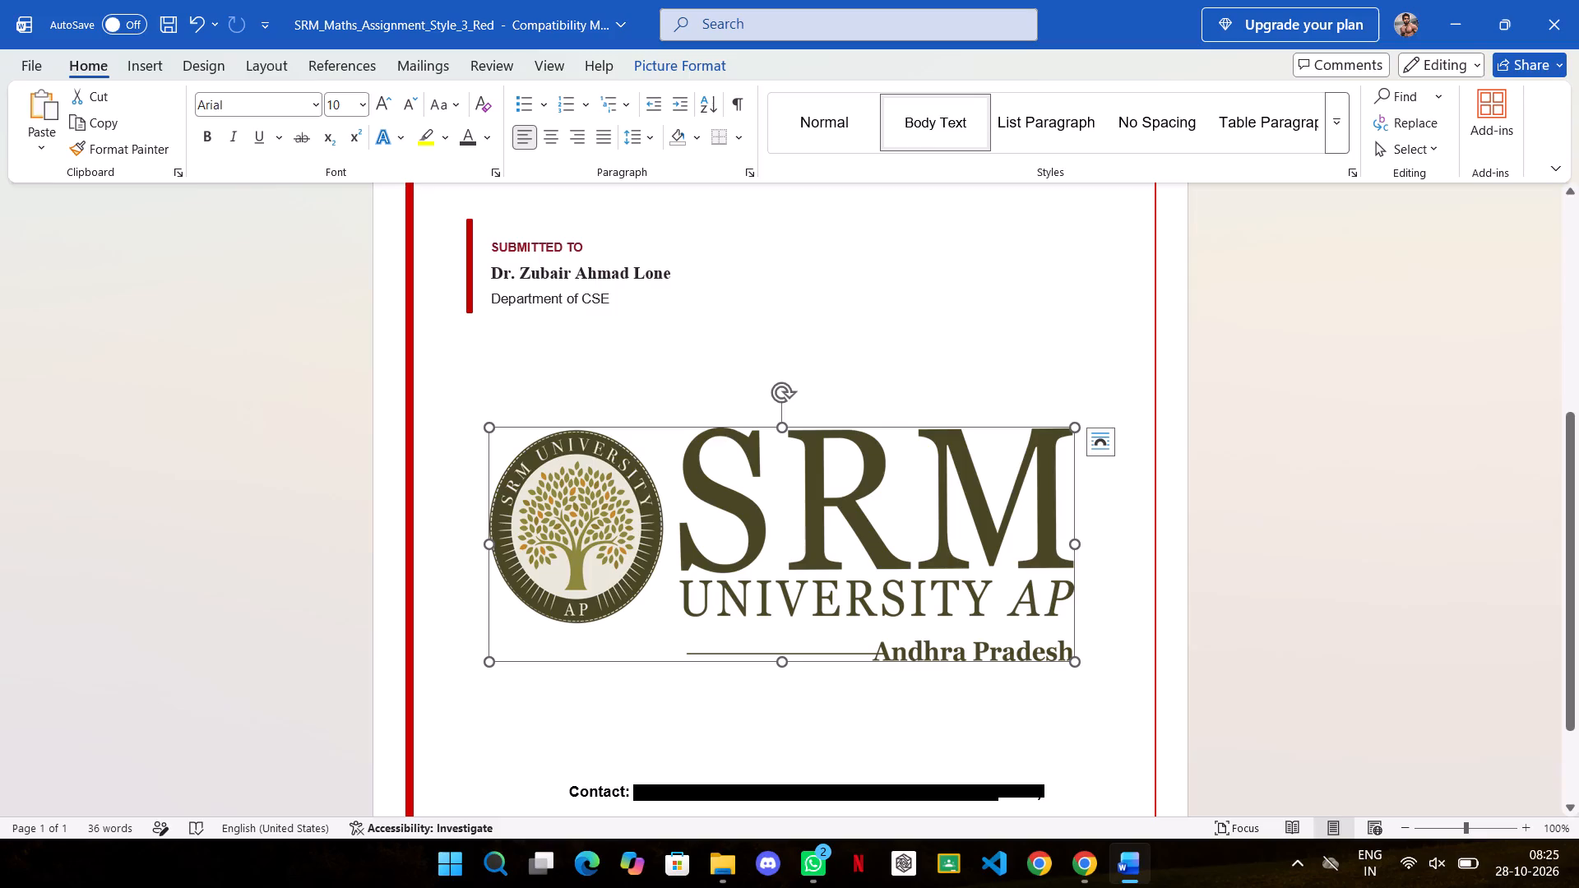
{"action": "left_click_drag", "start_coordinate": [786, 664], "coordinate": [786, 653]}
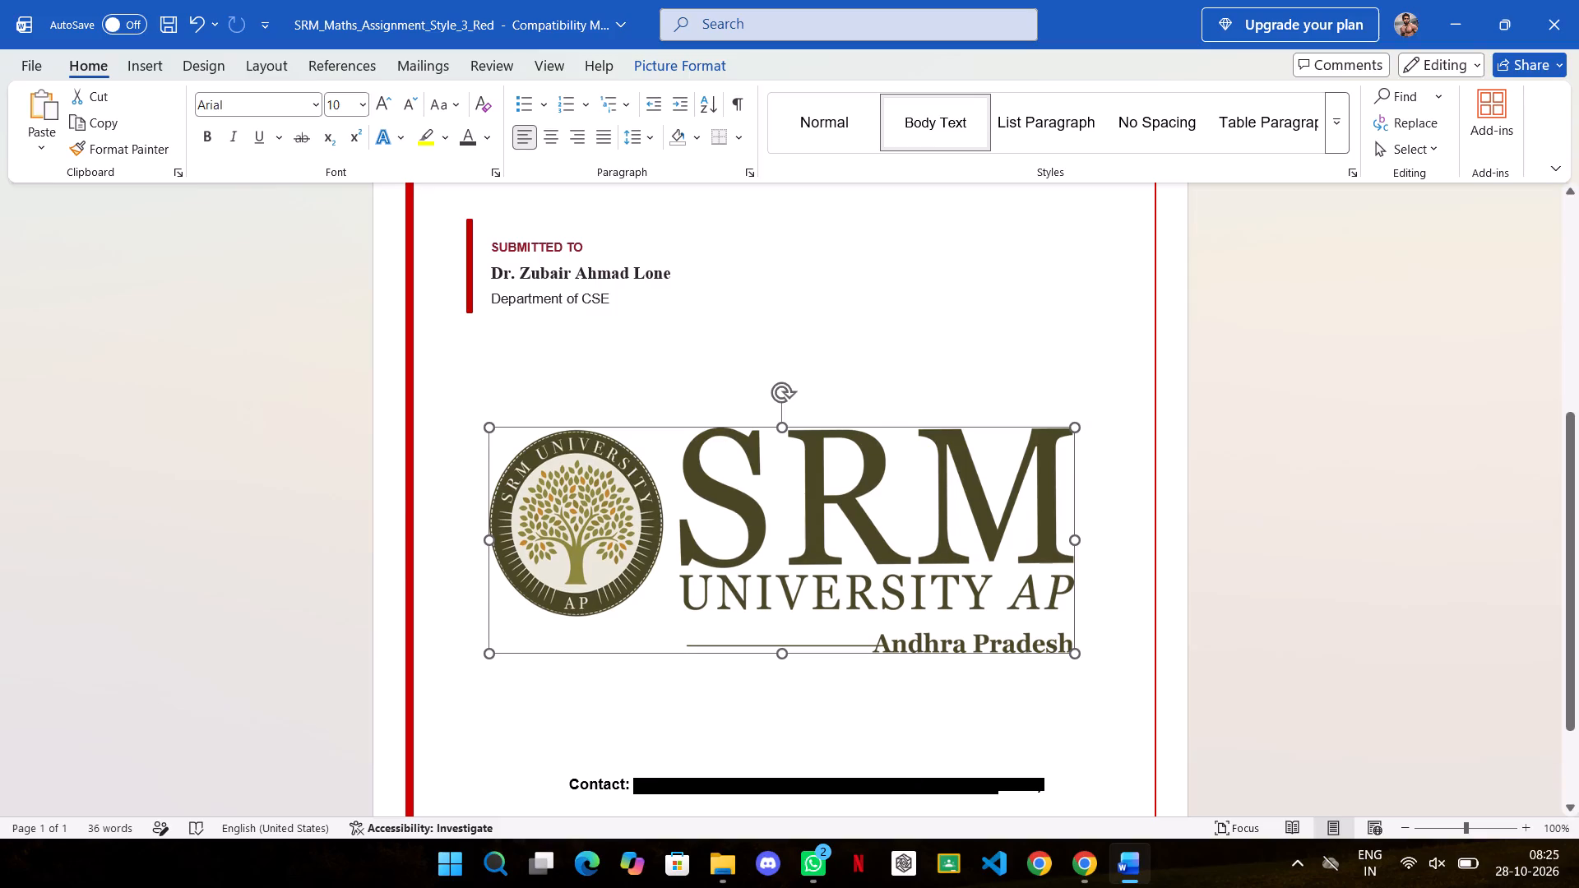
{"action": "left_click_drag", "start_coordinate": [786, 653], "coordinate": [787, 643]}
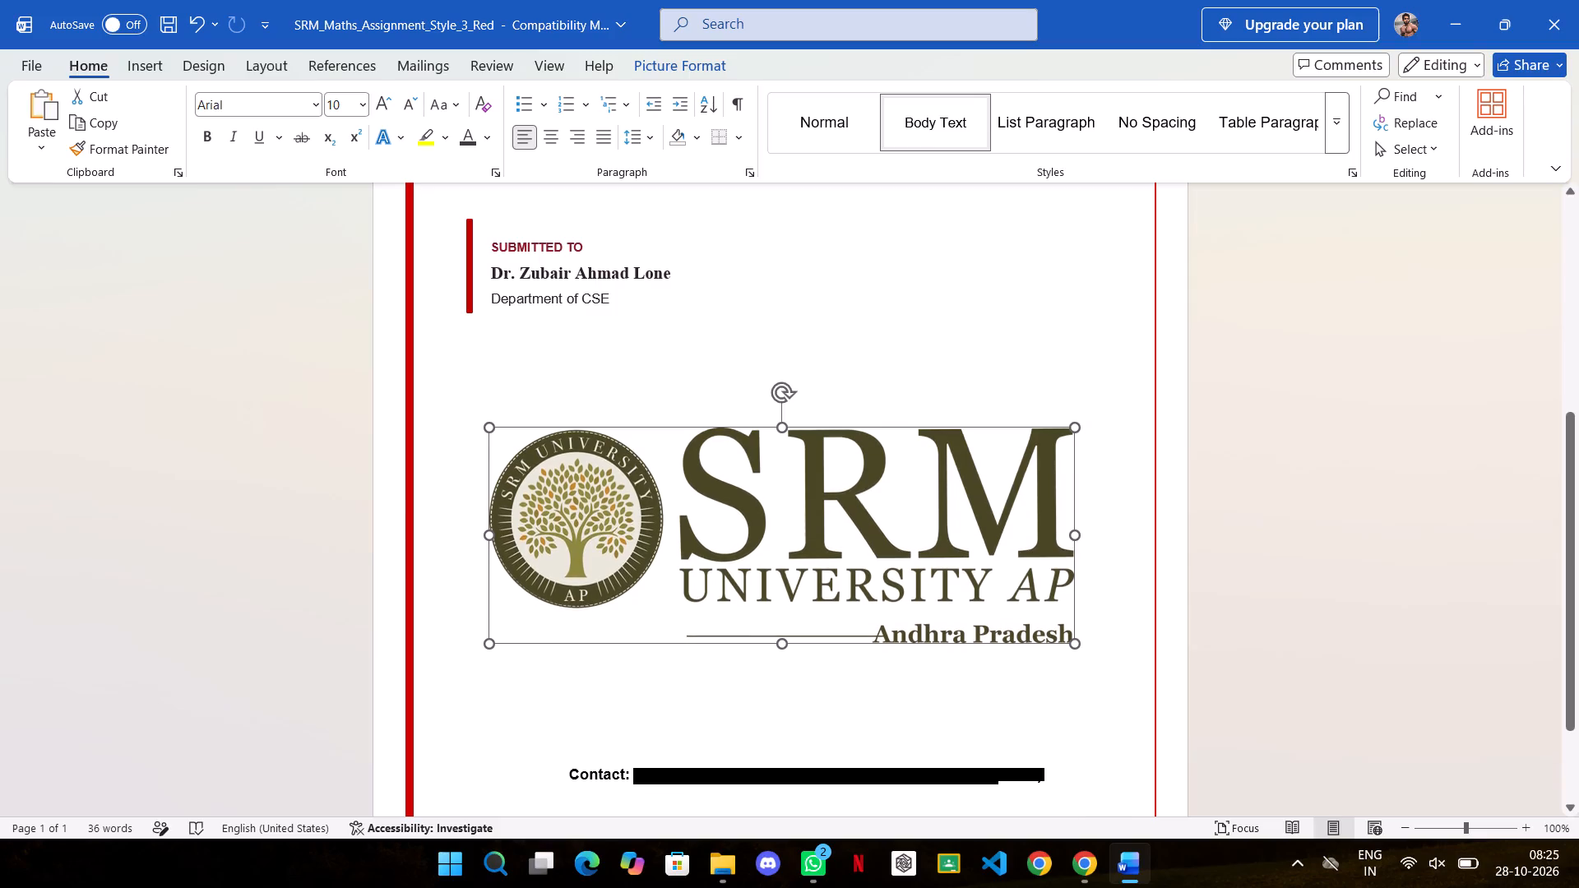
{"action": "left_click_drag", "start_coordinate": [787, 643], "coordinate": [787, 645]}
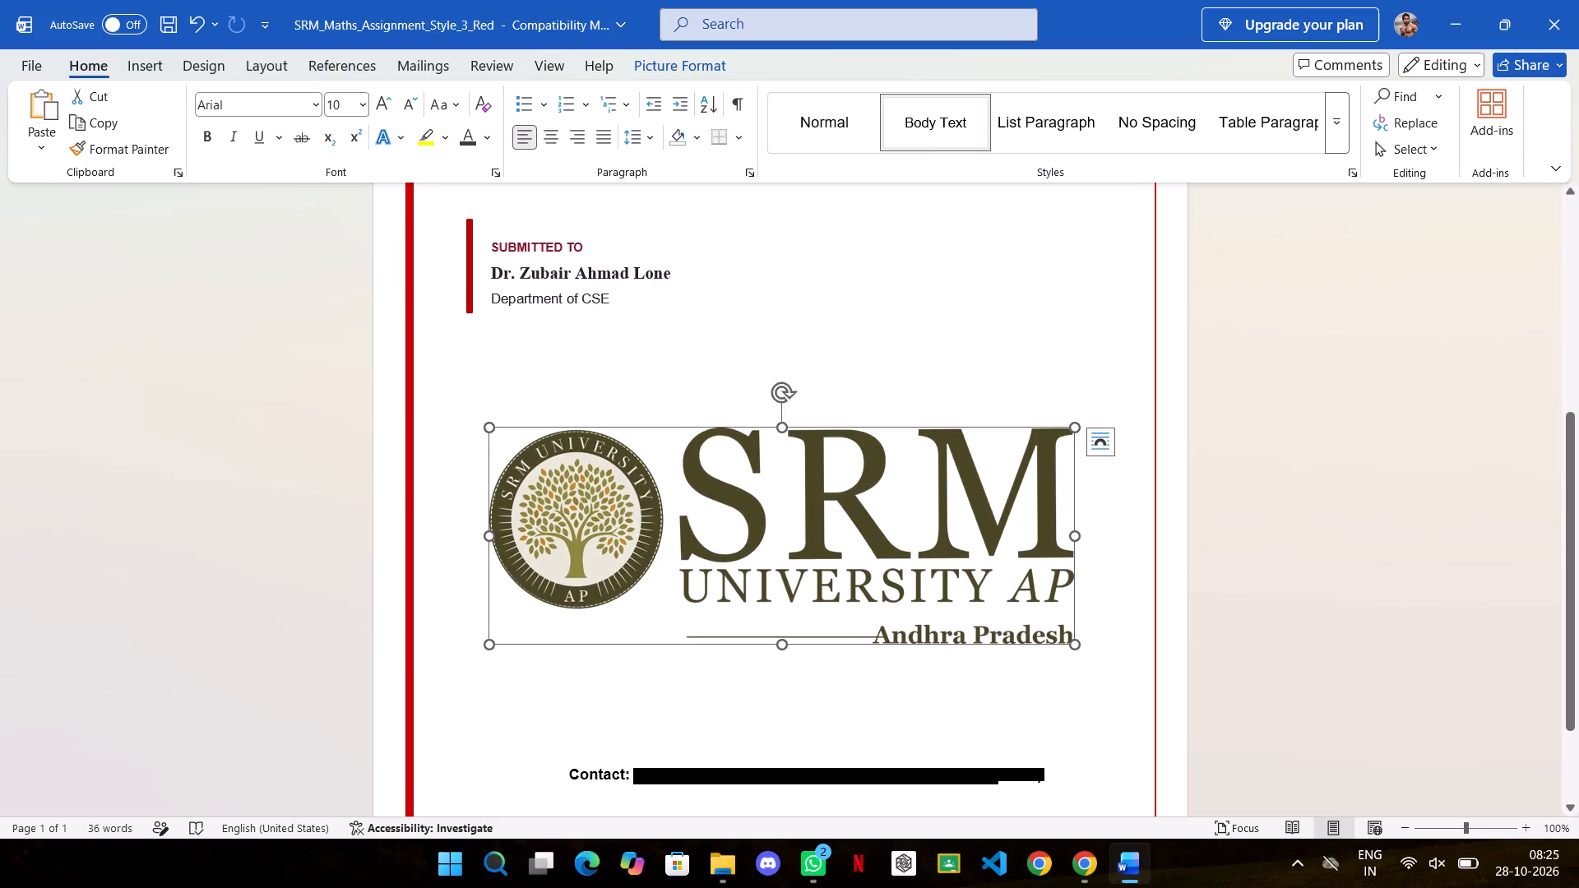
Push the "Contact:" line down towards the page footer by inserting three line breaks before it.
{"action": "left_click", "coordinate": [567, 769]}
{"action": "scroll", "coordinate": [567, 769], "scroll_direction": "down", "scroll_amount": 2}
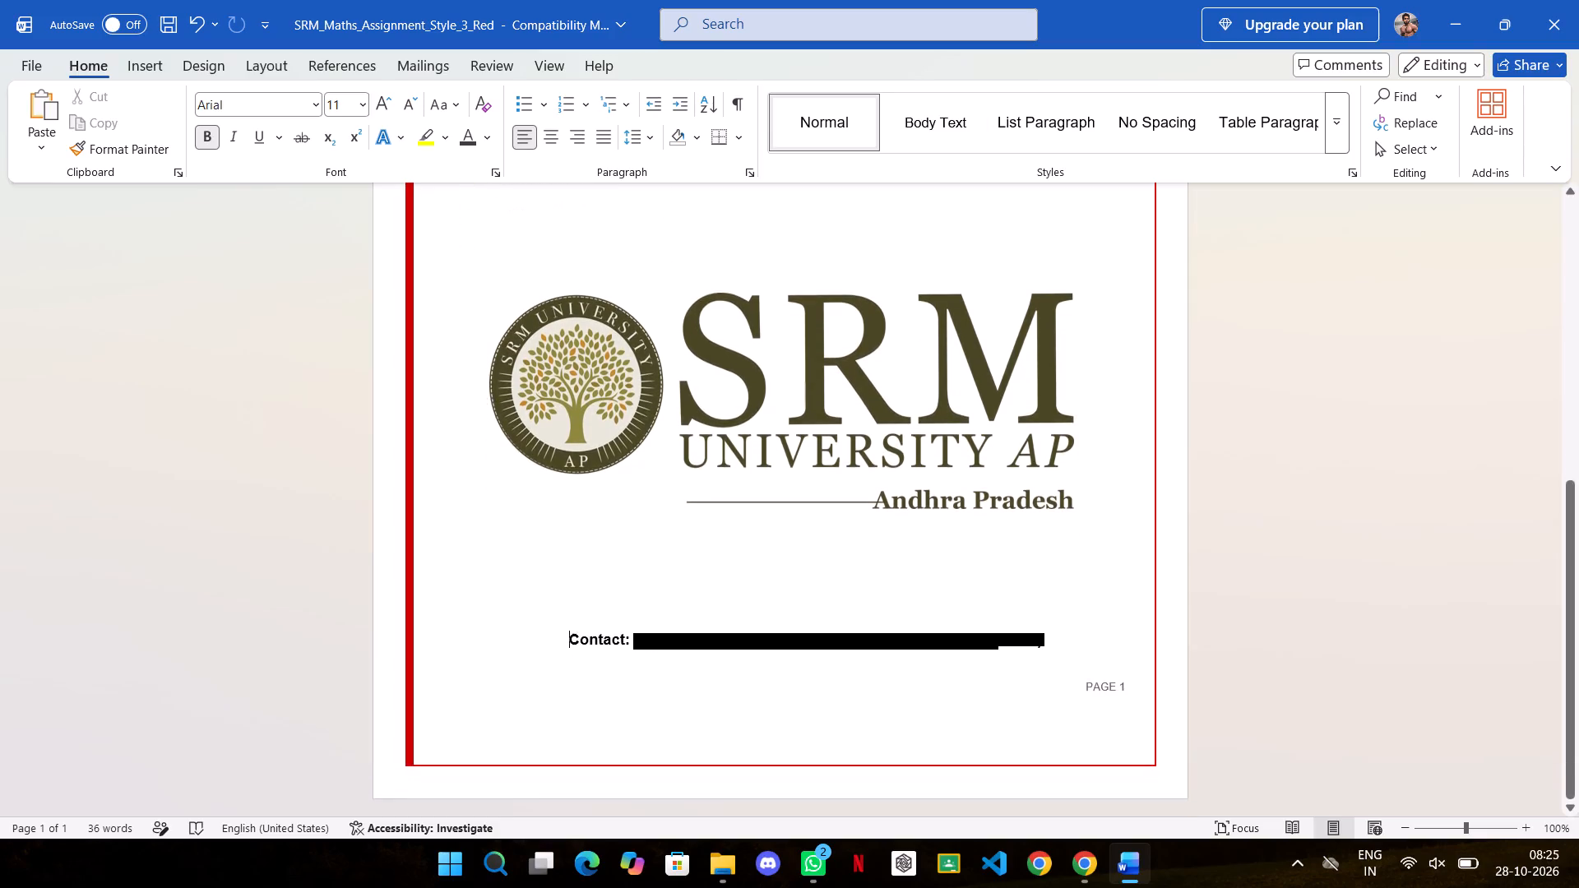
{"action": "key", "text": "Return"}
{"action": "key", "text": "Return"}
{"action": "key", "text": "space"}
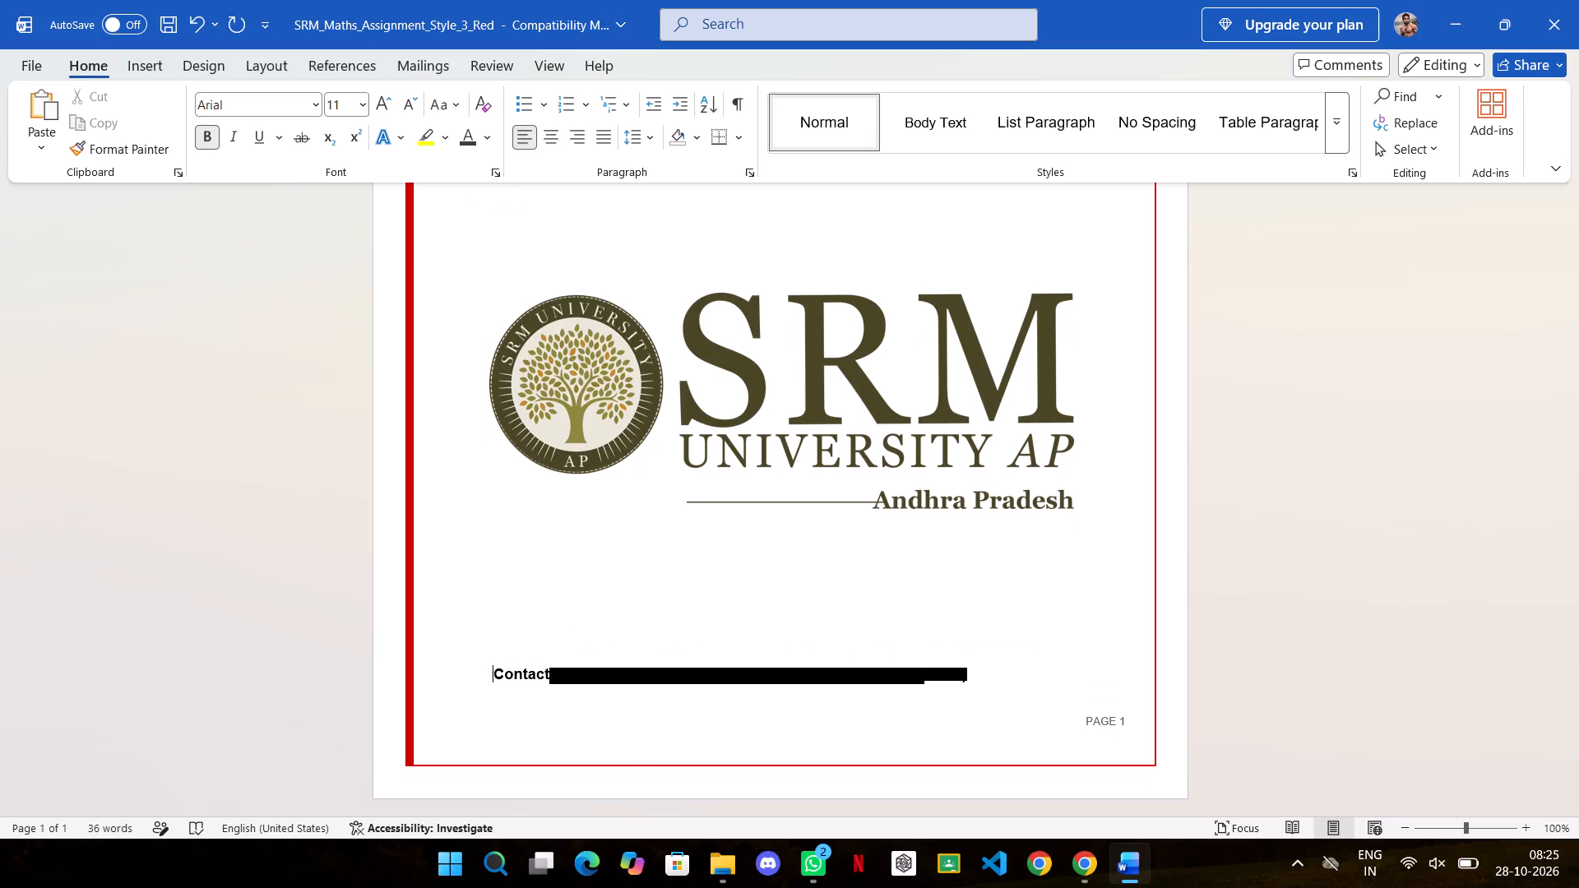
{"action": "key", "text": "space"}
{"action": "key", "text": "space"}
{"action": "key", "text": "space"}
{"action": "key", "text": "space"}
{"action": "key", "text": "Return"}
Indent the "Contact:" line with leading spaces until it sits roughly centred below the logo.
{"action": "key", "text": "space"}
{"action": "key", "text": "space"}
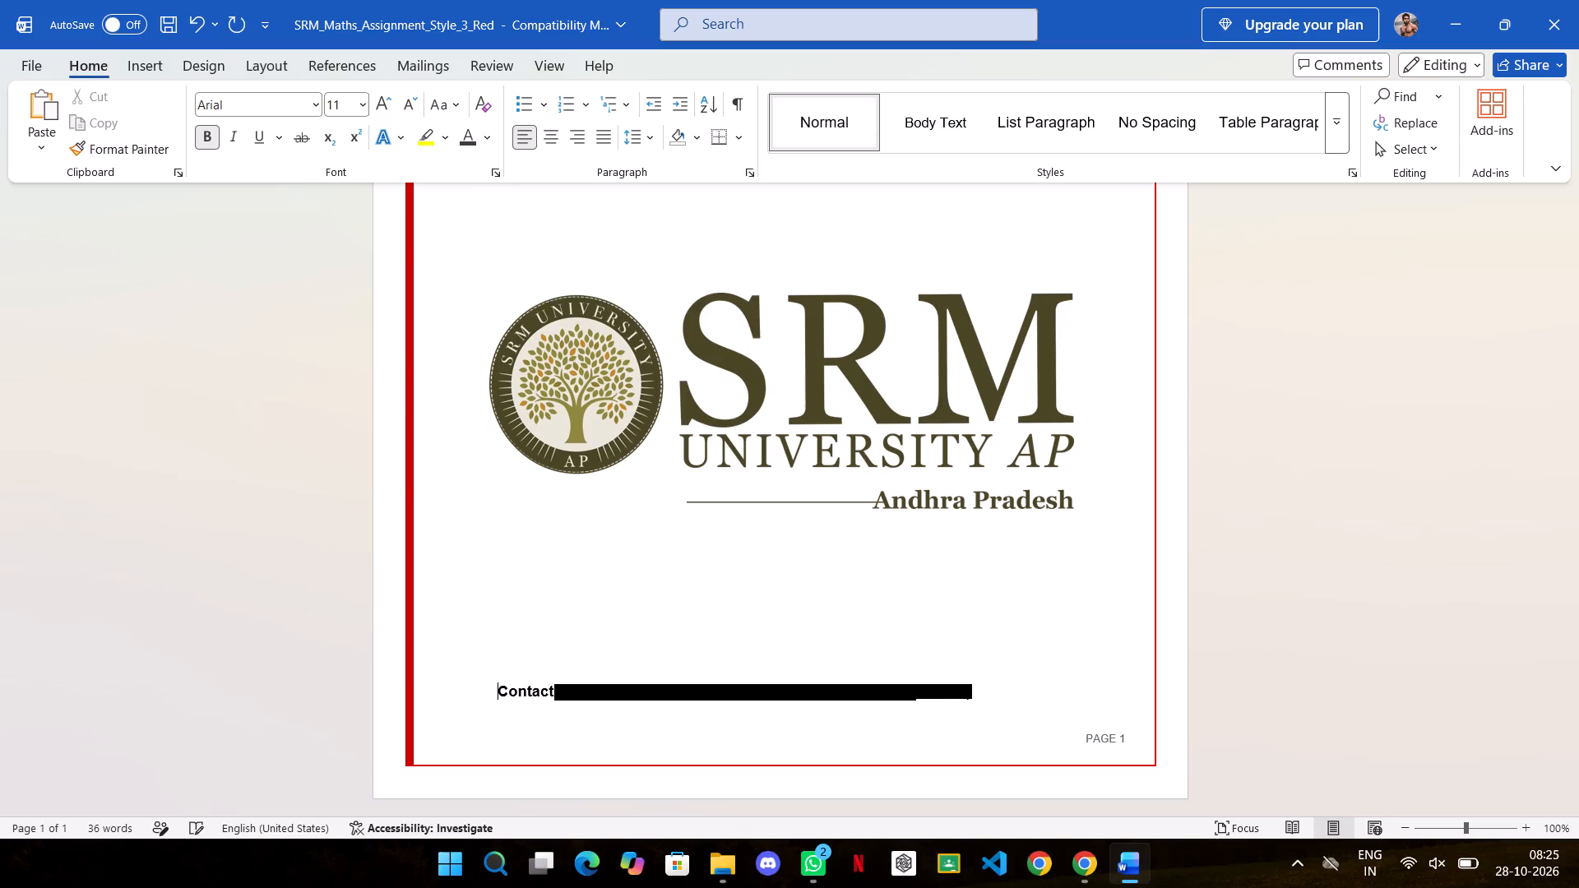
{"action": "key", "text": "space"}
{"action": "key", "text": "space"}
{"action": "key", "text": "space"}
{"action": "key", "text": "space"}
{"action": "key", "text": "space"}
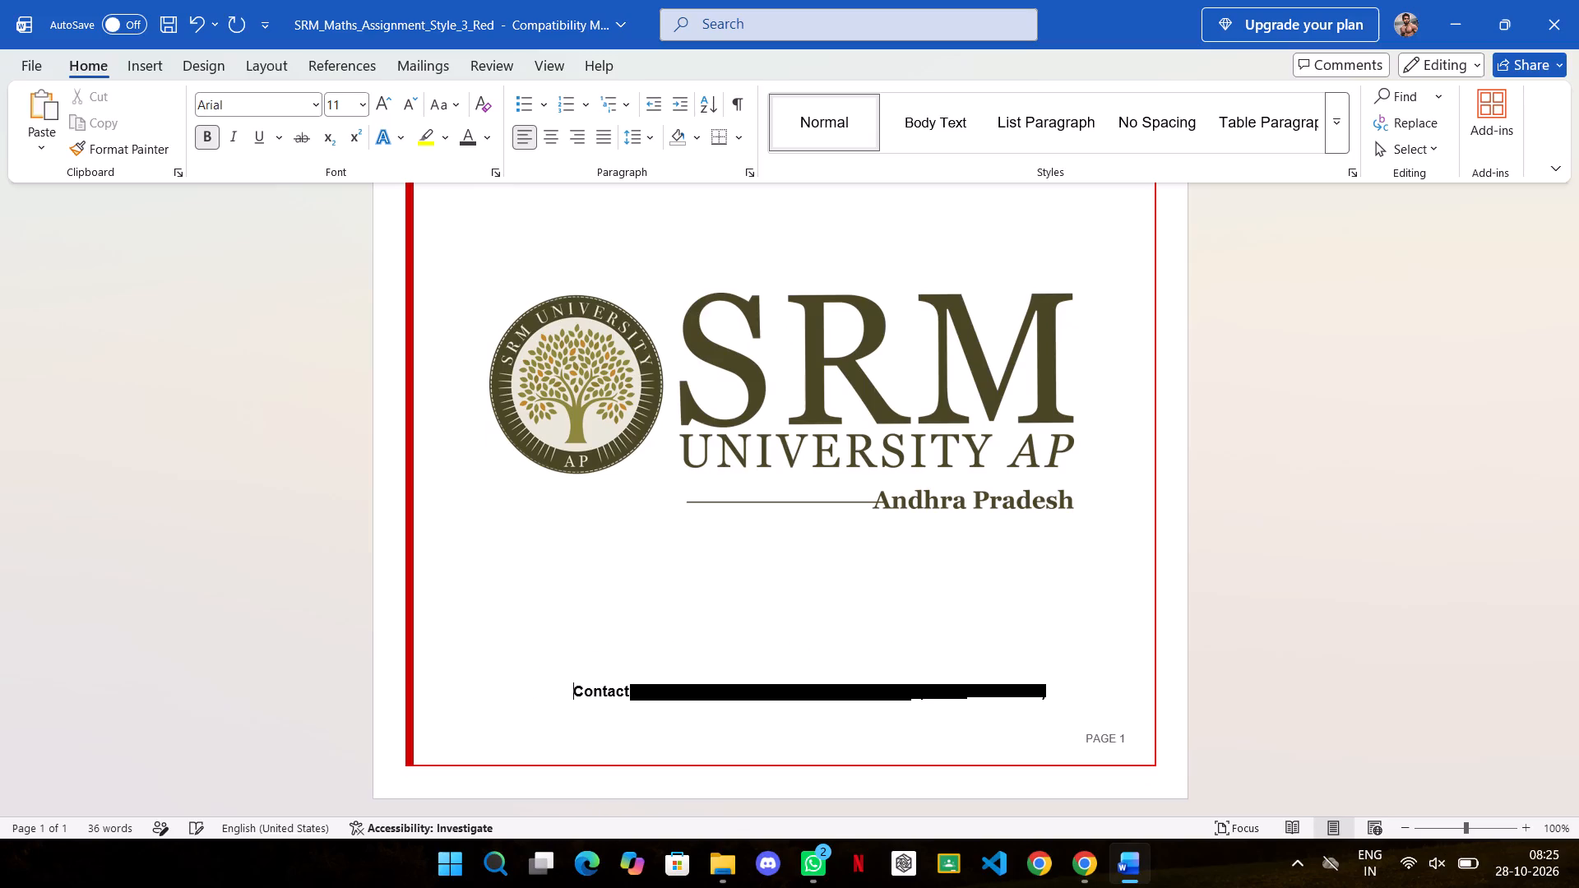
{"action": "key", "text": "space"}
{"action": "key", "text": "BackSpace"}
{"action": "left_click", "coordinate": [1340, 534]}
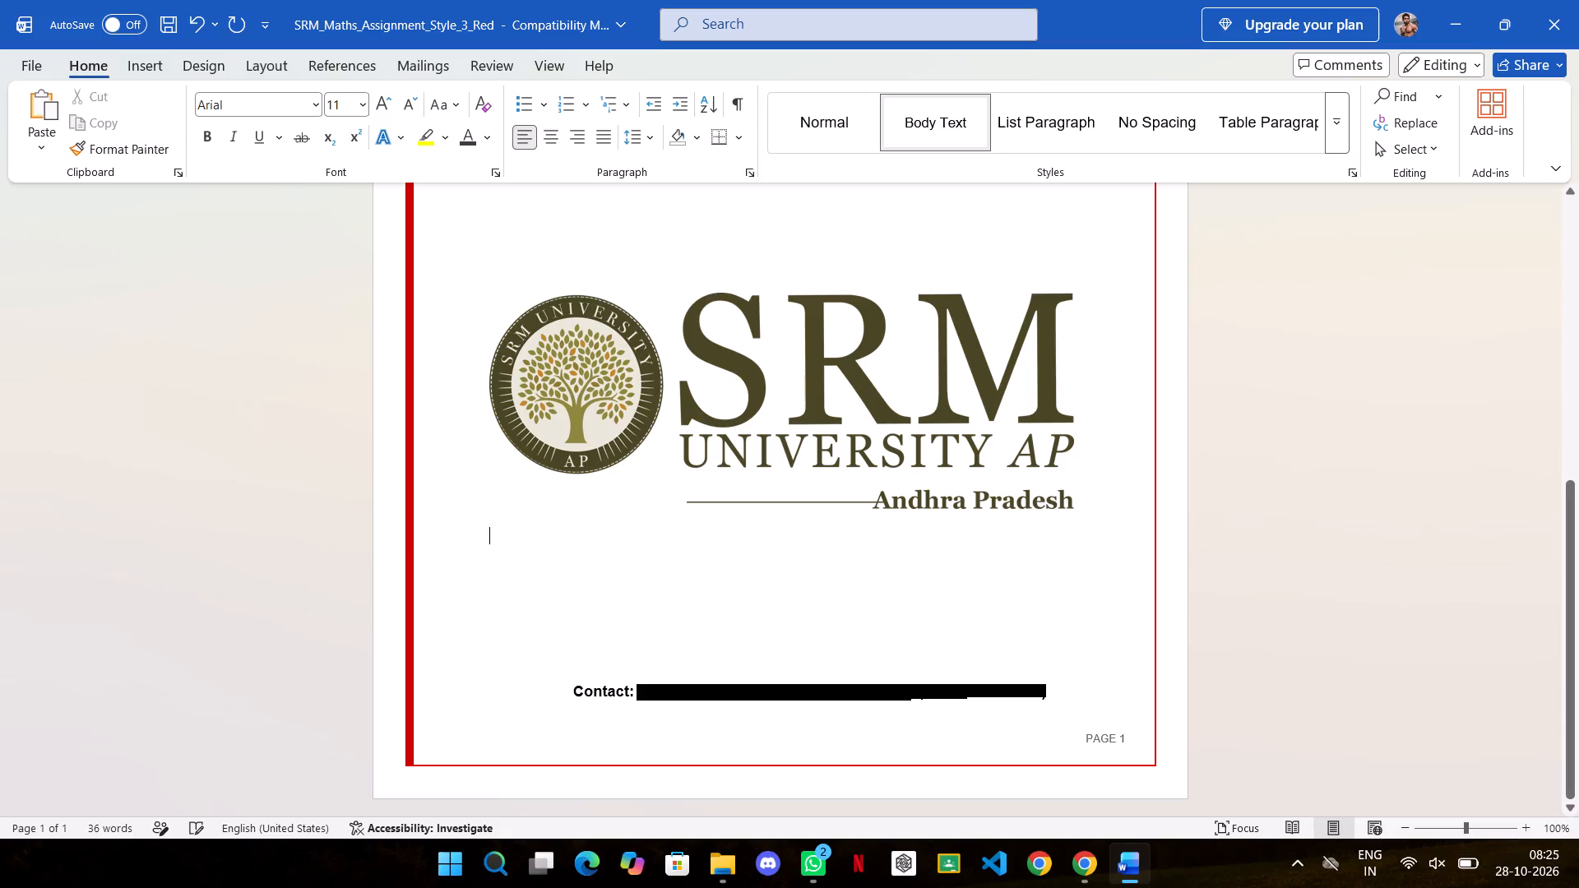
Shift the logo further down the page in small moves until it sits closer above the "Contact:" line.
{"action": "left_click", "coordinate": [512, 363]}
{"action": "left_click_drag", "start_coordinate": [512, 363], "coordinate": [502, 515]}
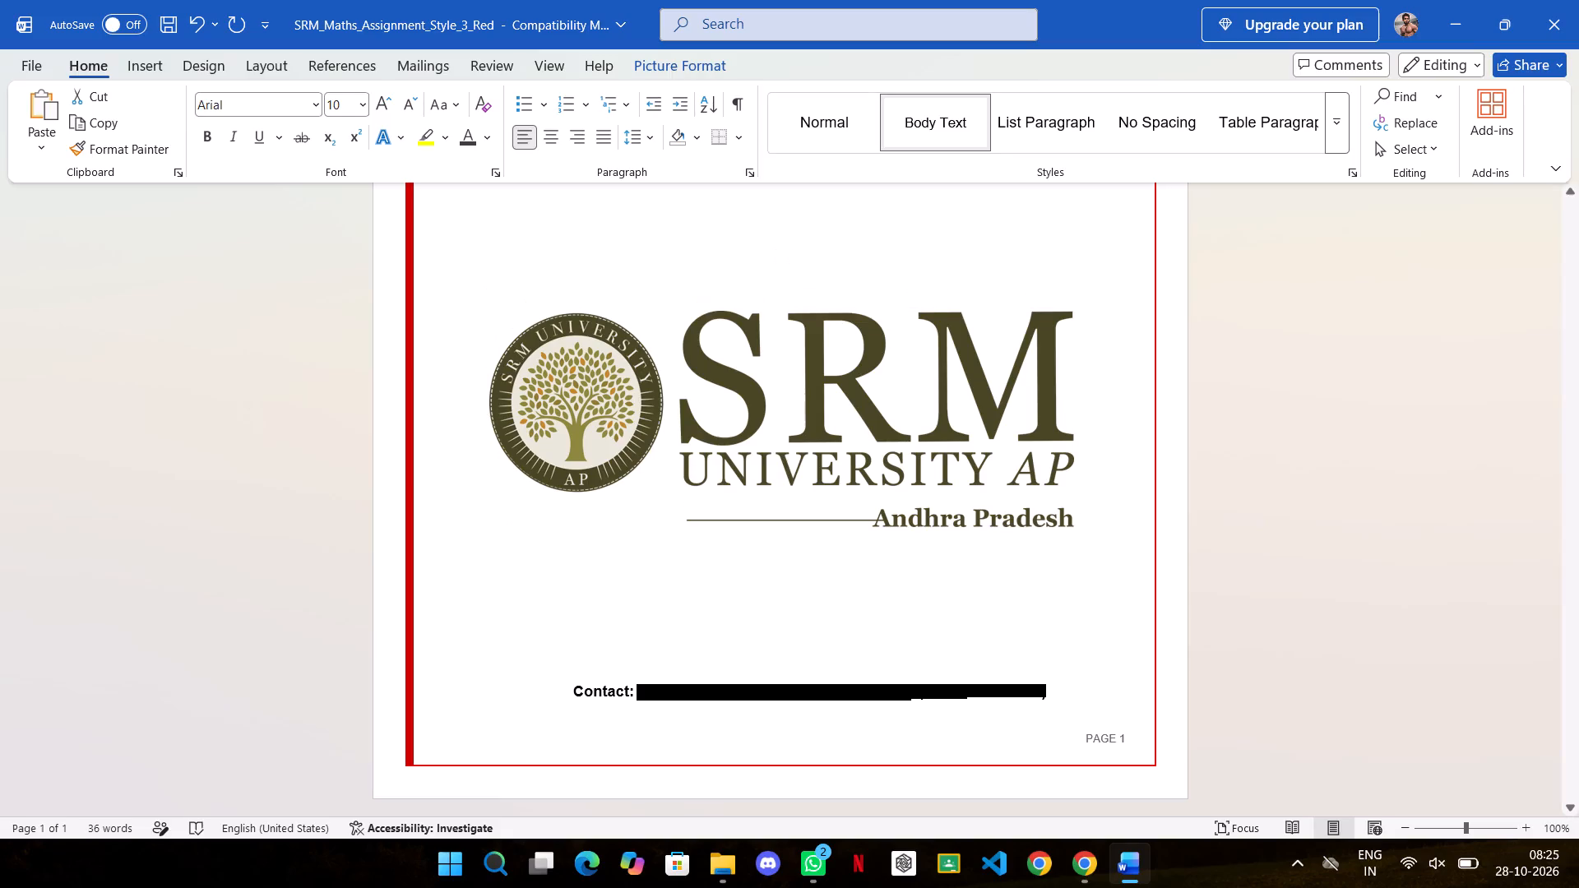
{"action": "left_click", "coordinate": [1409, 494]}
{"action": "scroll", "coordinate": [1409, 494], "scroll_direction": "up", "scroll_amount": 2}
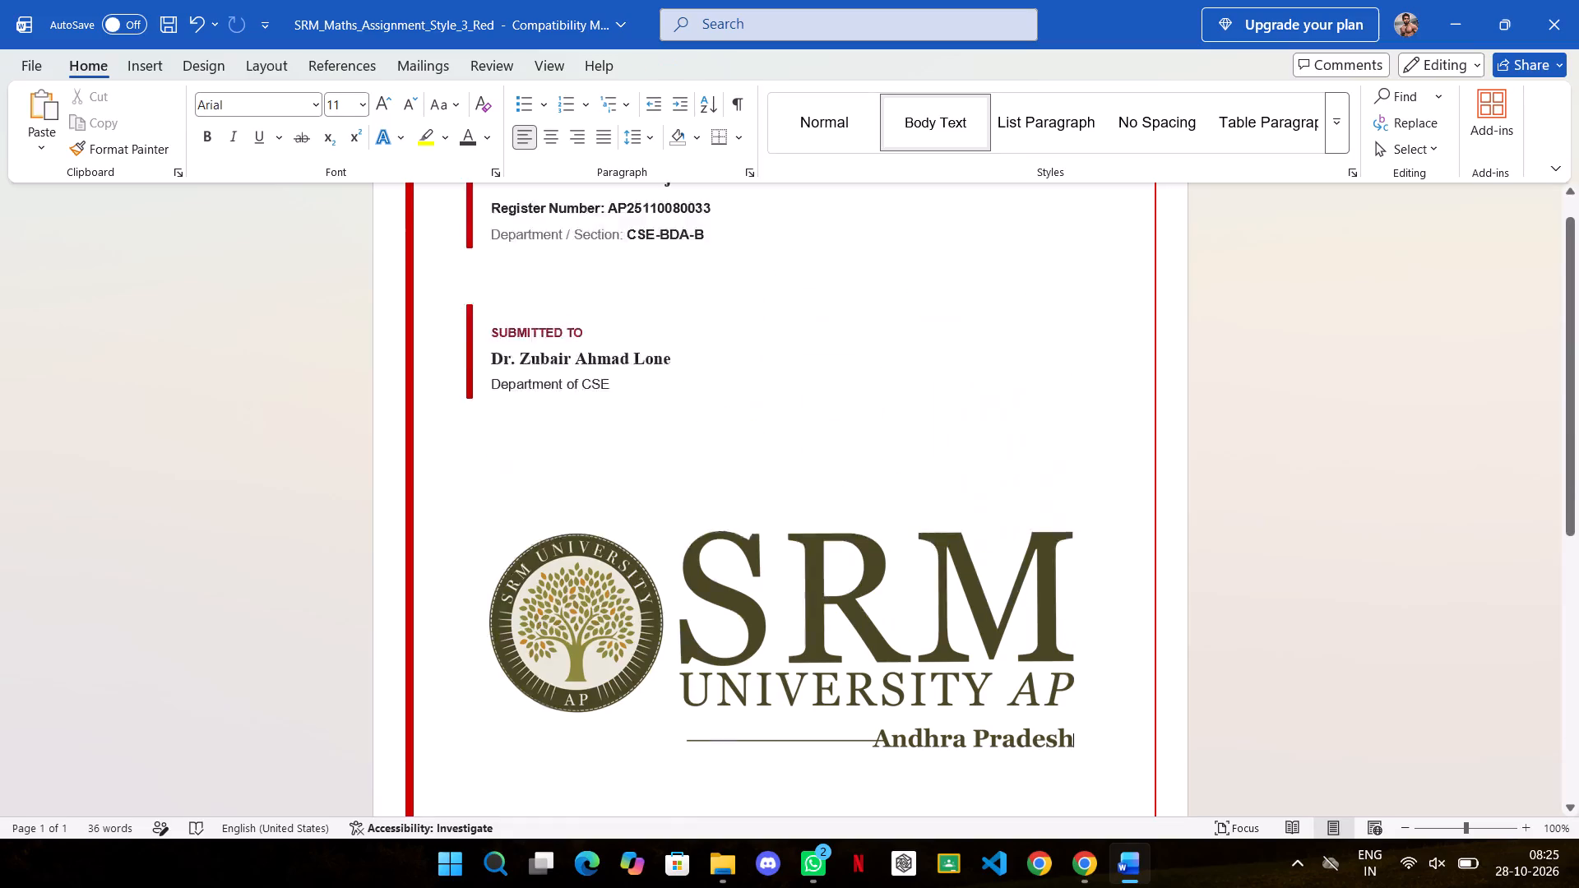
{"action": "scroll", "coordinate": [1409, 494], "scroll_direction": "up", "scroll_amount": 2}
{"action": "scroll", "coordinate": [1409, 494], "scroll_direction": "down", "scroll_amount": 4}
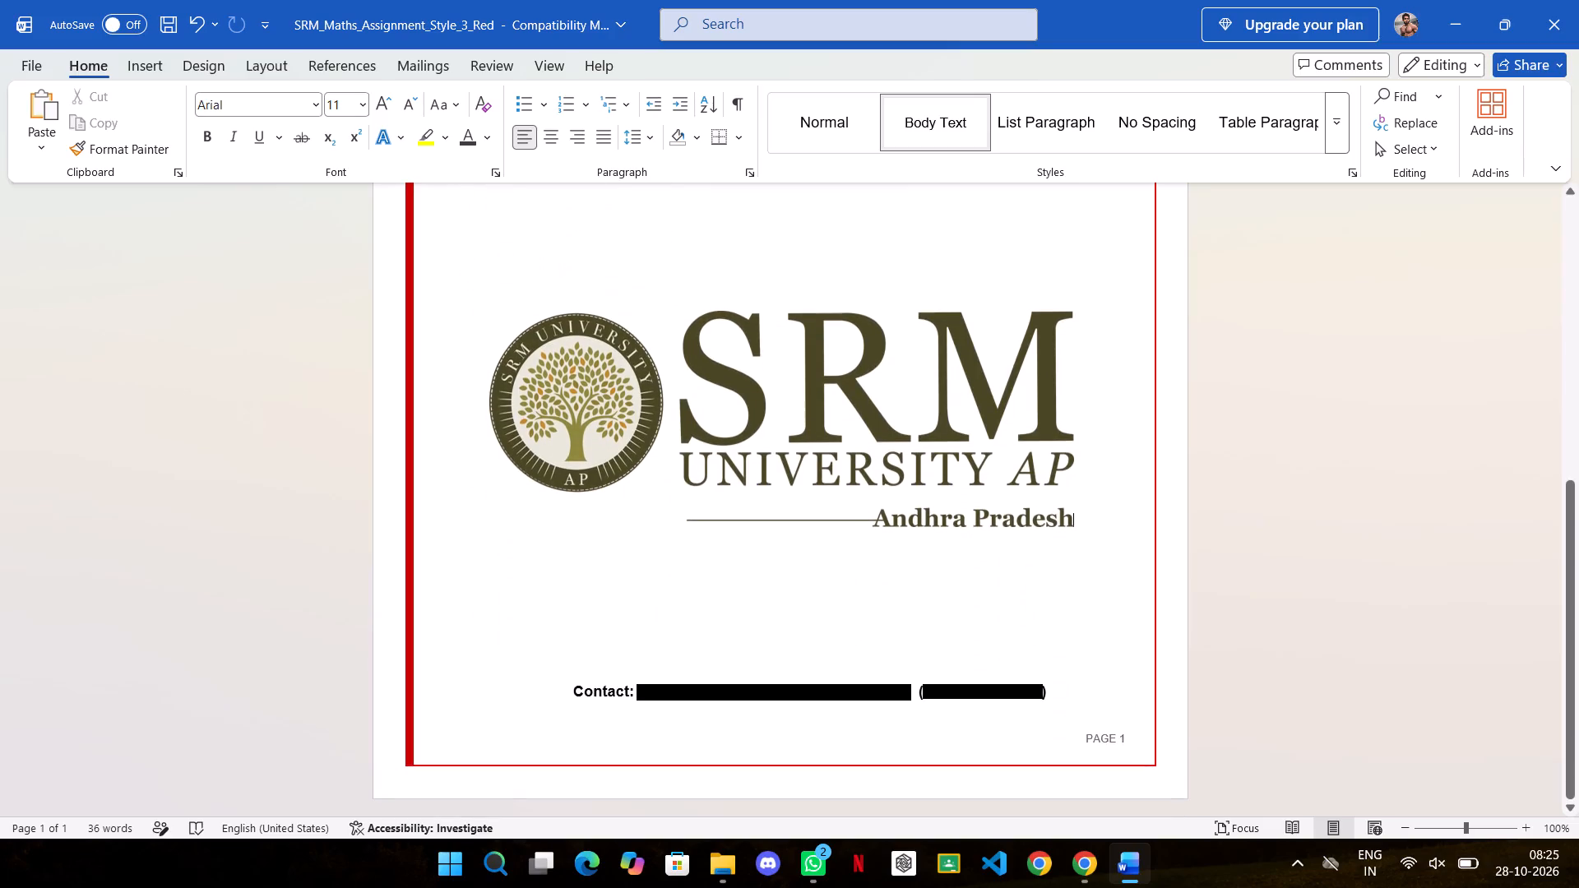
{"action": "left_click_drag", "start_coordinate": [692, 410], "coordinate": [663, 525]}
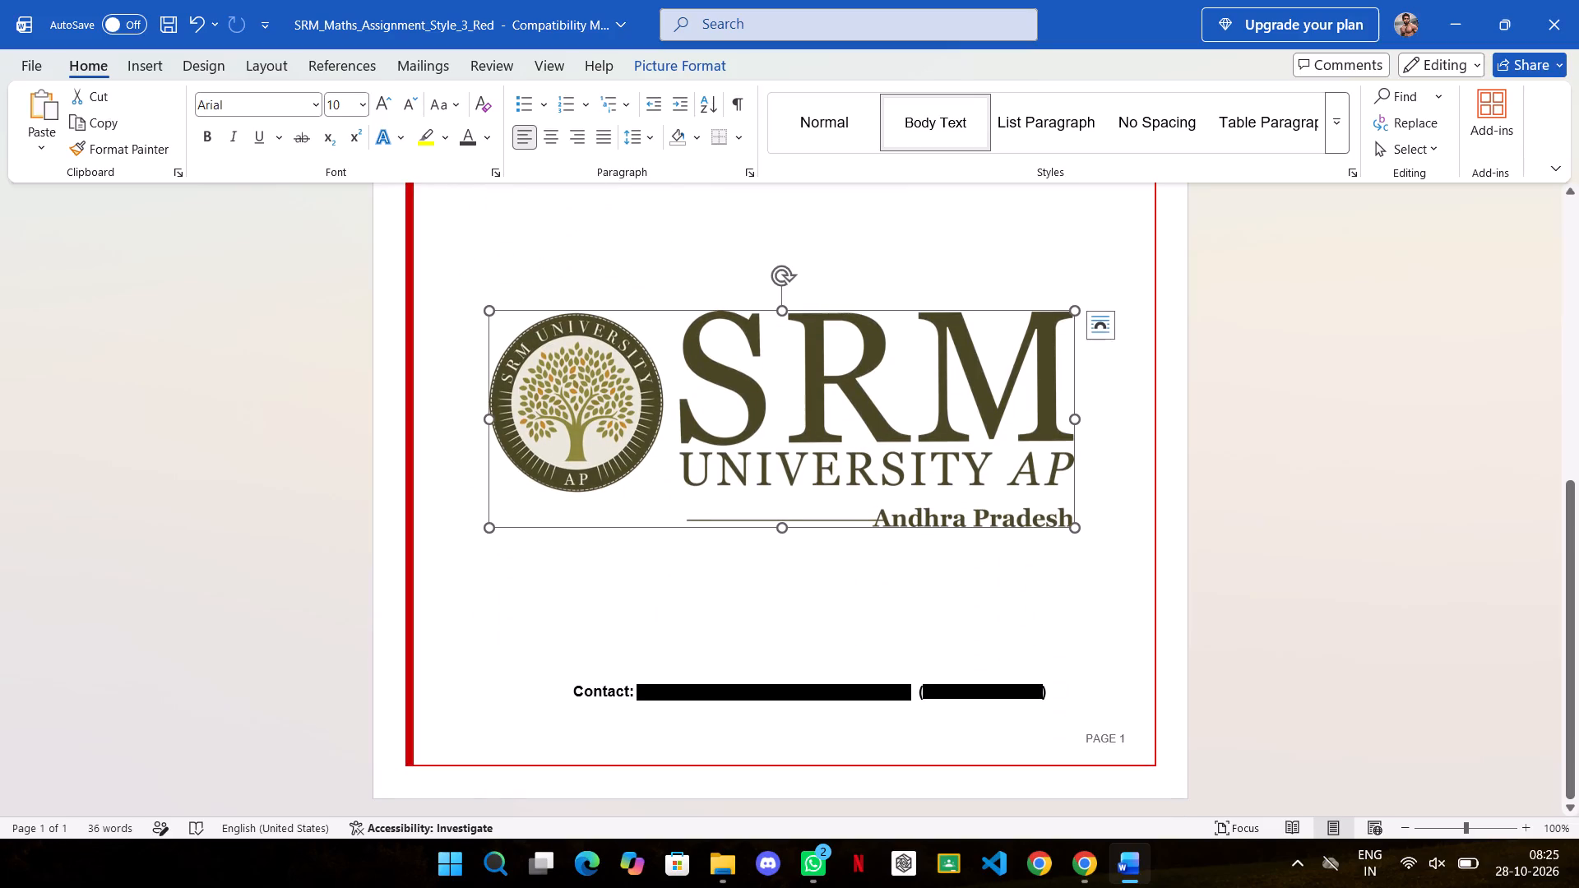
{"action": "left_click_drag", "start_coordinate": [650, 476], "coordinate": [614, 534]}
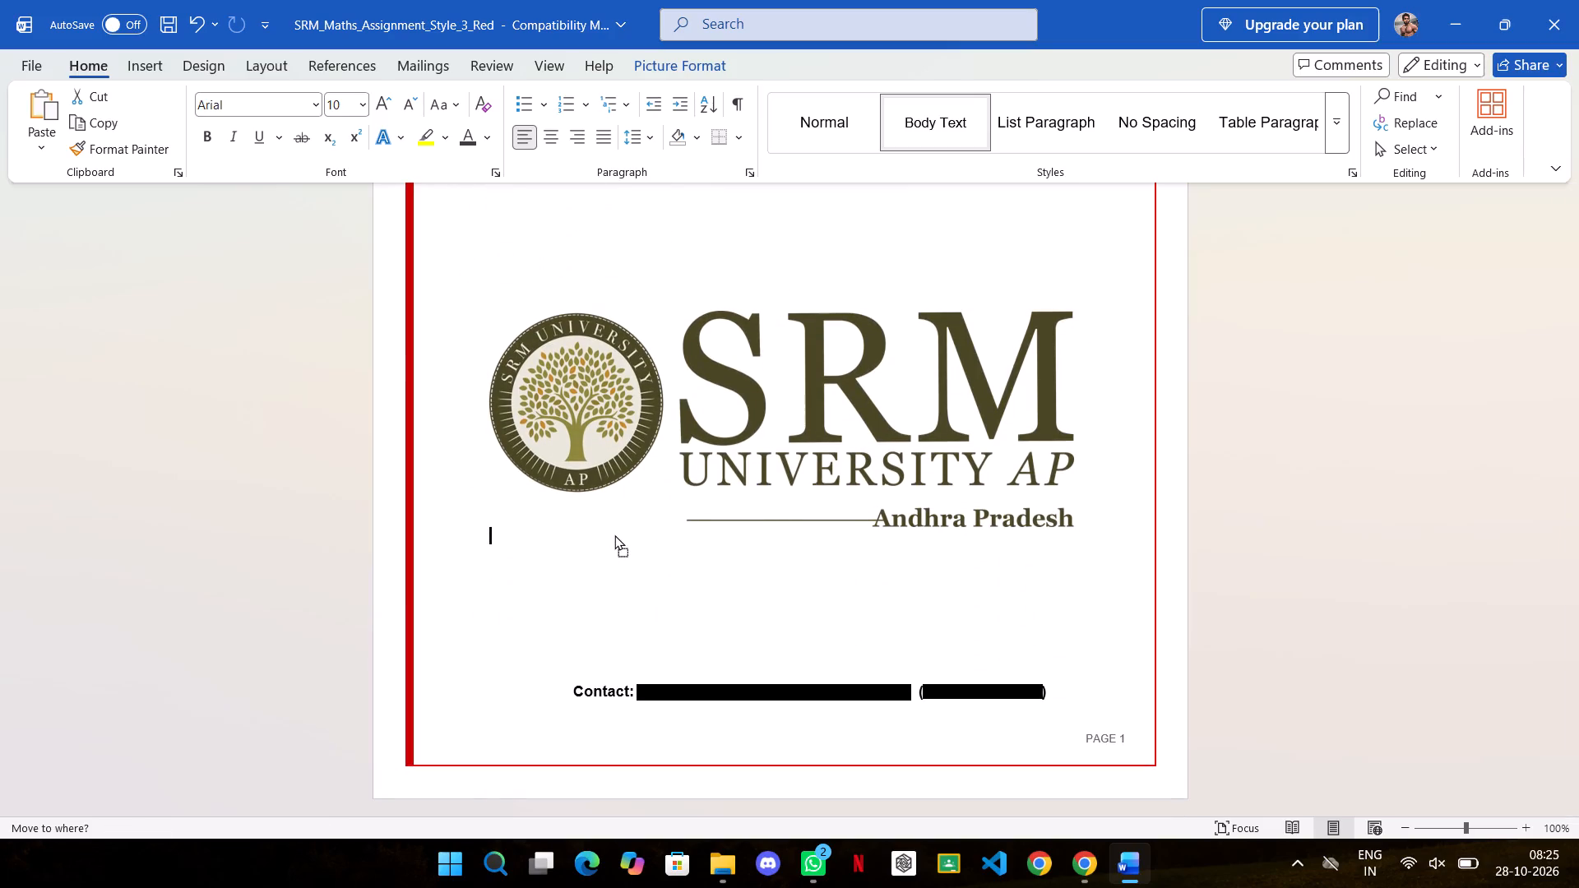
{"action": "left_click_drag", "start_coordinate": [614, 534], "coordinate": [608, 566]}
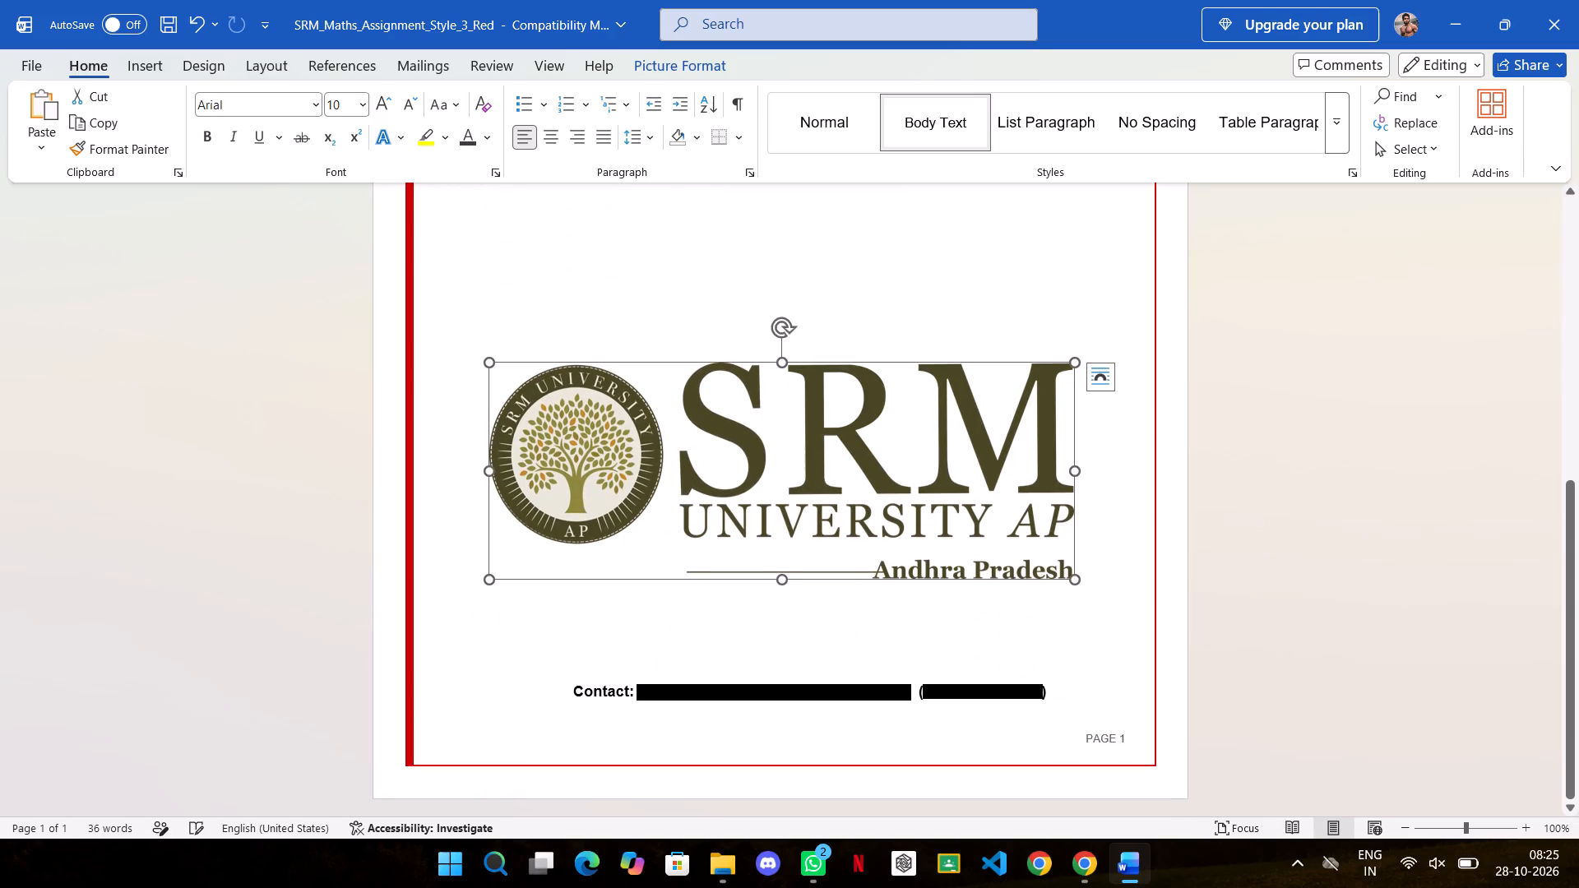
{"action": "left_click", "coordinate": [1356, 517]}
Make the "Report Submission" subtitle under the D.A.A. REPORT title bold.
{"action": "scroll", "coordinate": [1356, 517], "scroll_direction": "up", "scroll_amount": 6}
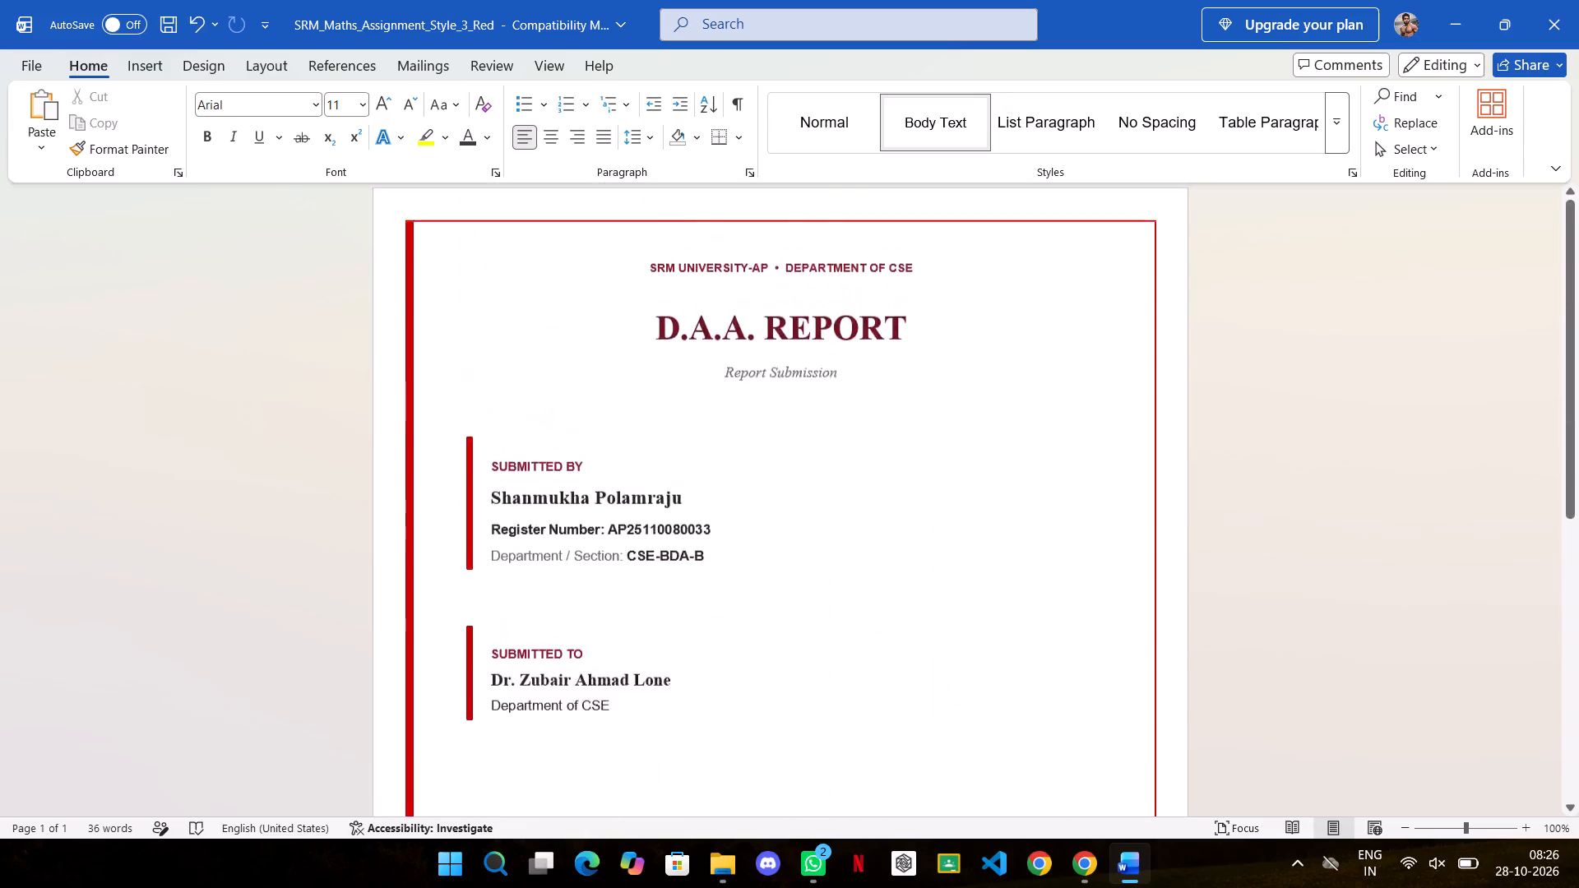
{"action": "scroll", "coordinate": [1356, 517], "scroll_direction": "up", "scroll_amount": 2}
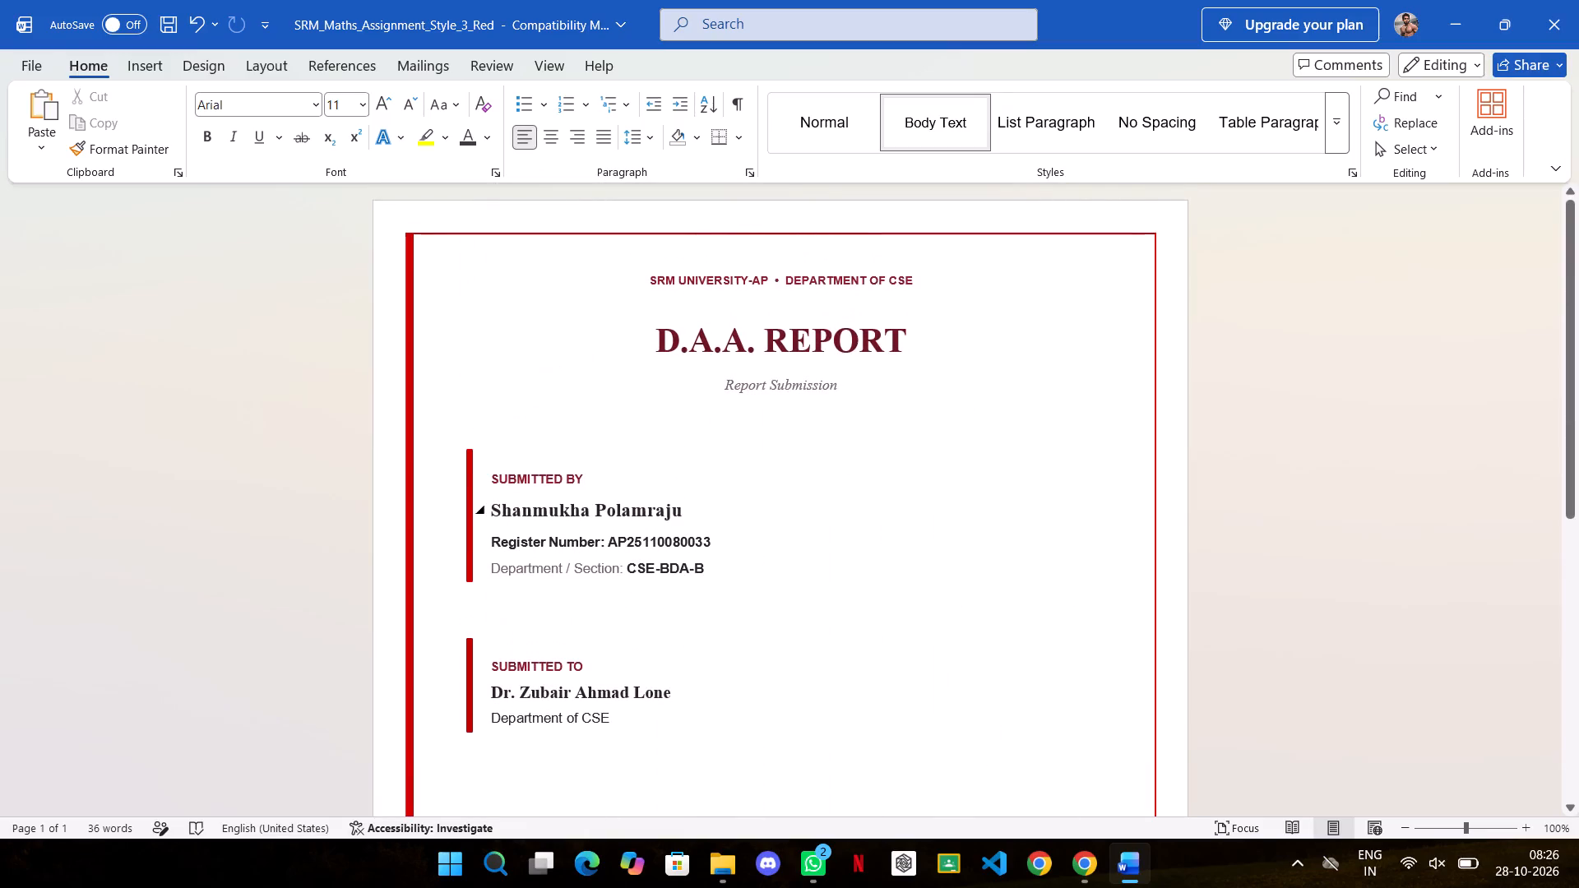
{"action": "left_click_drag", "start_coordinate": [720, 383], "coordinate": [850, 391]}
{"action": "left_click", "coordinate": [865, 354]}
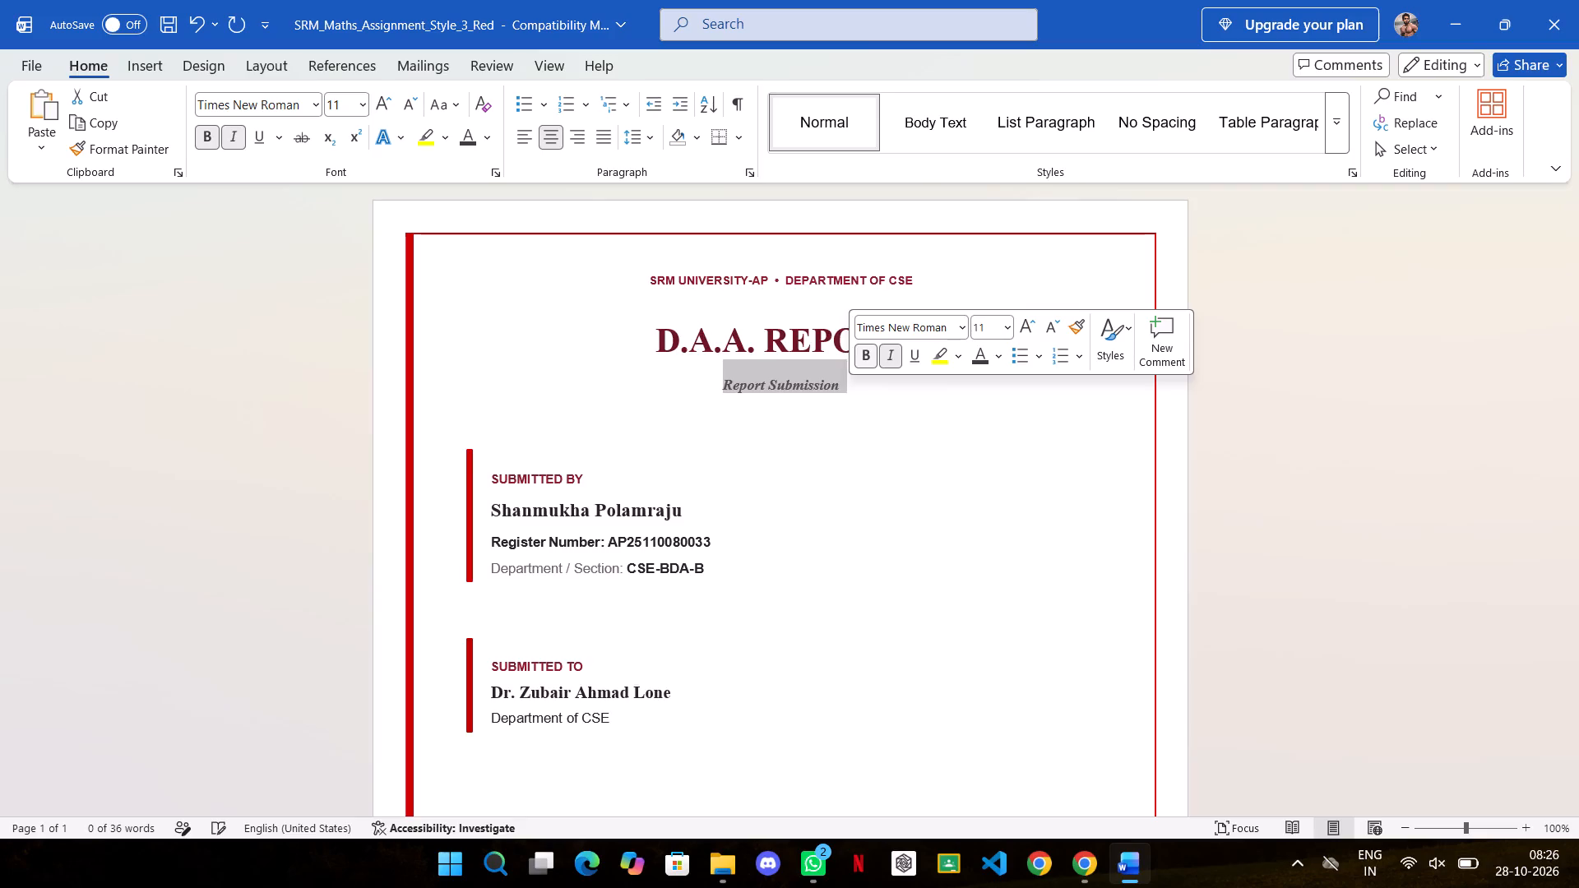
{"action": "left_click", "coordinate": [1417, 446]}
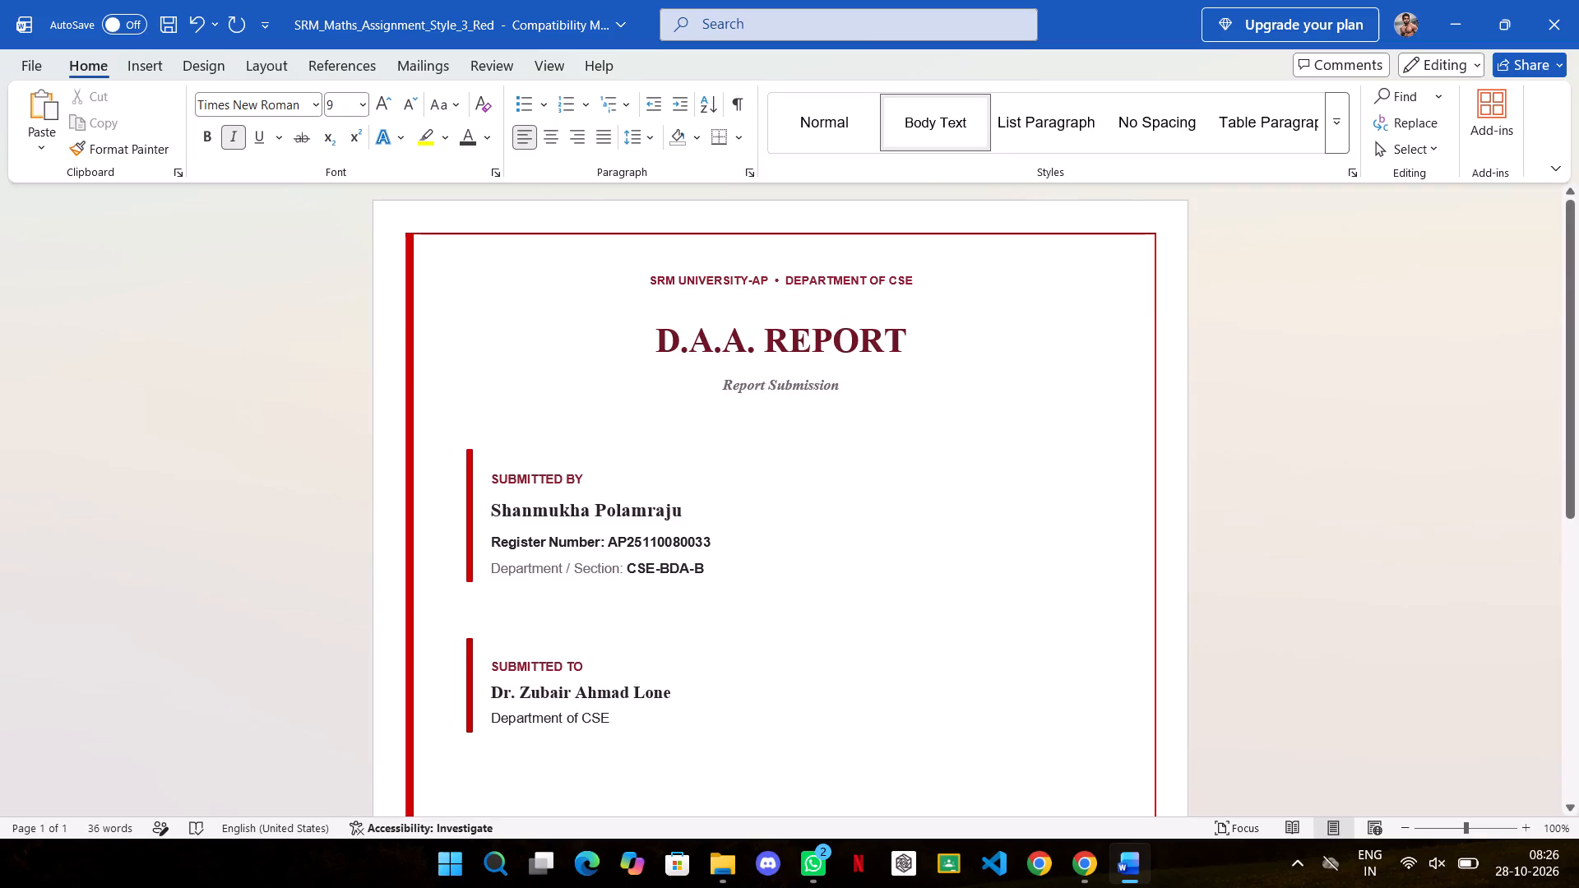
Review the cover page layout from the subtitle down to the logo, "Contact:" line and page footer.
{"action": "scroll", "coordinate": [1333, 424], "scroll_direction": "down", "scroll_amount": 2}
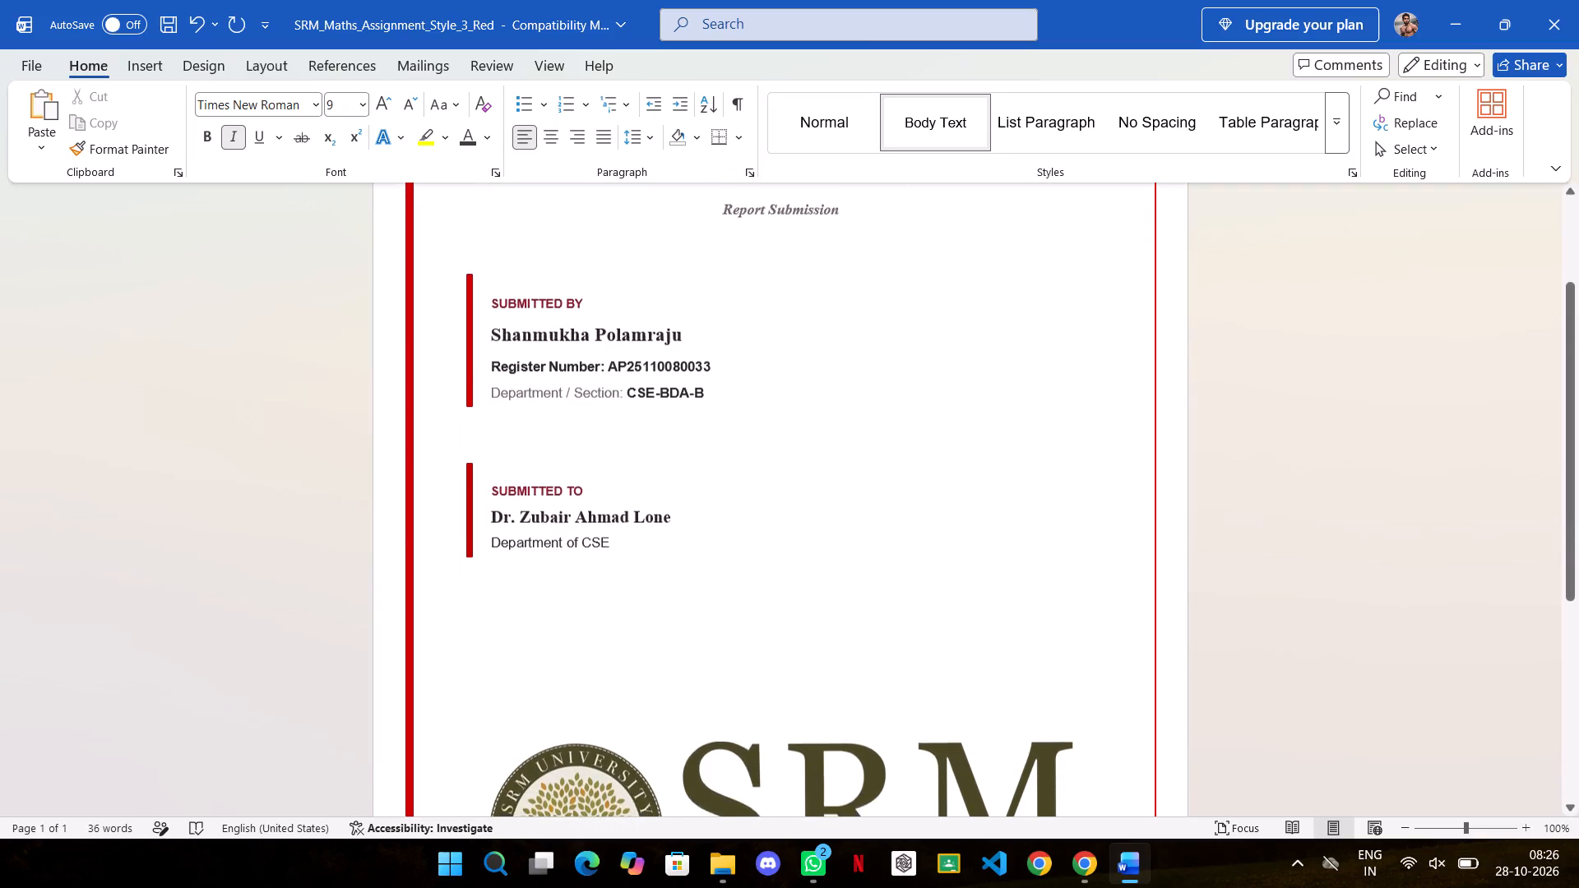
{"action": "scroll", "coordinate": [1333, 424], "scroll_direction": "down", "scroll_amount": 2}
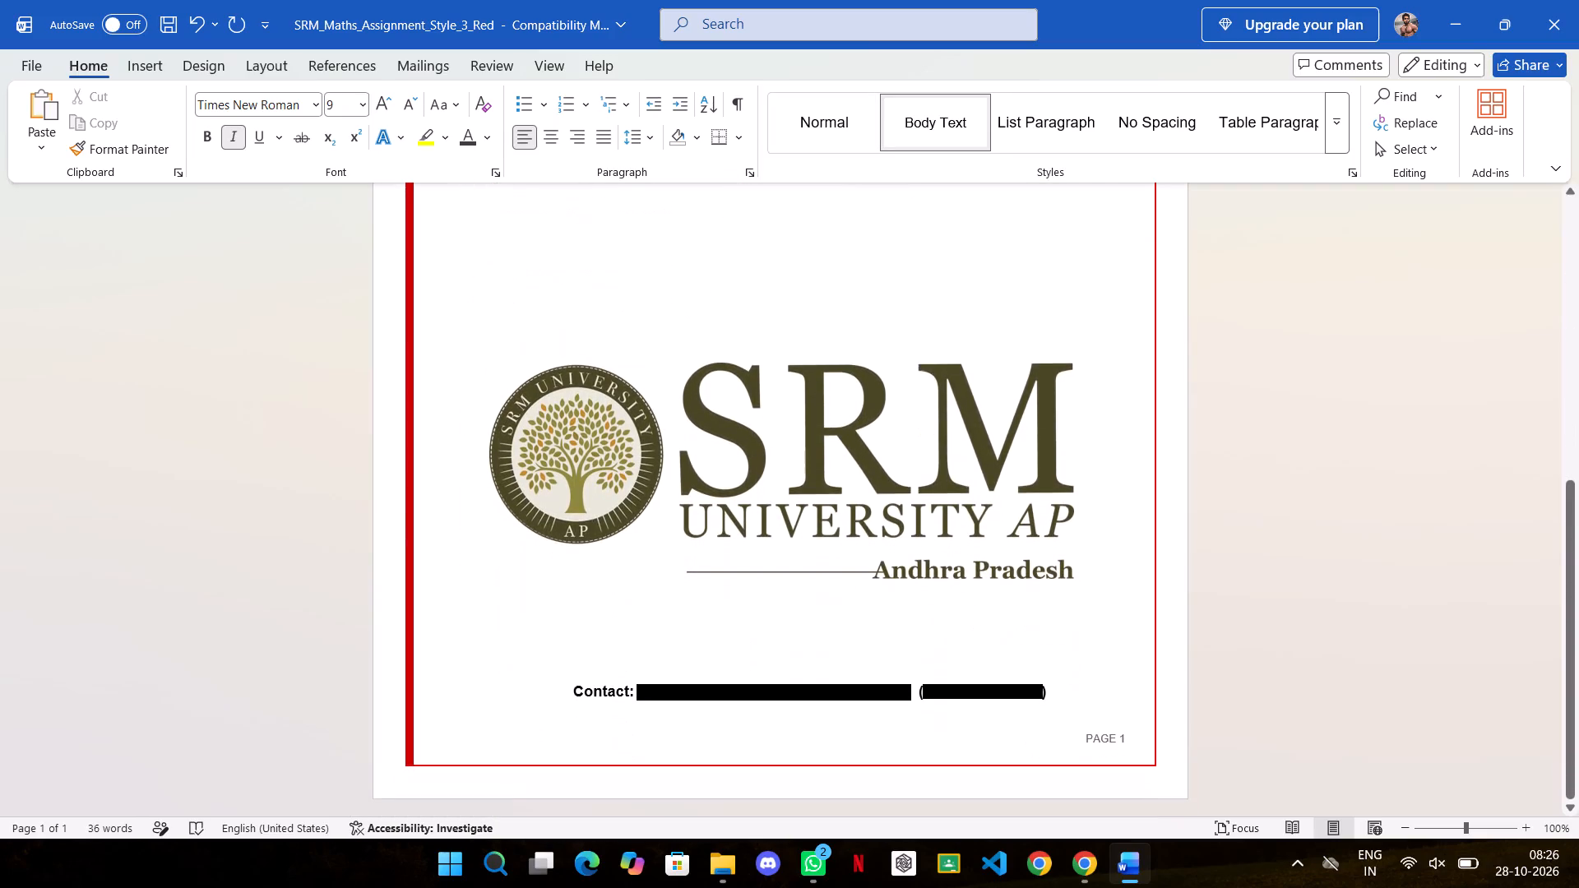
{"action": "scroll", "coordinate": [1333, 424], "scroll_direction": "down", "scroll_amount": 1}
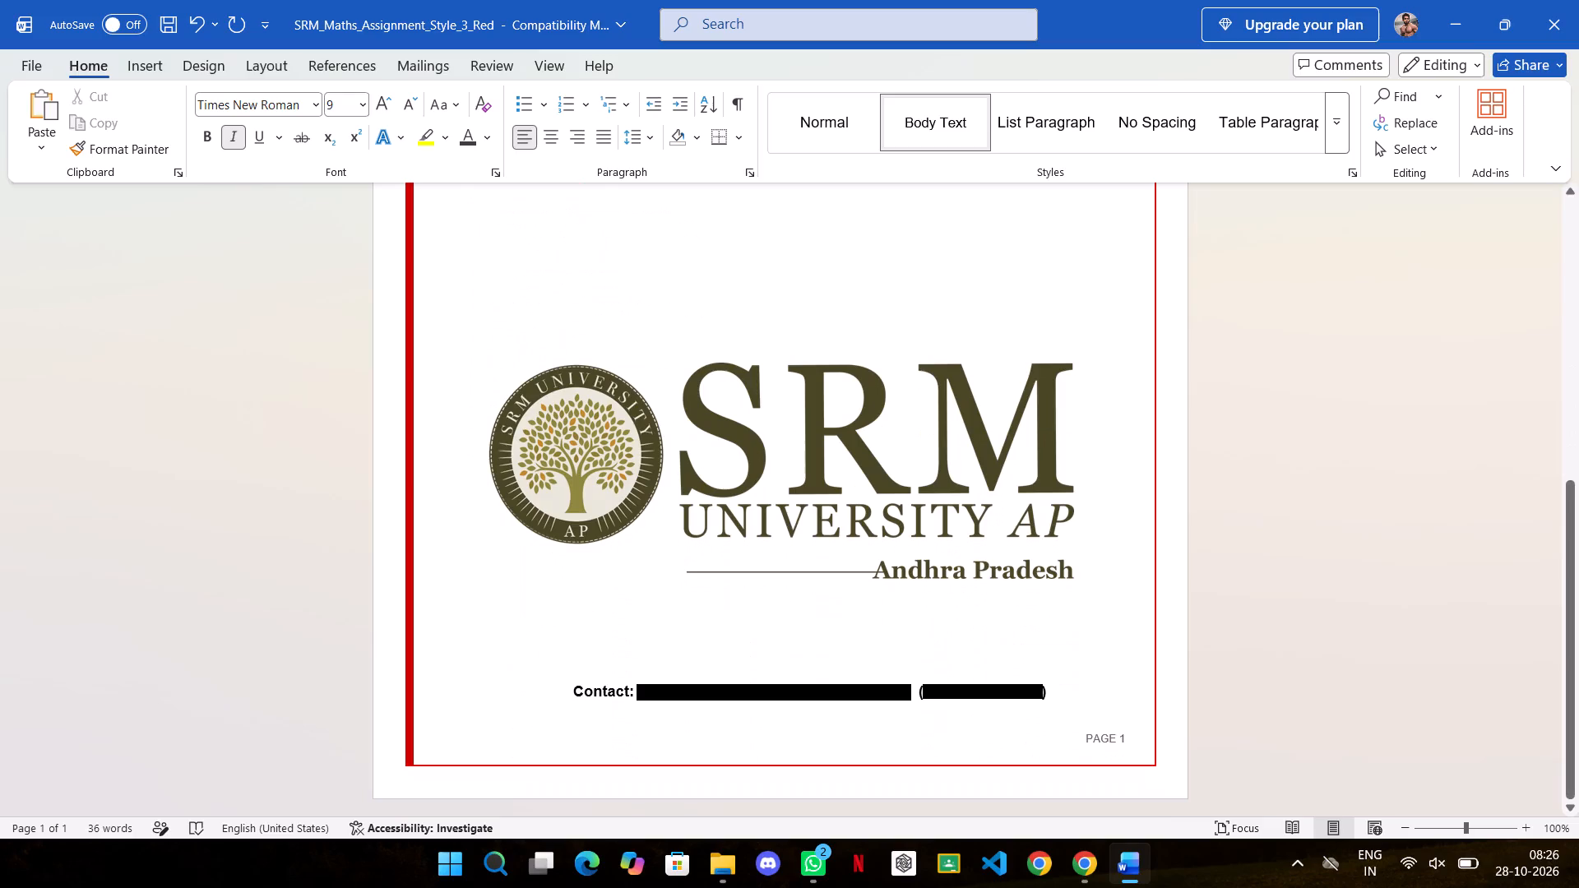
{"action": "scroll", "coordinate": [1333, 424], "scroll_direction": "down", "scroll_amount": 1}
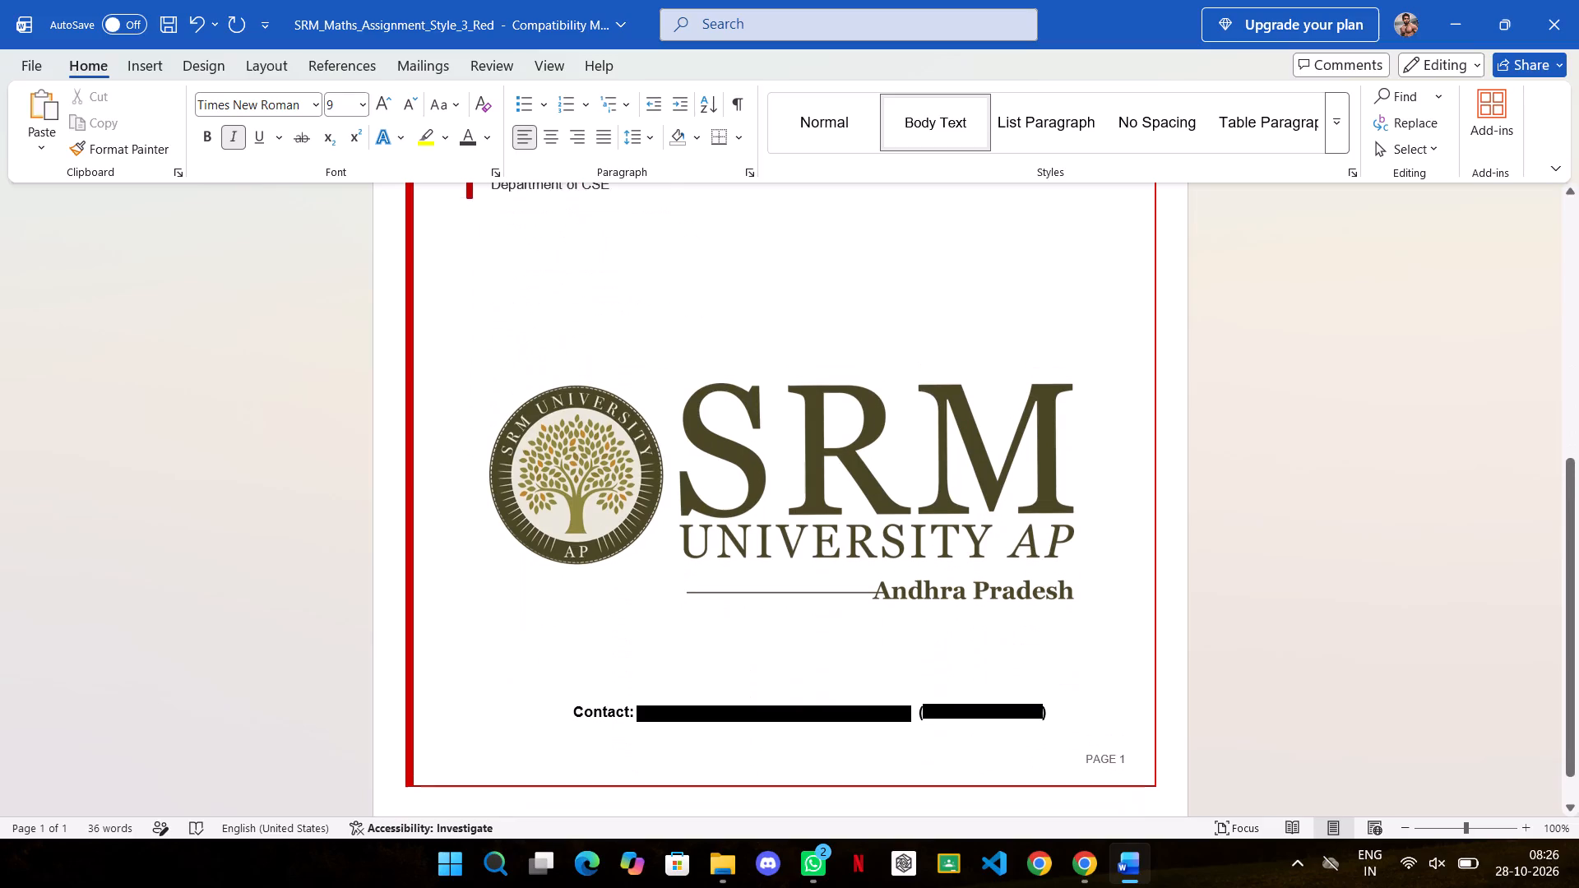
{"action": "scroll", "coordinate": [1333, 424], "scroll_direction": "down", "scroll_amount": 1}
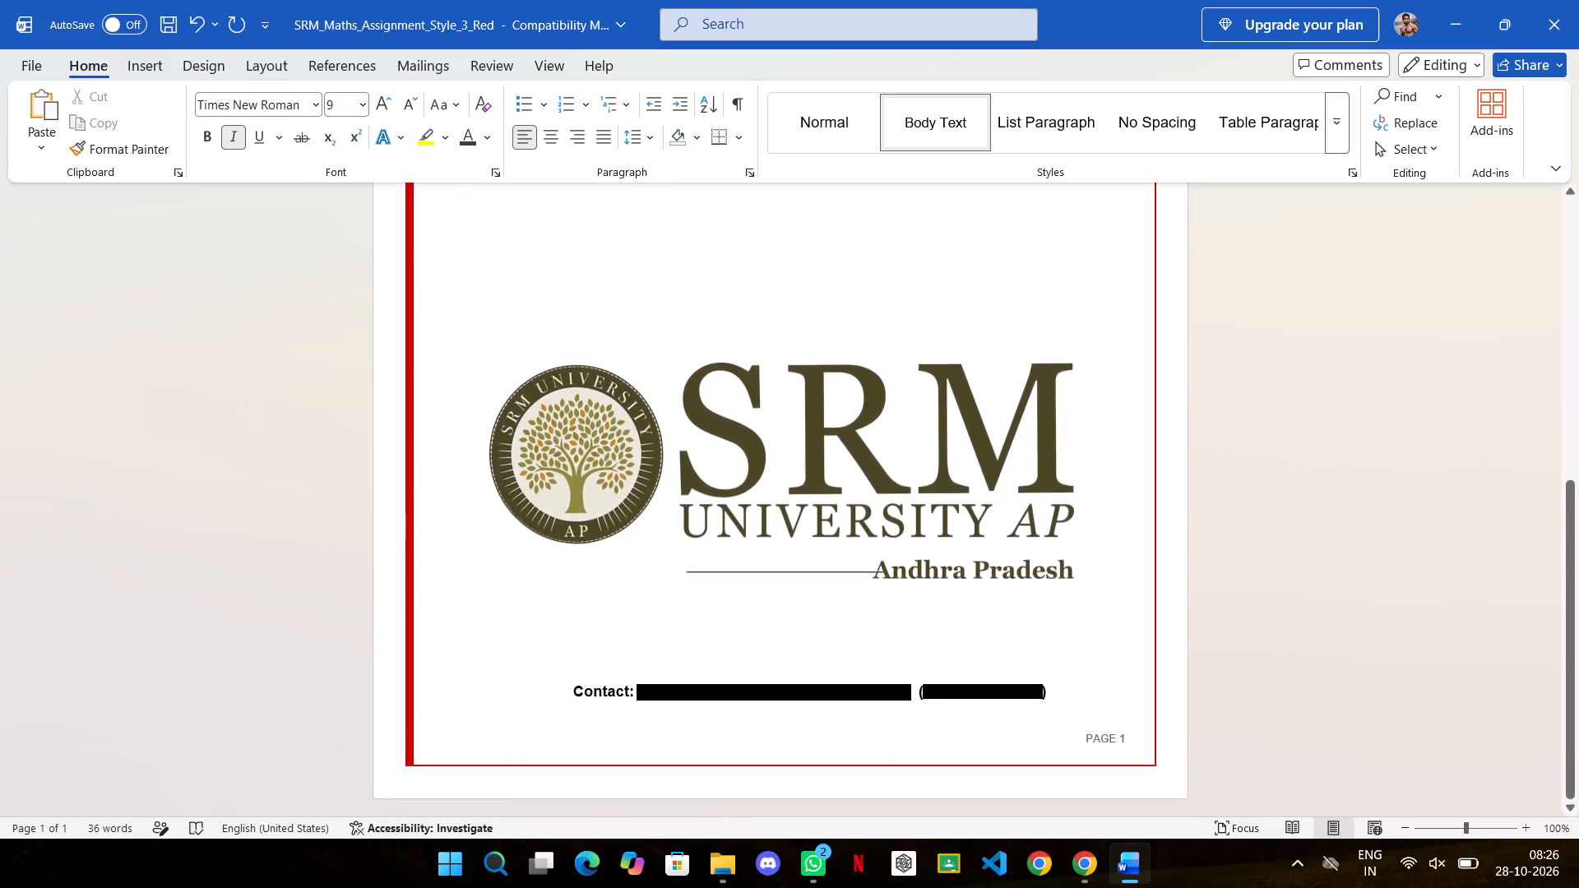
{"action": "scroll", "coordinate": [1333, 424], "scroll_direction": "down", "scroll_amount": 2}
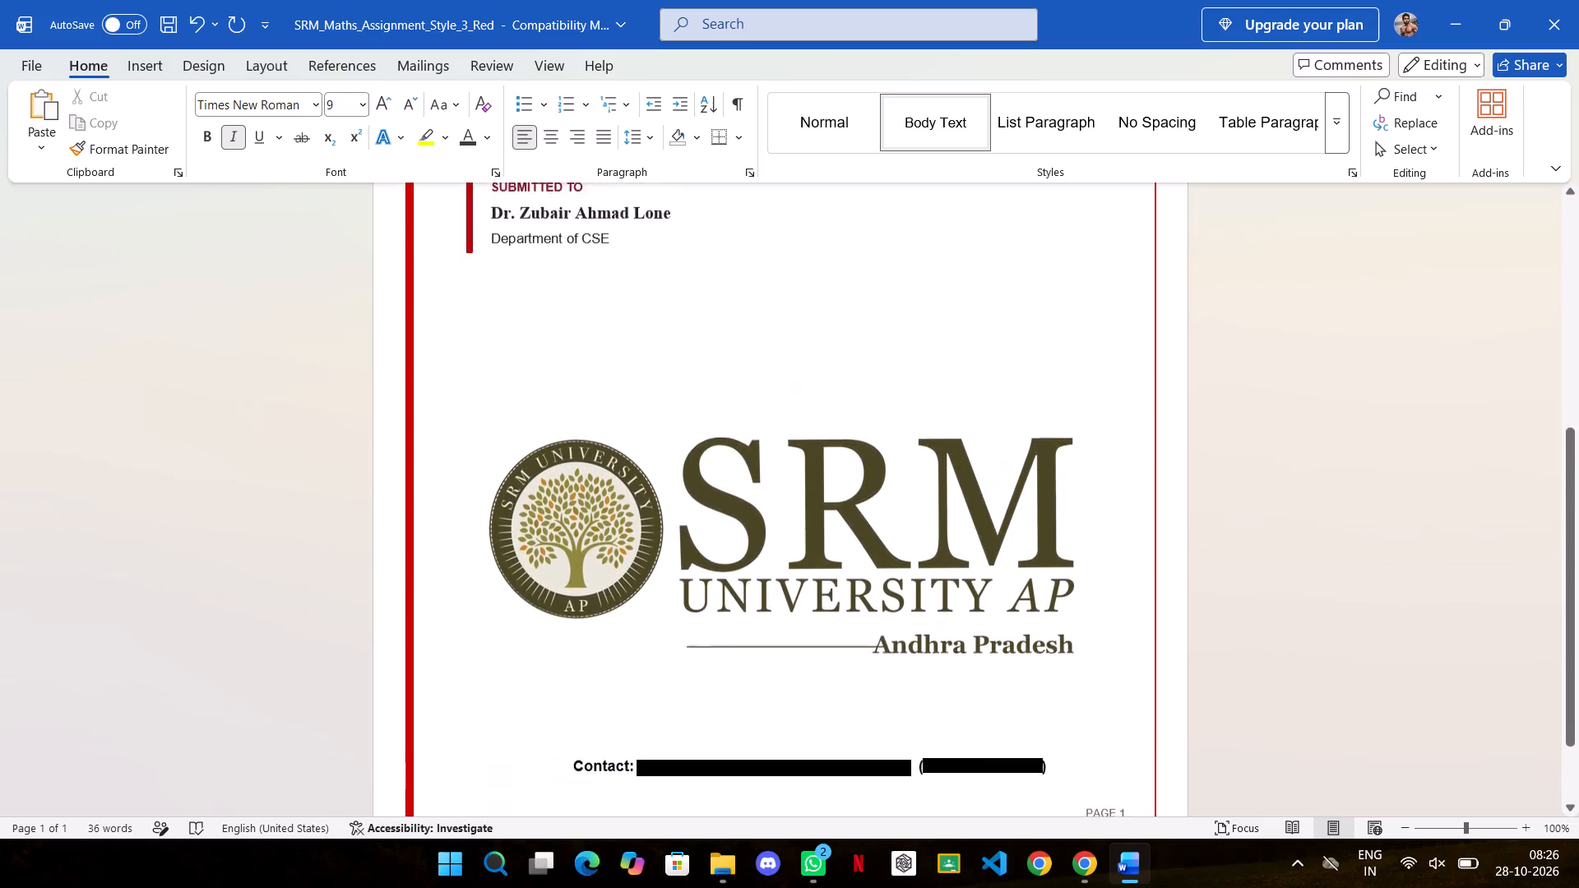
Review the whole cover page, from the D.A.A. REPORT title down to the logo, "Contact:" line and page footer.
{"action": "scroll", "coordinate": [1333, 424], "scroll_direction": "down", "scroll_amount": 2}
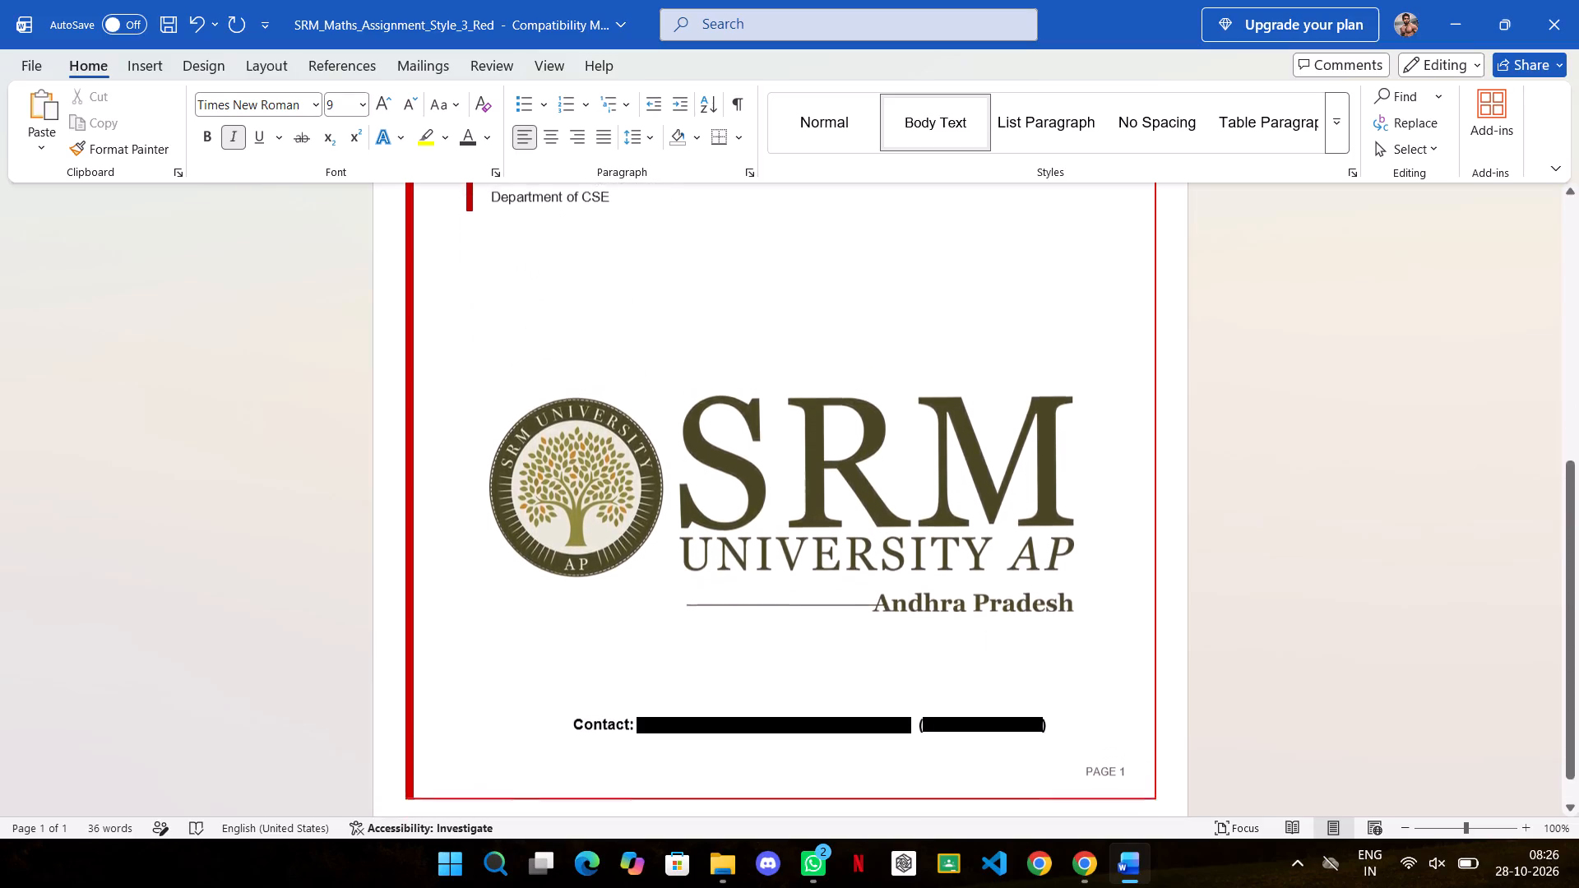
{"action": "scroll", "coordinate": [1333, 424], "scroll_direction": "down", "scroll_amount": 1}
{"action": "scroll", "coordinate": [1333, 424], "scroll_direction": "up", "scroll_amount": 9}
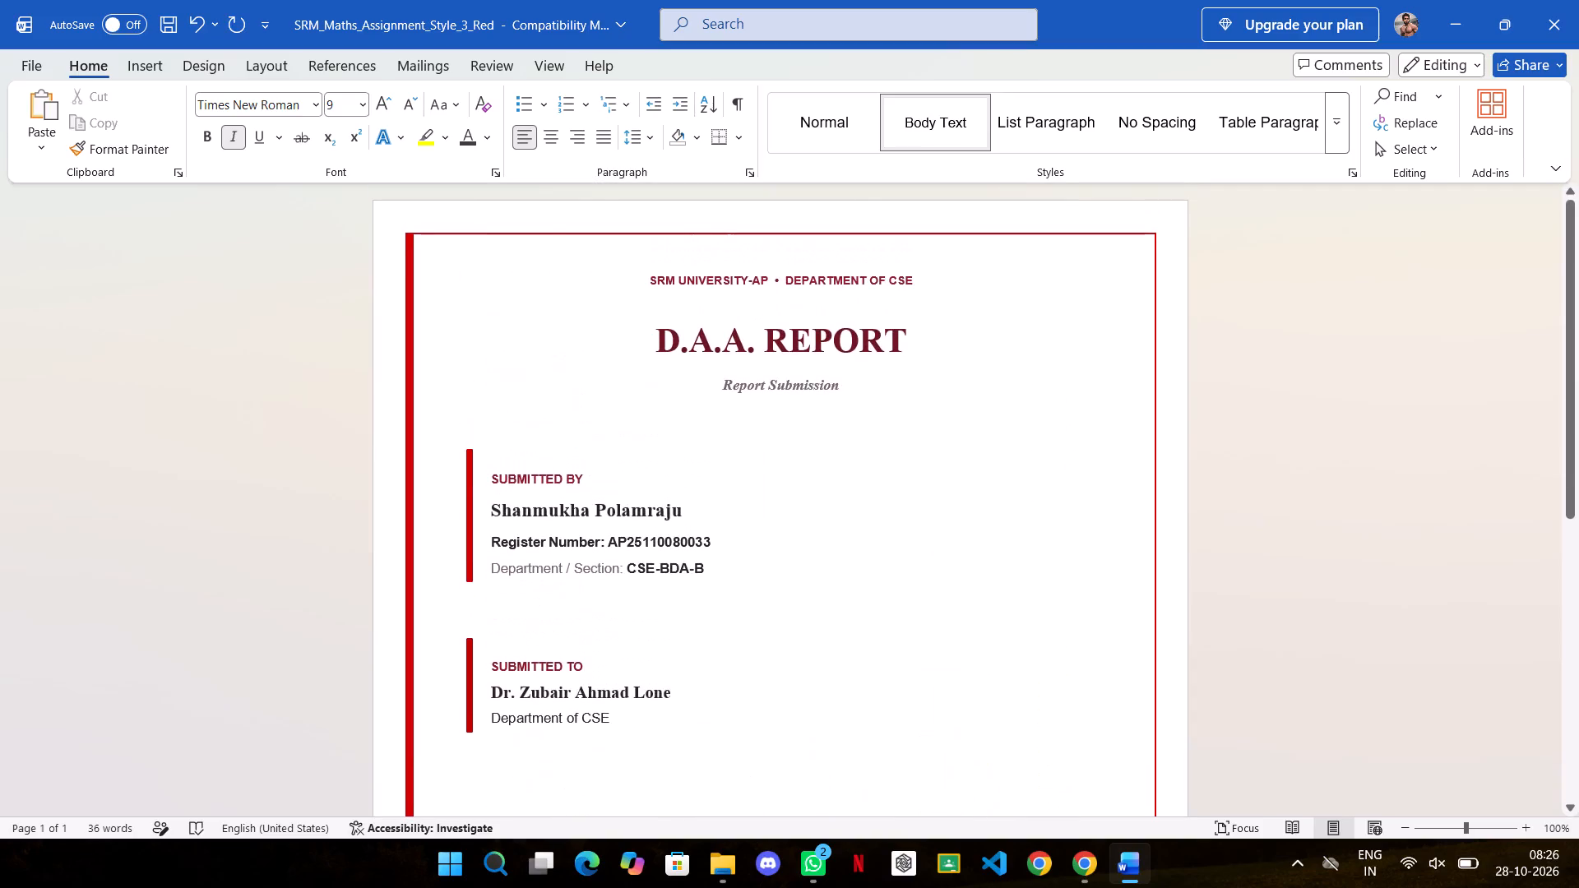
{"action": "scroll", "coordinate": [1333, 424], "scroll_direction": "down", "scroll_amount": 5}
{"action": "scroll", "coordinate": [1333, 424], "scroll_direction": "up", "scroll_amount": 9}
{"action": "scroll", "coordinate": [1333, 424], "scroll_direction": "down", "scroll_amount": 7}
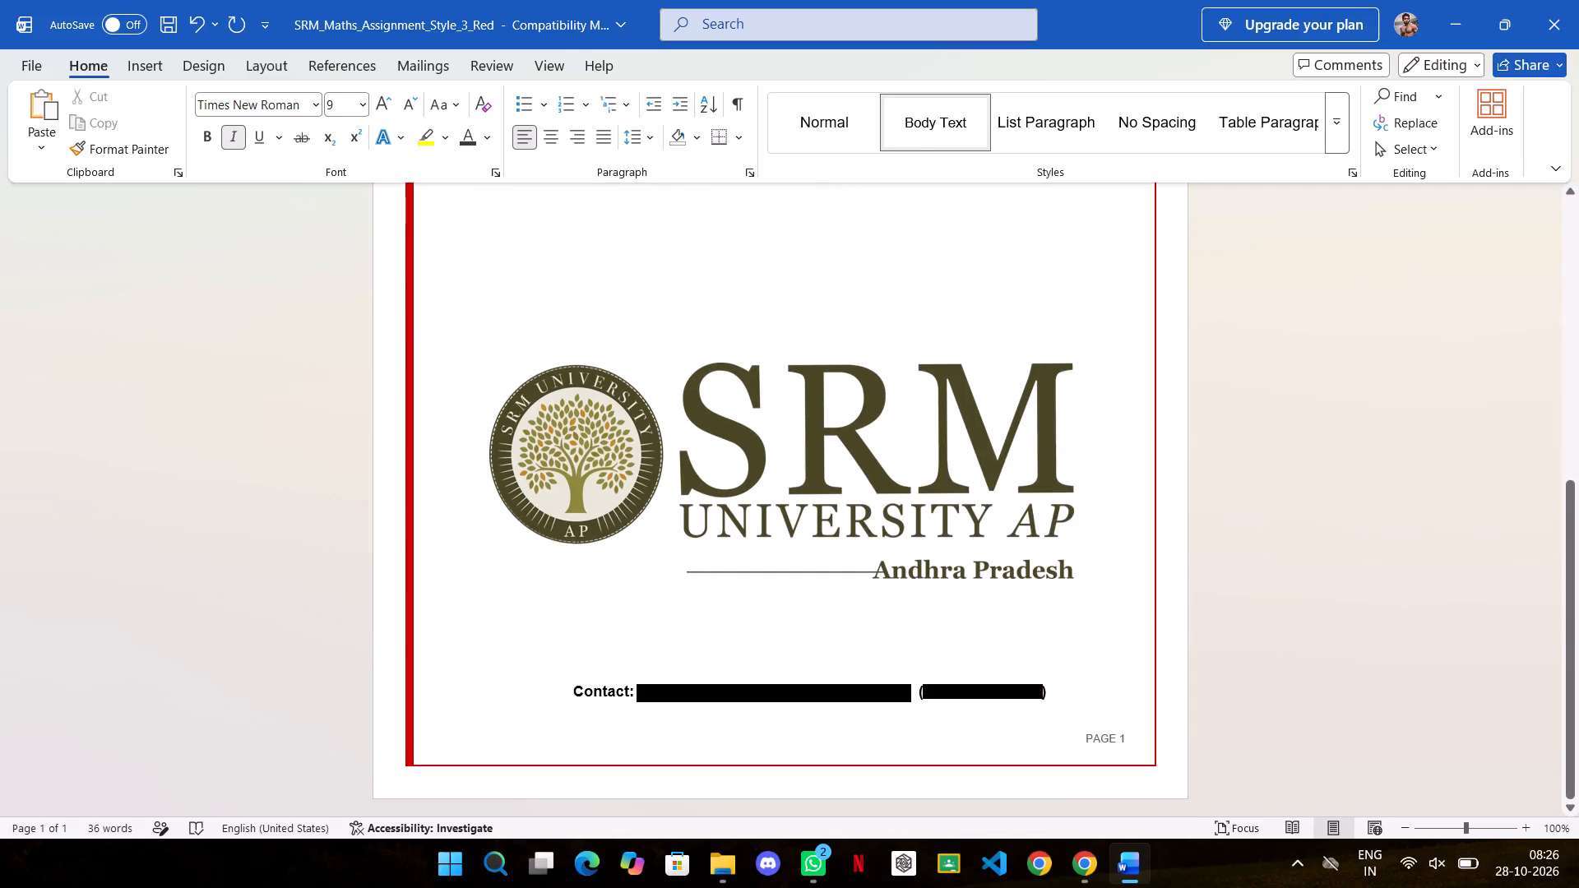
Save the report document.
{"action": "key", "text": "ctrl+s"}
{"action": "key", "text": "ctrl+s"}
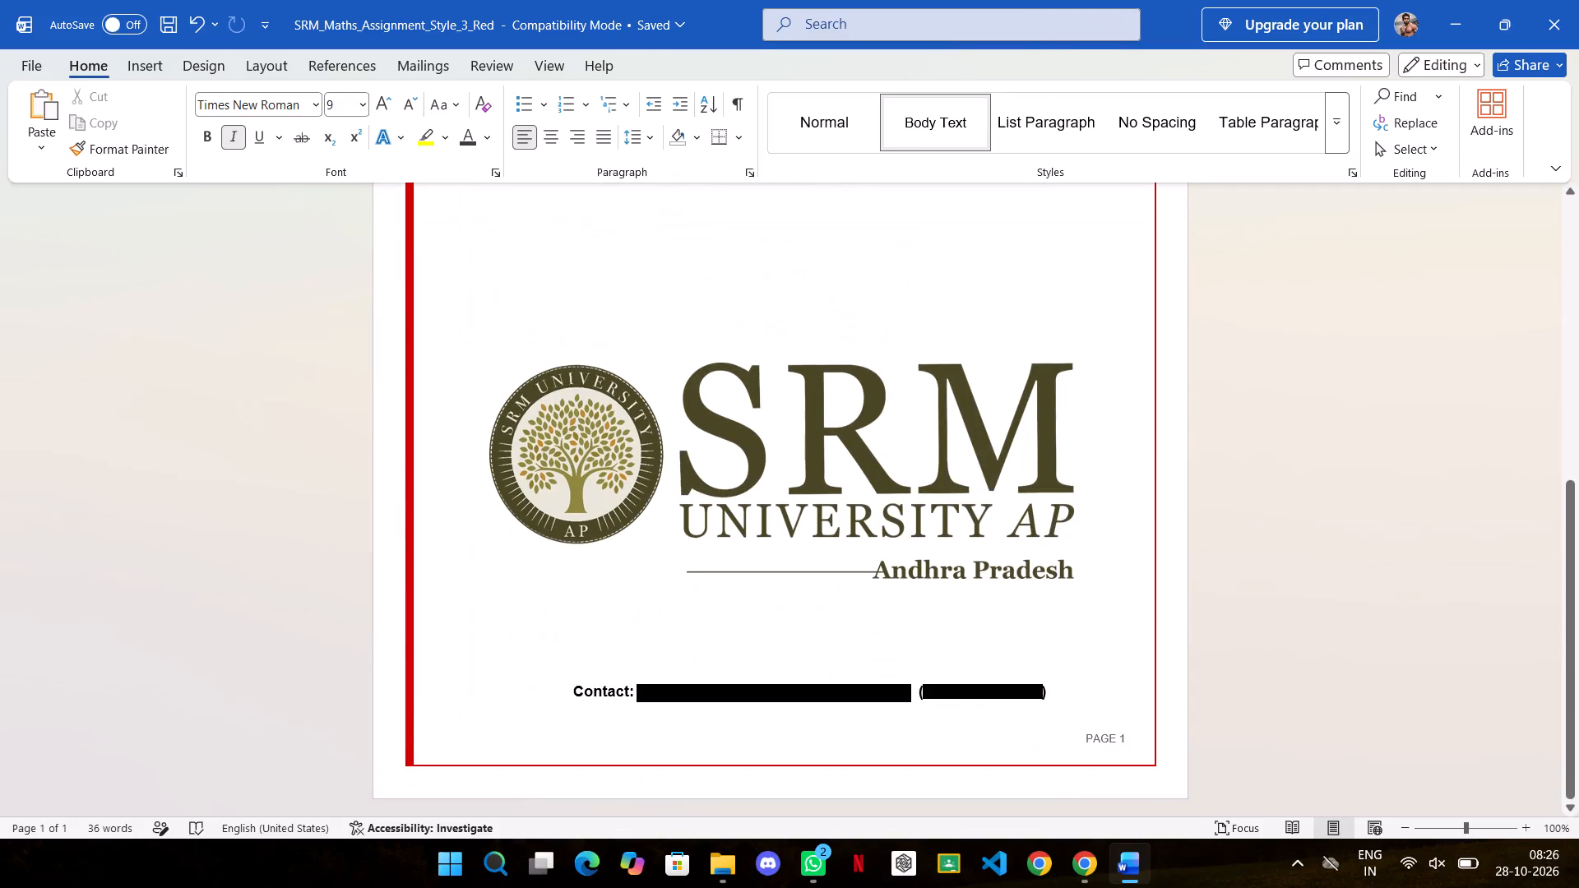
{"action": "key", "text": "ctrl+s"}
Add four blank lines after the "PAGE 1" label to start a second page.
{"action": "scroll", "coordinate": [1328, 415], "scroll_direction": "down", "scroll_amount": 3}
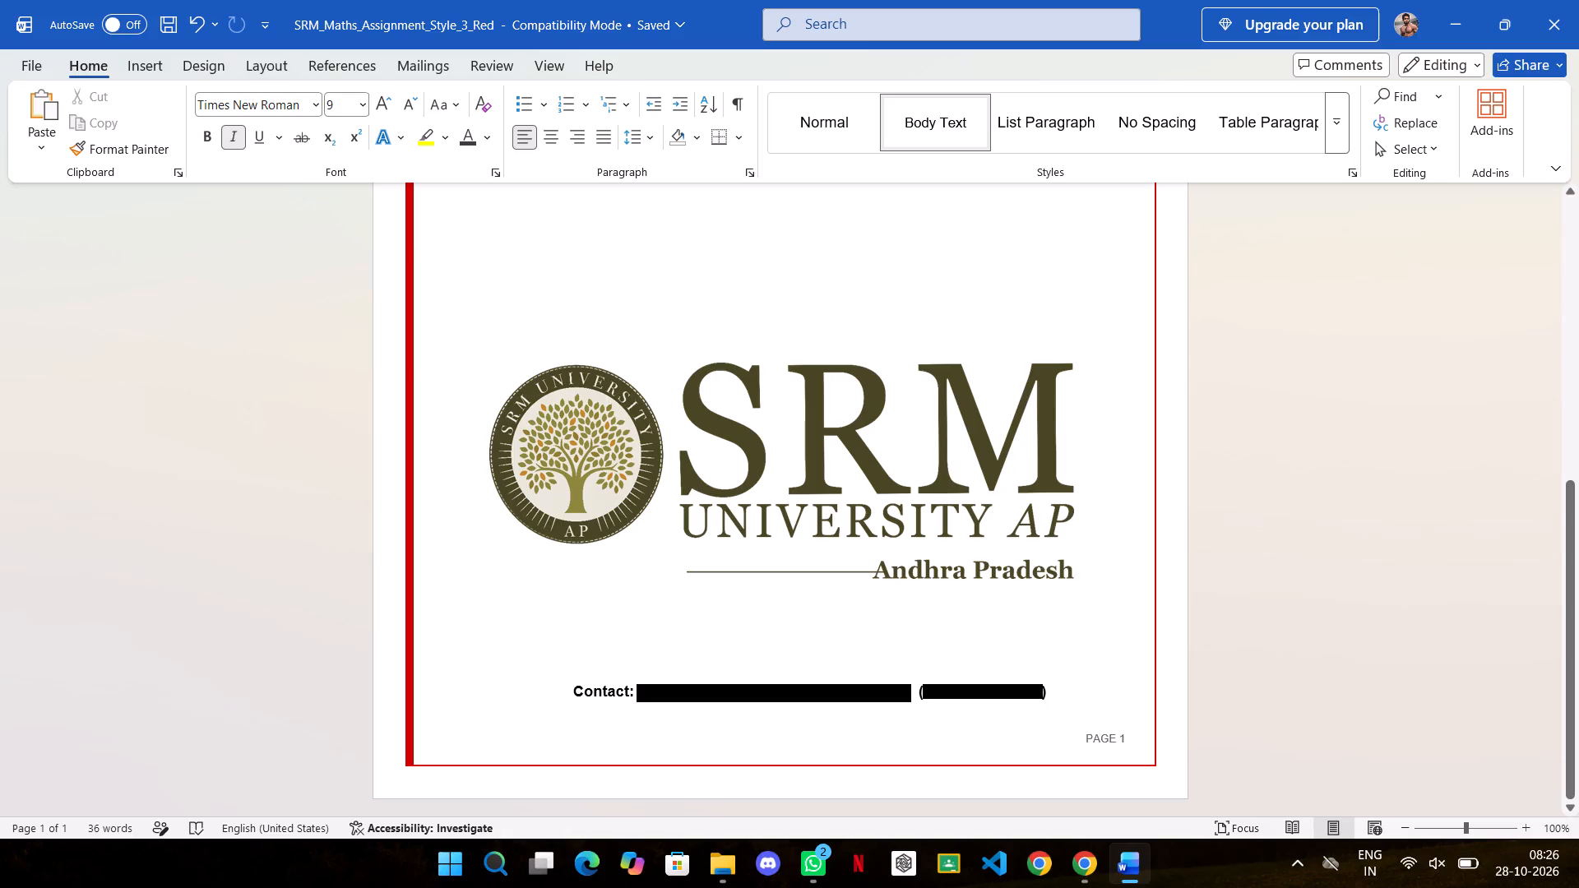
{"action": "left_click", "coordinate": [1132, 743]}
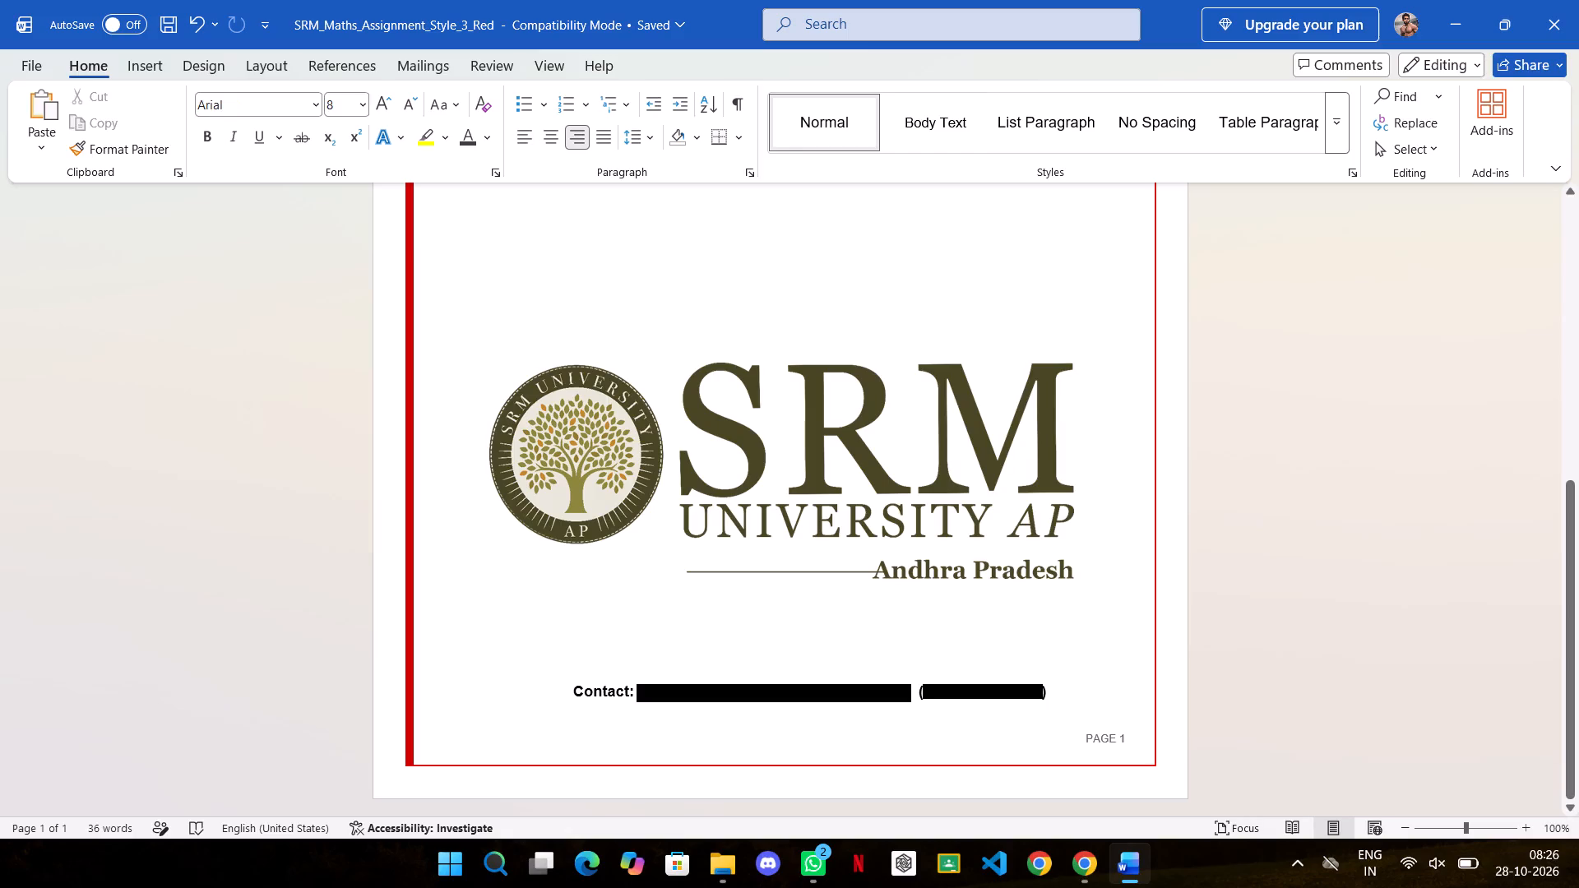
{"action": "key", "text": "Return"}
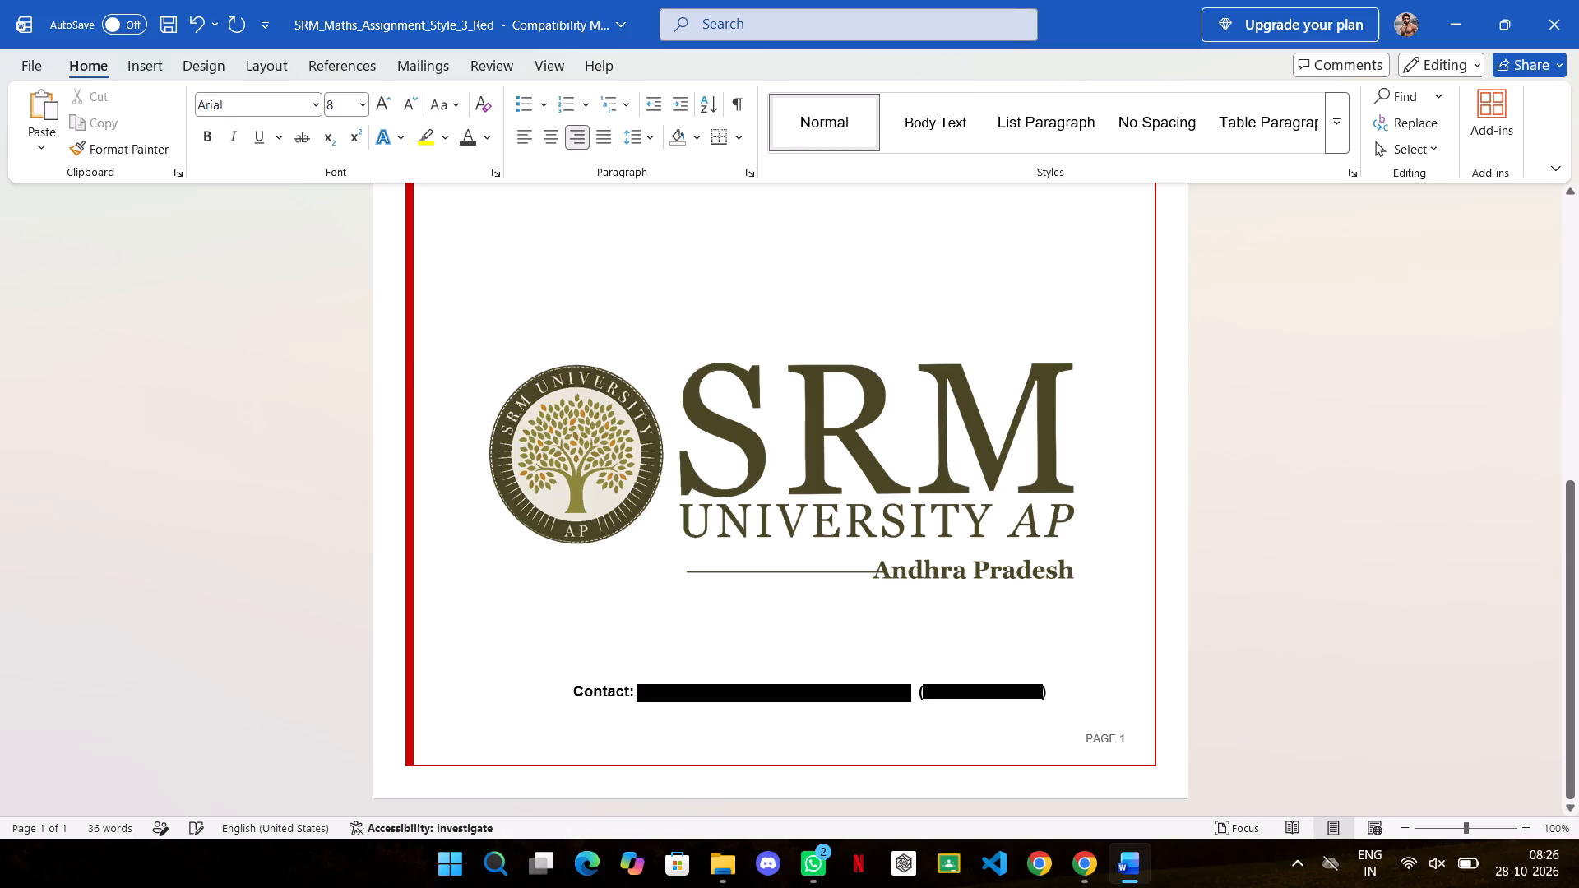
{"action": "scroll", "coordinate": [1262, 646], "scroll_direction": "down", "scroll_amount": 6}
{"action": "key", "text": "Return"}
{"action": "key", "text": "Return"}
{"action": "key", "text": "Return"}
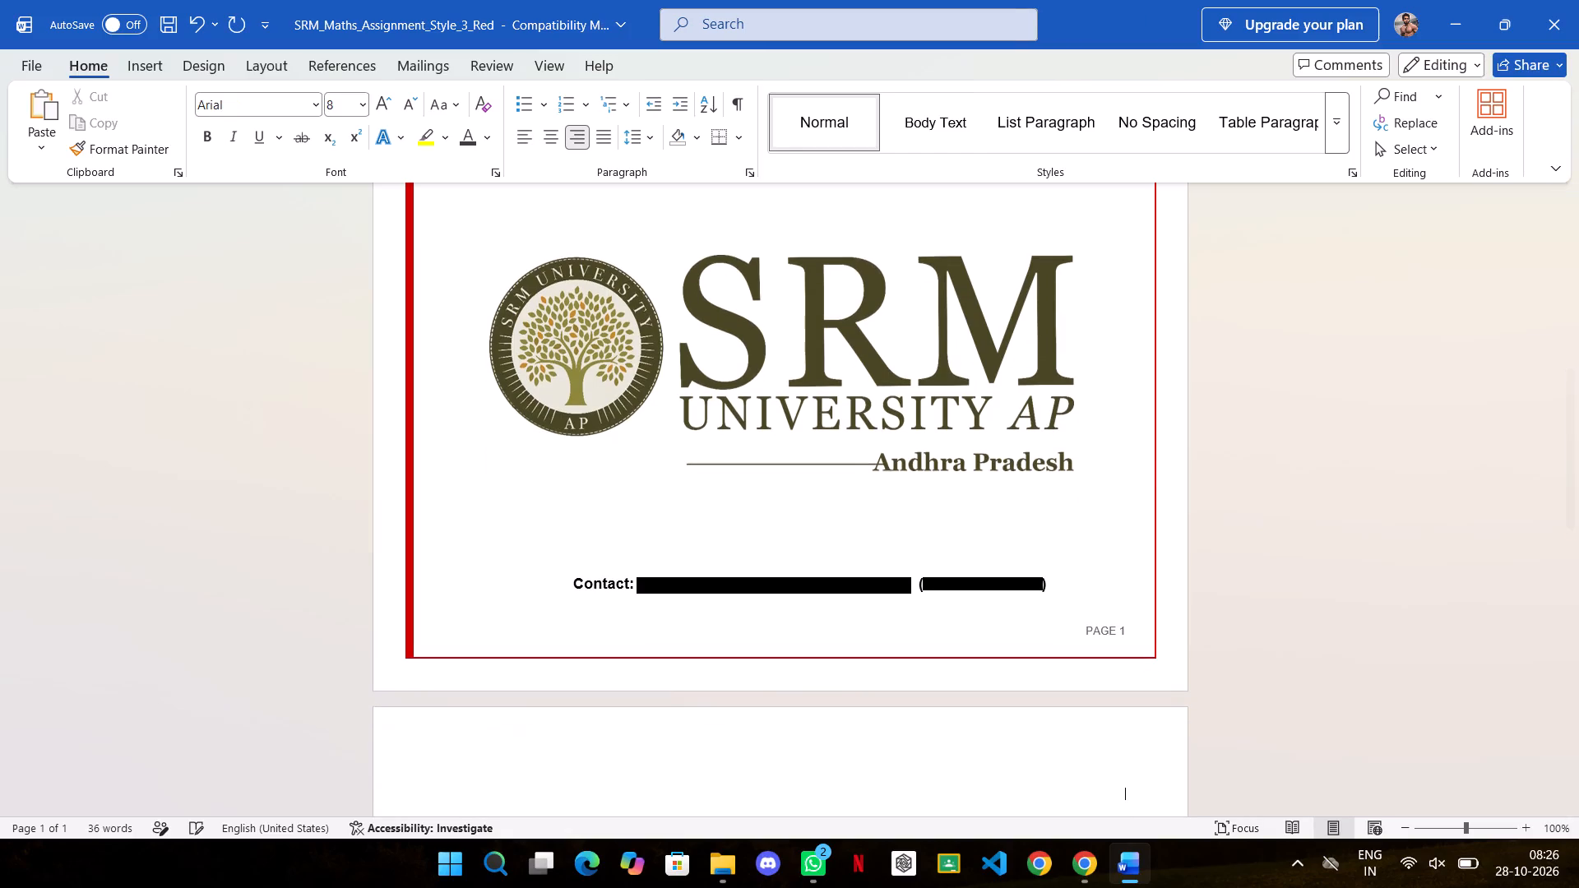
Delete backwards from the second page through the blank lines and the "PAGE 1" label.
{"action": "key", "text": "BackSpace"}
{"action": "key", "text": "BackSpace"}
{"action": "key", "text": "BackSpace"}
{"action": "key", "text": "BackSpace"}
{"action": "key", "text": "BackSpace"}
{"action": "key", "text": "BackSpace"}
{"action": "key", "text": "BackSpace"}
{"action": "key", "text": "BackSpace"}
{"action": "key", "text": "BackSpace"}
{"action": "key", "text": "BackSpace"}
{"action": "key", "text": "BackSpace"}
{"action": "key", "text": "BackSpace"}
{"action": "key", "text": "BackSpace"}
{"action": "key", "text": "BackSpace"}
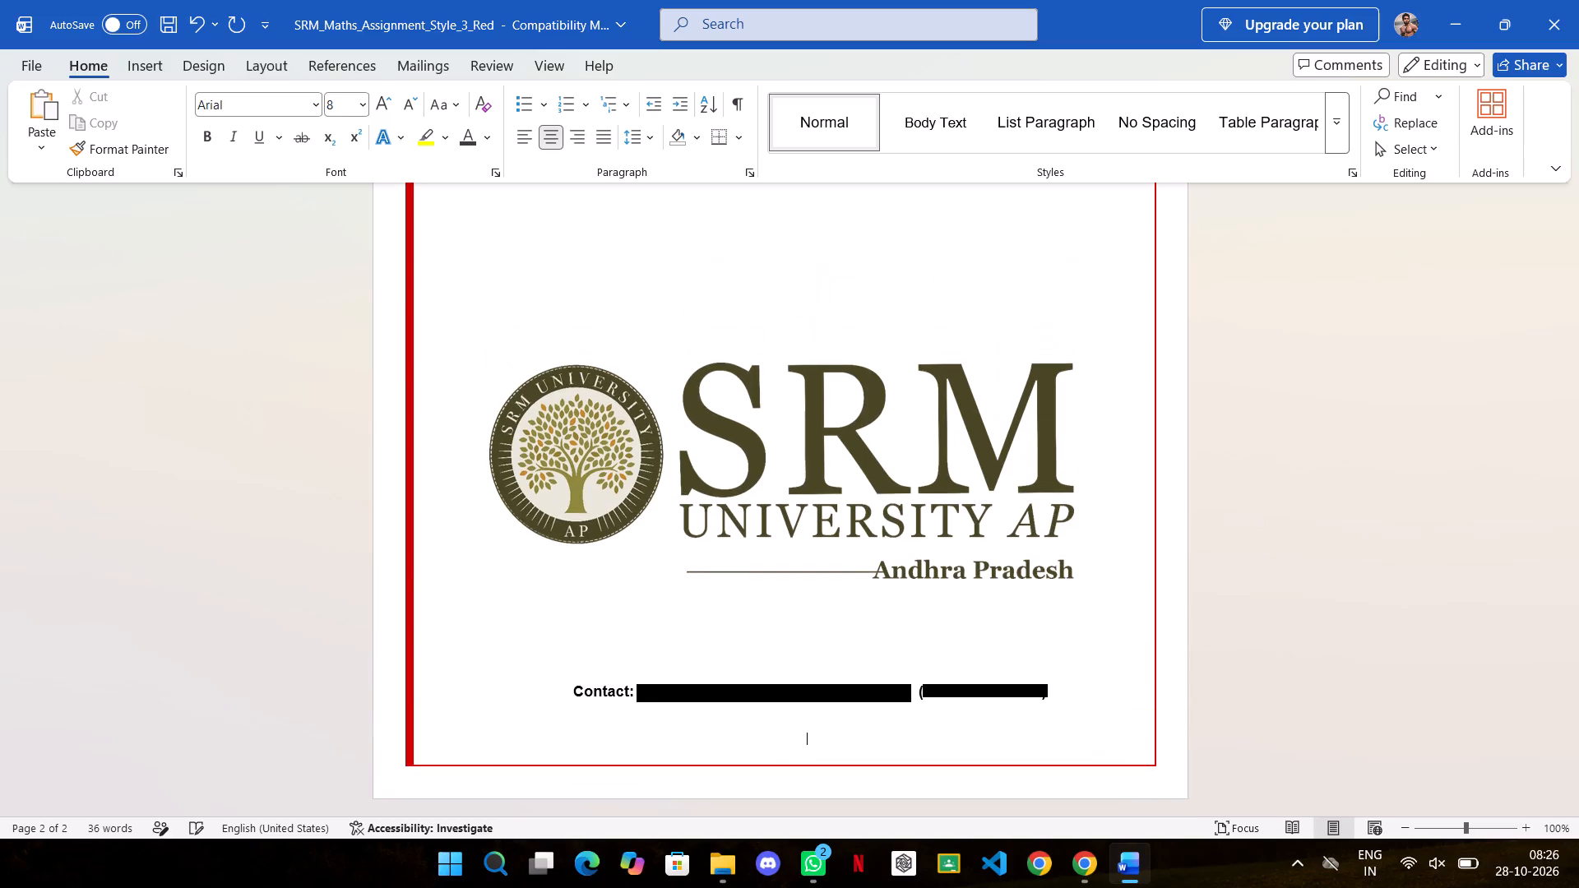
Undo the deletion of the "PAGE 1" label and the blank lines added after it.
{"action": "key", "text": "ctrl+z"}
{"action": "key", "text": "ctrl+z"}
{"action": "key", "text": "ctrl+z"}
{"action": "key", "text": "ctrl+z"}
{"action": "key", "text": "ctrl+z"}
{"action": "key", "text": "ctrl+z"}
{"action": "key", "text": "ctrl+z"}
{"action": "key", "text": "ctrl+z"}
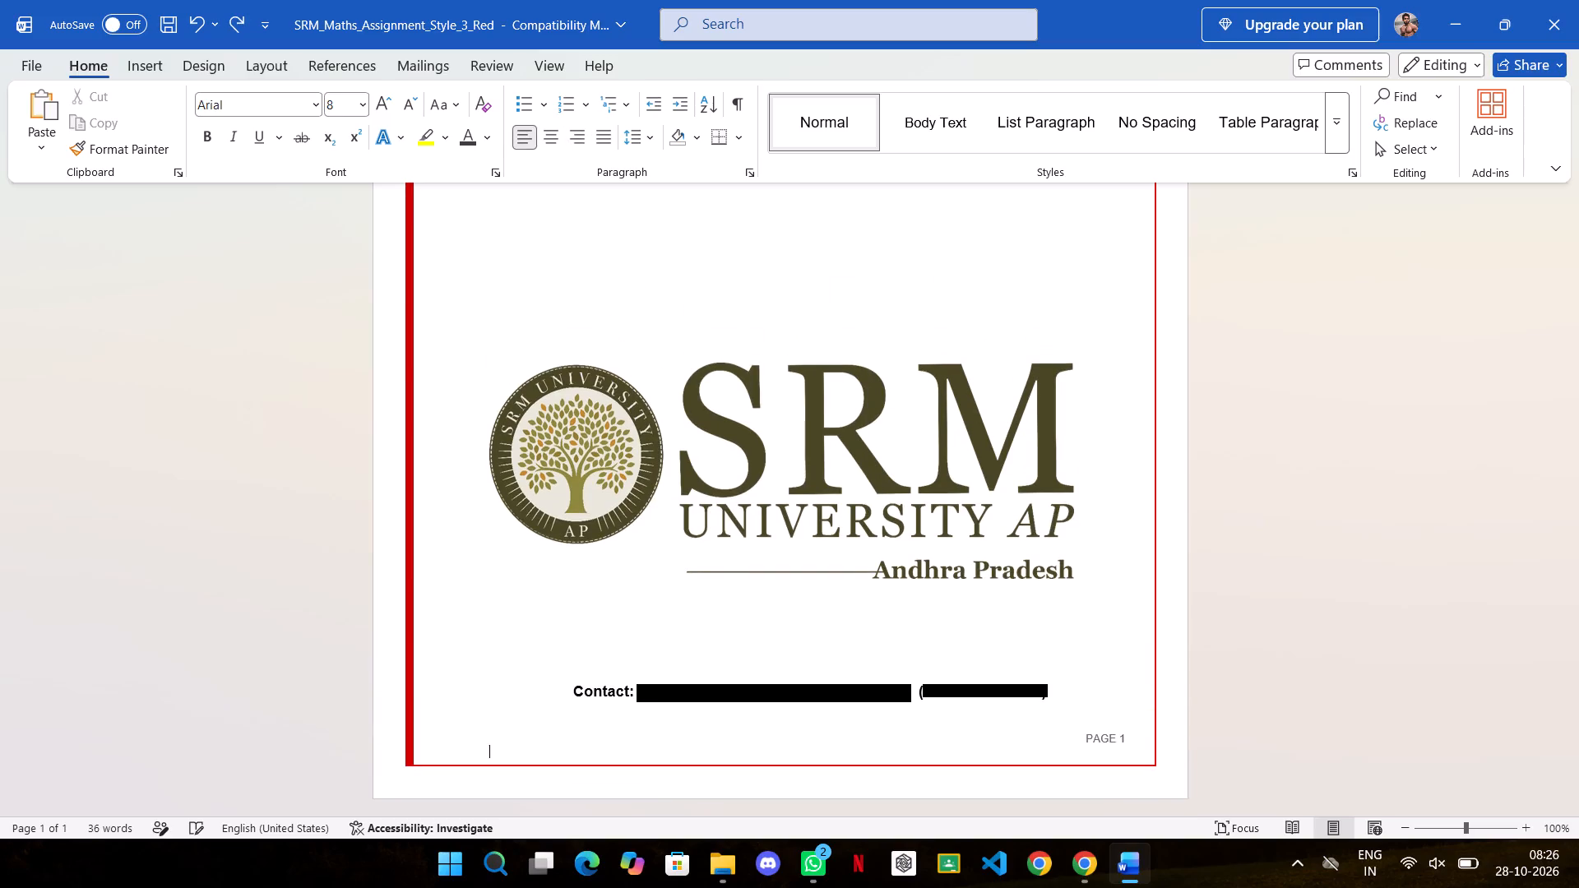
Add ten blank lines after the "PAGE 1" label so the document runs onto a second page.
{"action": "scroll", "coordinate": [792, 712], "scroll_direction": "down", "scroll_amount": 5}
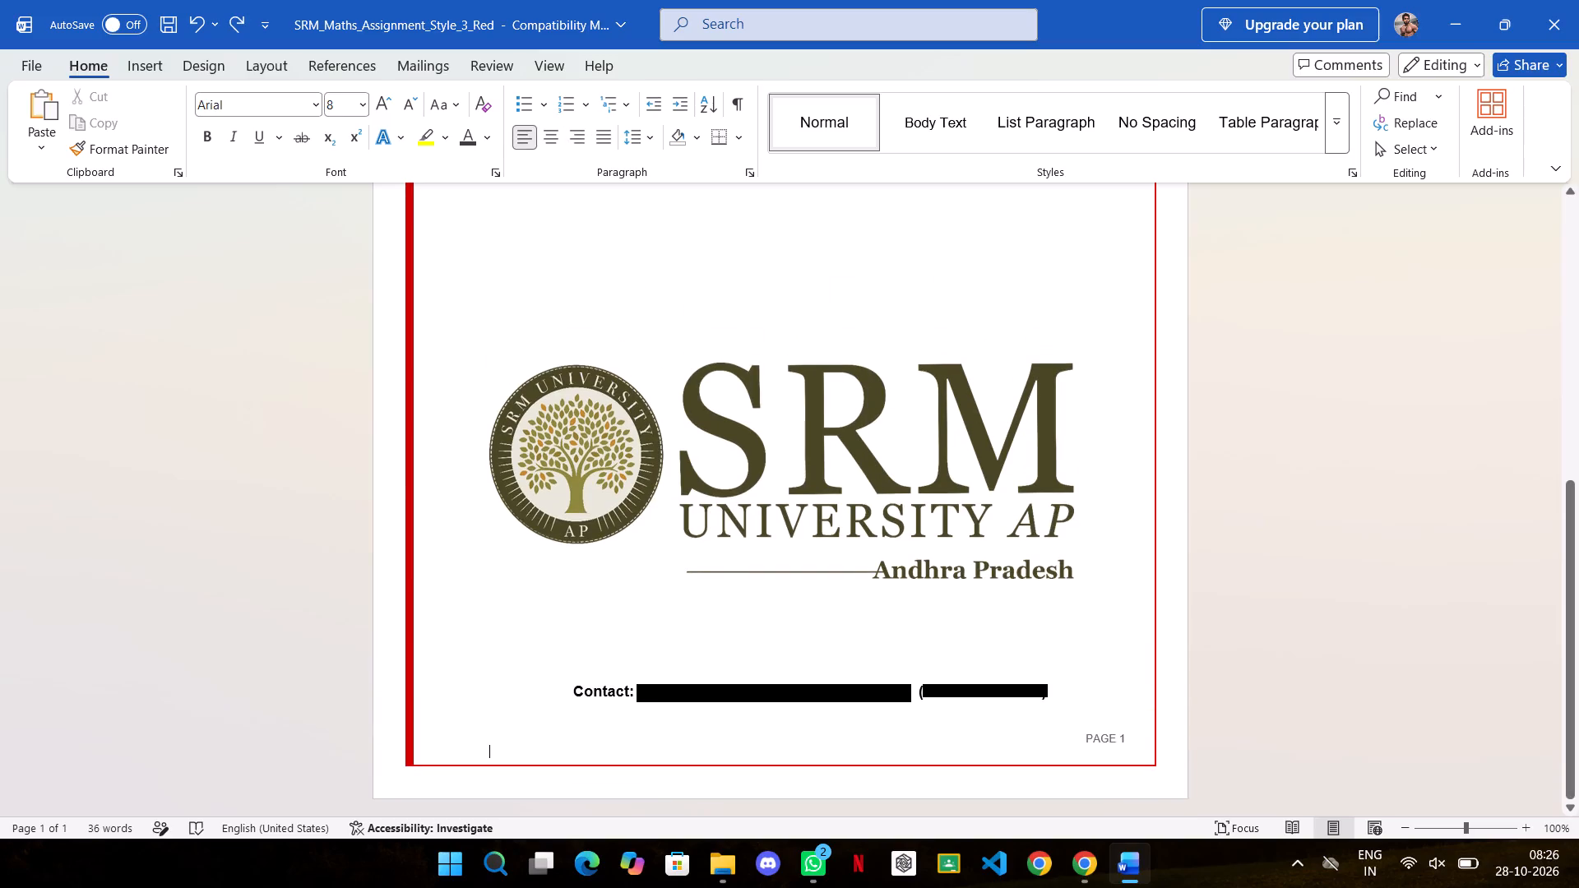
{"action": "scroll", "coordinate": [931, 727], "scroll_direction": "down", "scroll_amount": 16}
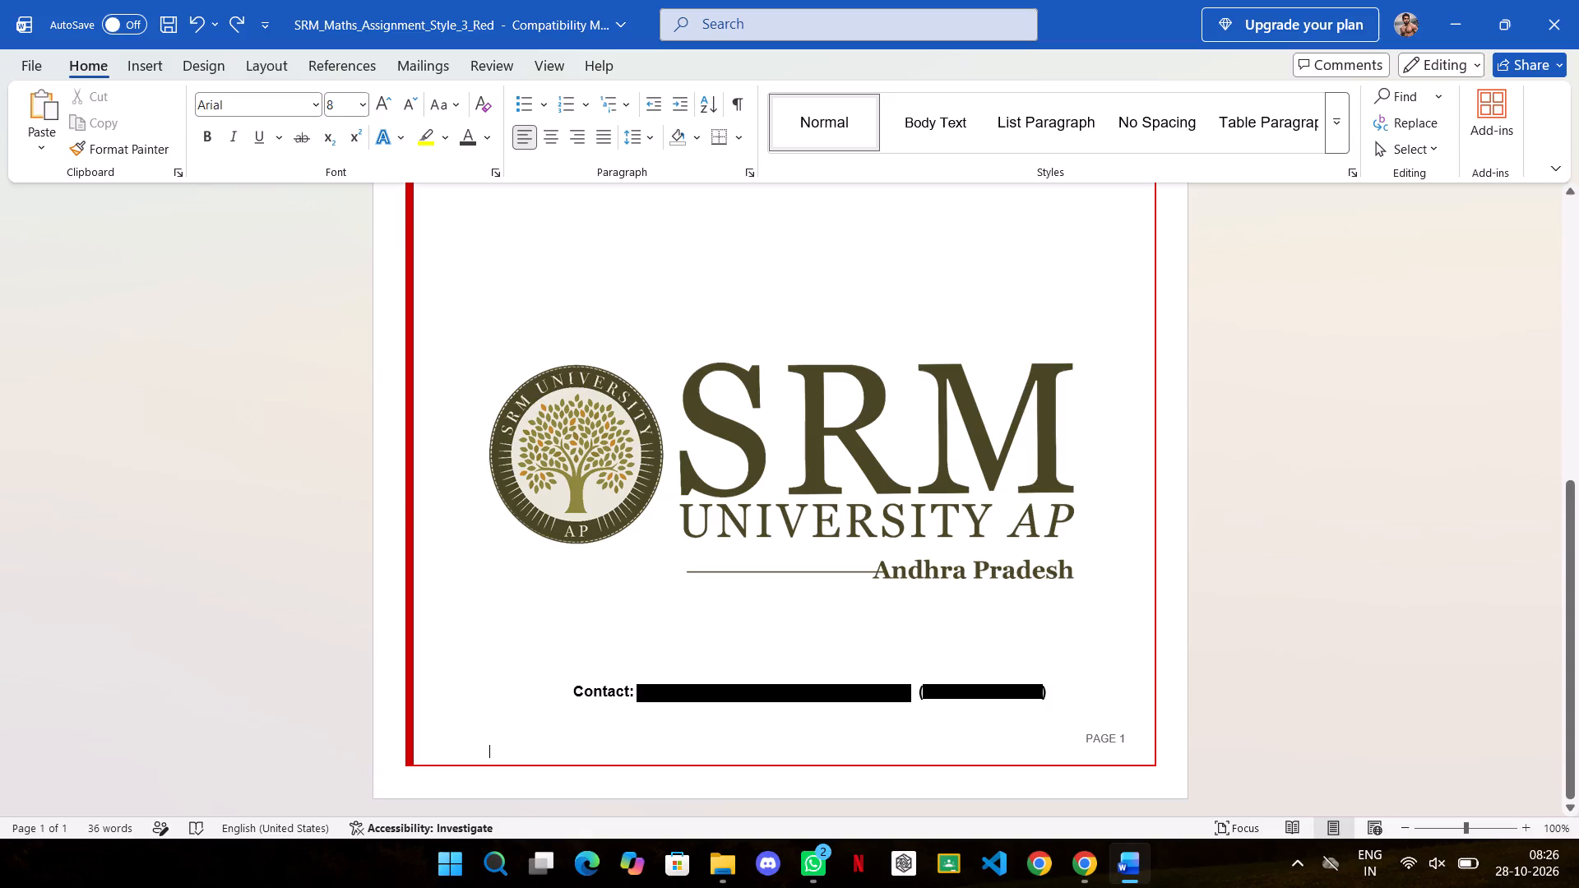
{"action": "left_click", "coordinate": [1130, 745]}
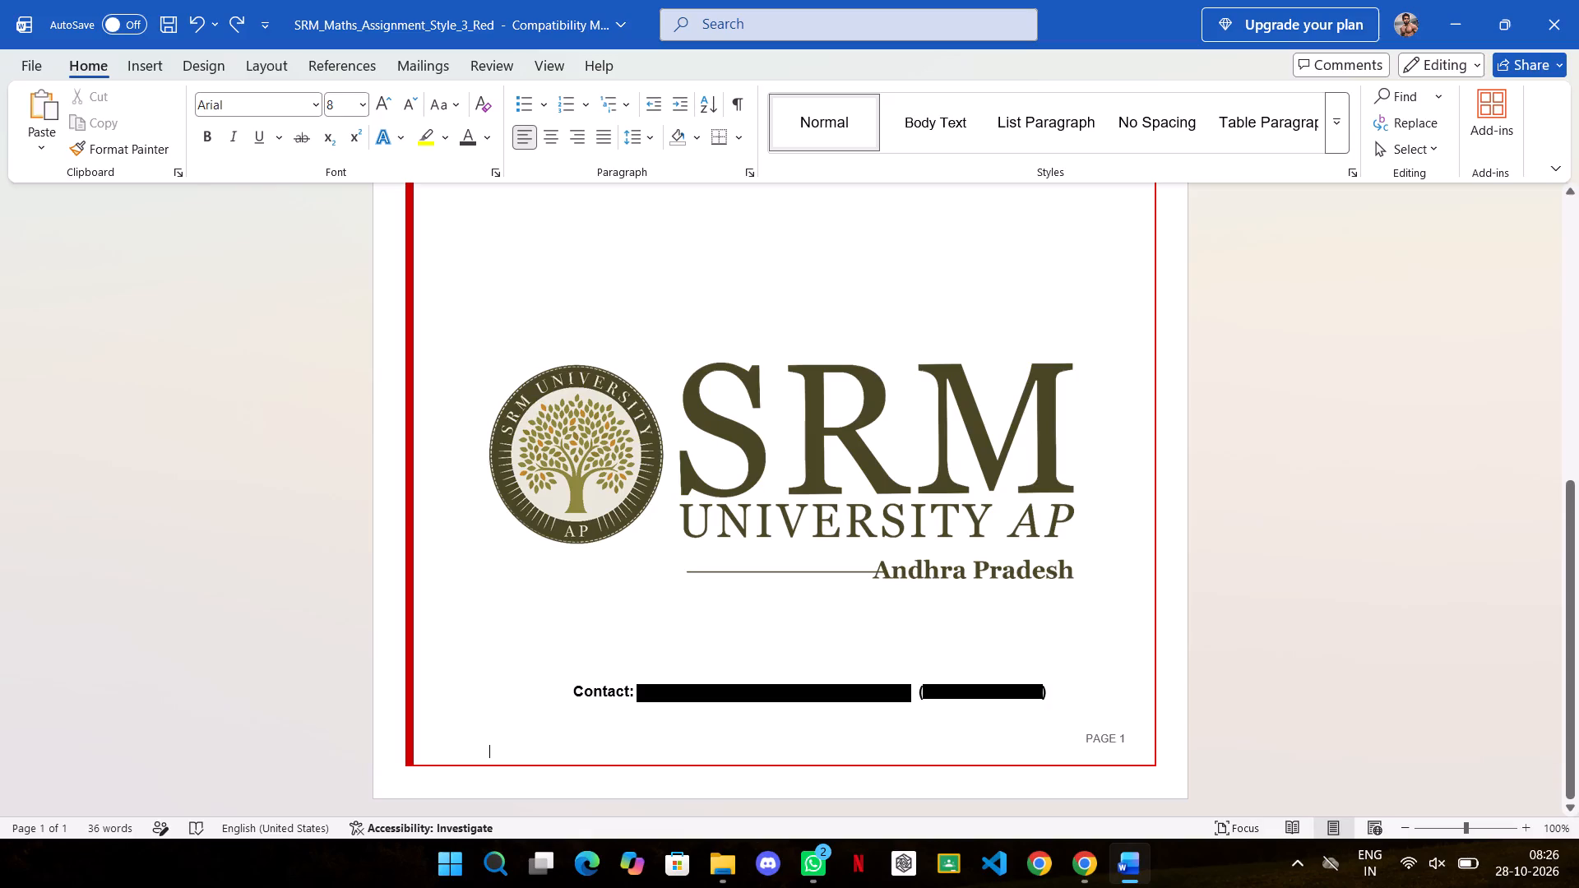
{"action": "left_click", "coordinate": [1129, 739]}
{"action": "key", "text": "Return"}
{"action": "key", "text": "Return"}
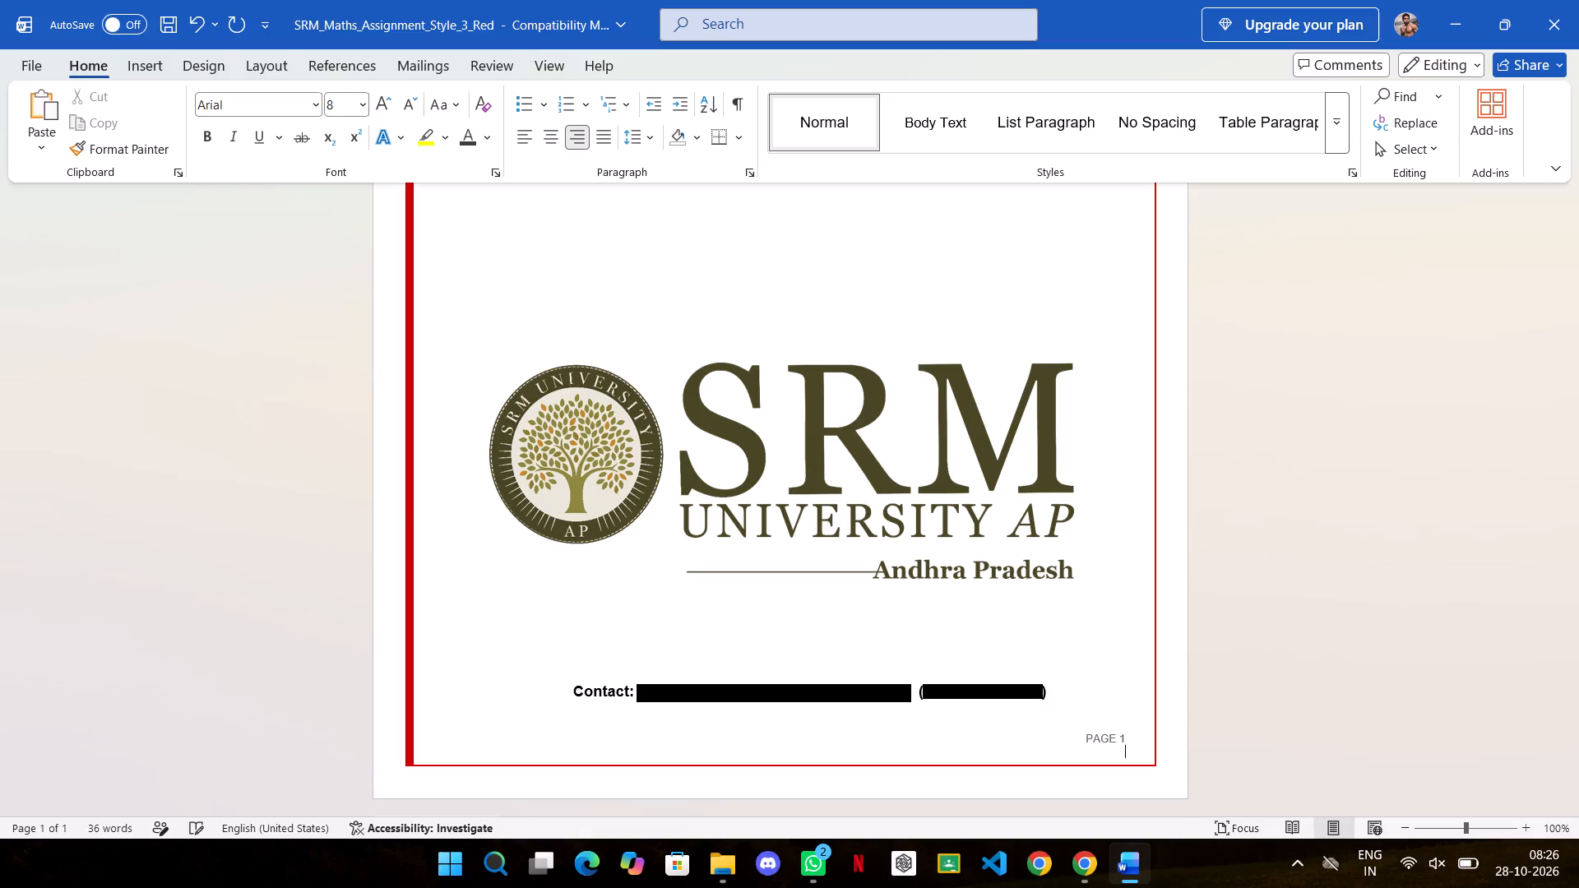
{"action": "key", "text": "Return"}
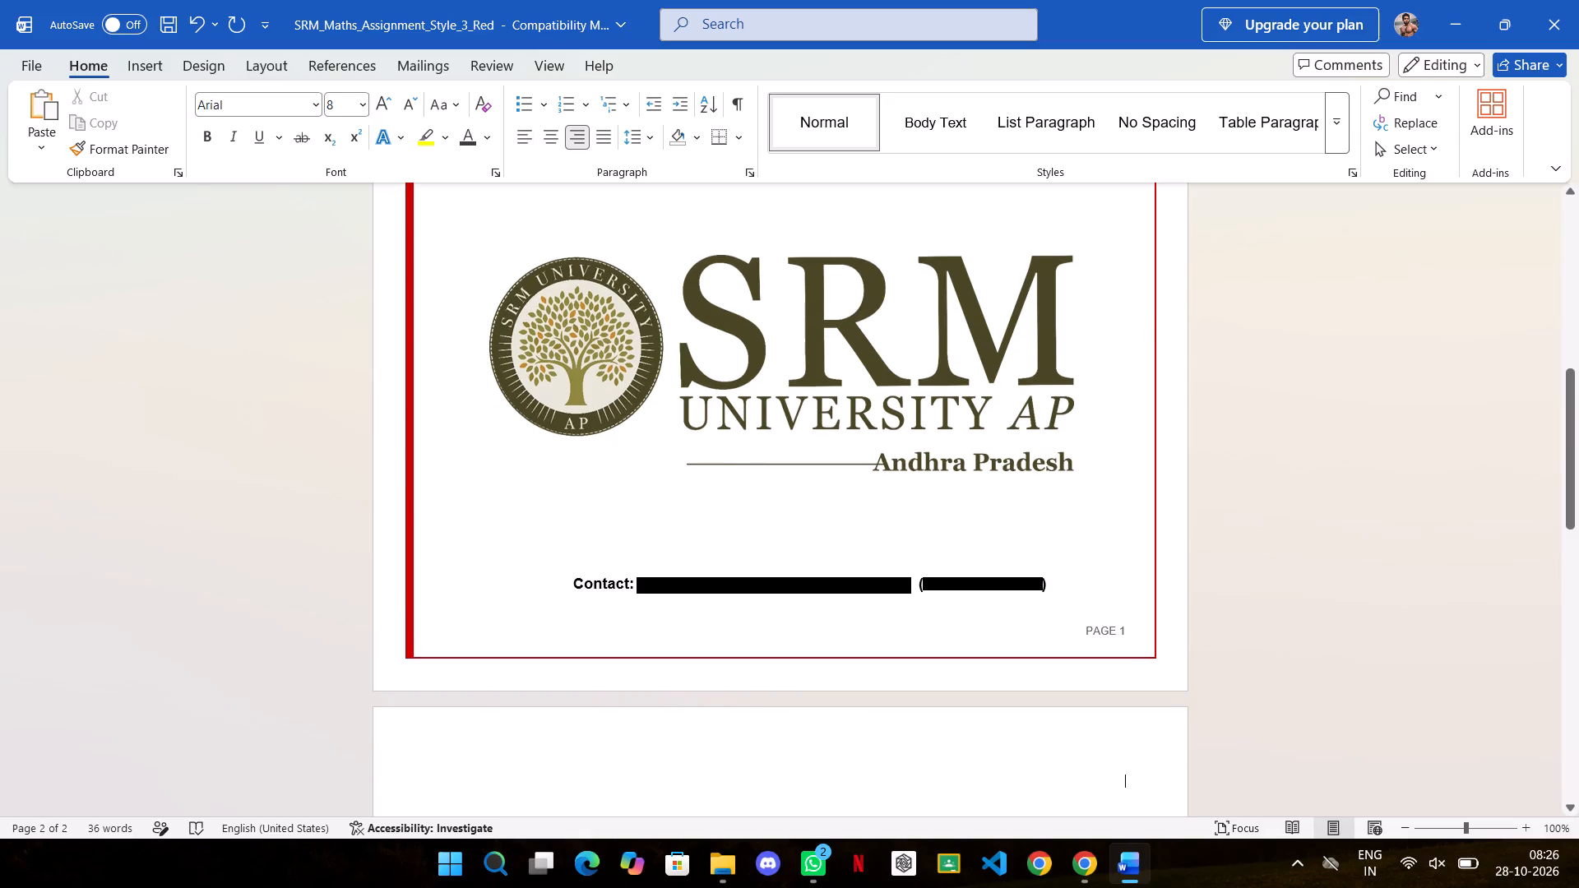
{"action": "key", "text": "Return"}
{"action": "key", "text": "Return"}
{"action": "key", "text": "Return"}
{"action": "key", "text": "Return"}
{"action": "key", "text": "Return"}
{"action": "key", "text": "Return"}
{"action": "key", "text": "Return"}
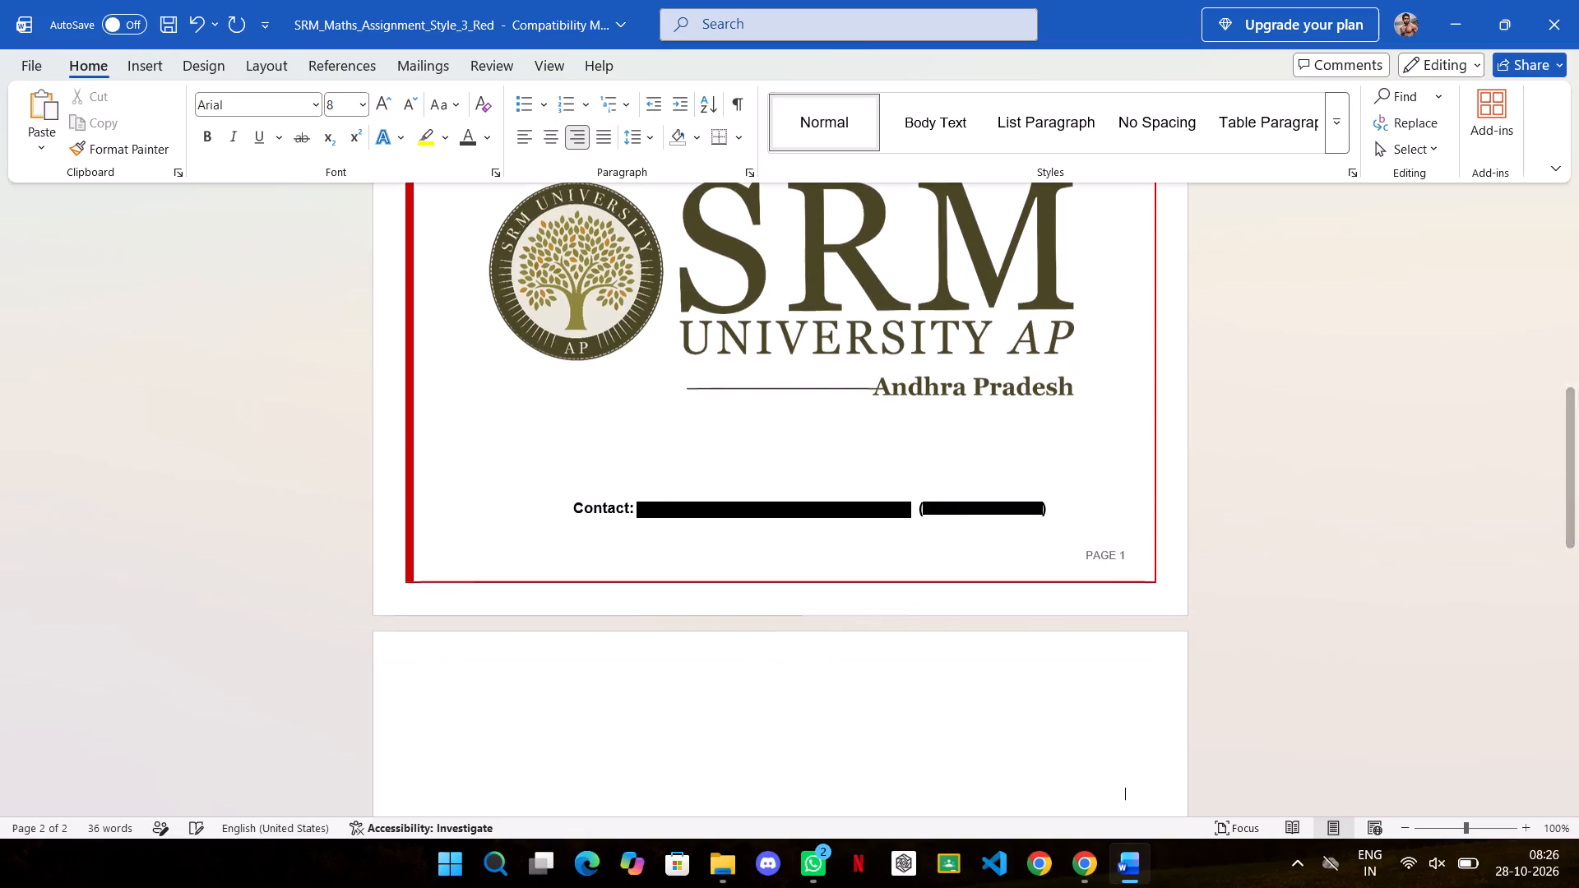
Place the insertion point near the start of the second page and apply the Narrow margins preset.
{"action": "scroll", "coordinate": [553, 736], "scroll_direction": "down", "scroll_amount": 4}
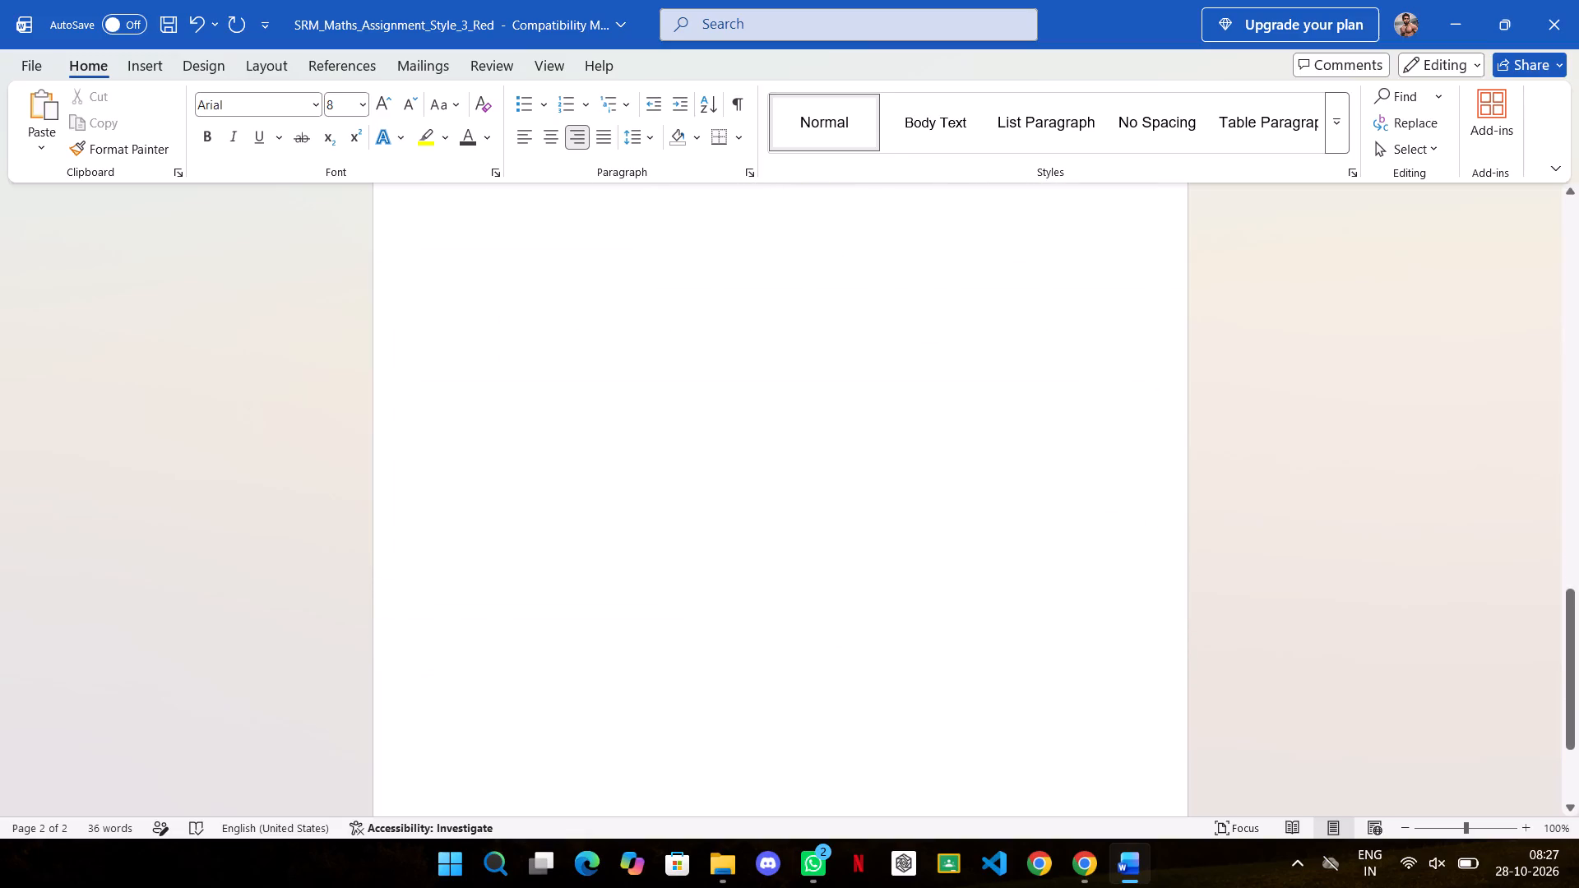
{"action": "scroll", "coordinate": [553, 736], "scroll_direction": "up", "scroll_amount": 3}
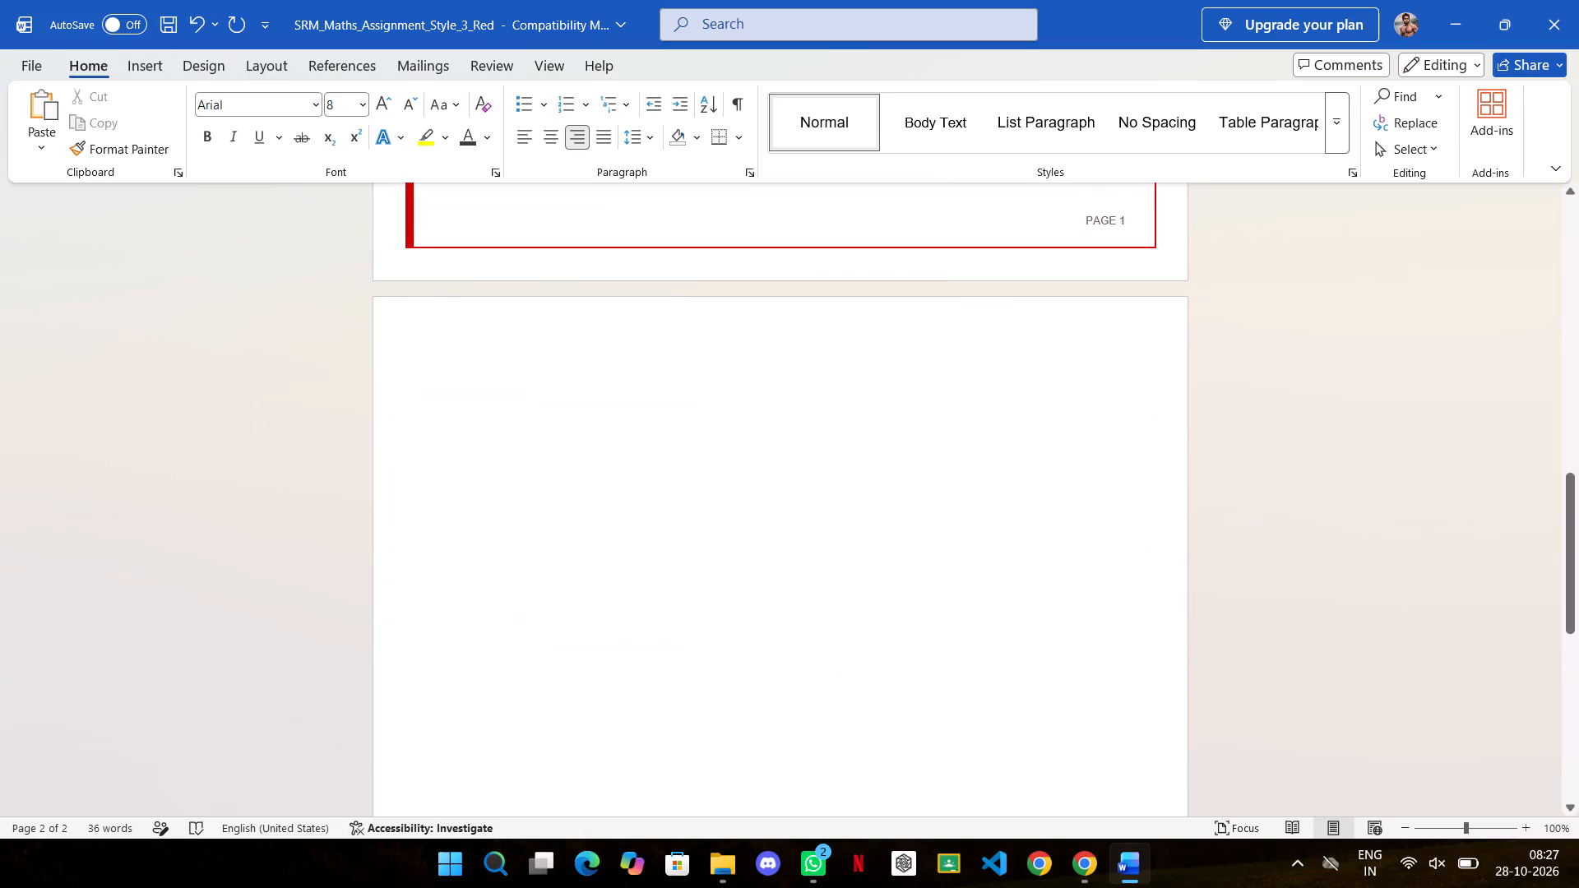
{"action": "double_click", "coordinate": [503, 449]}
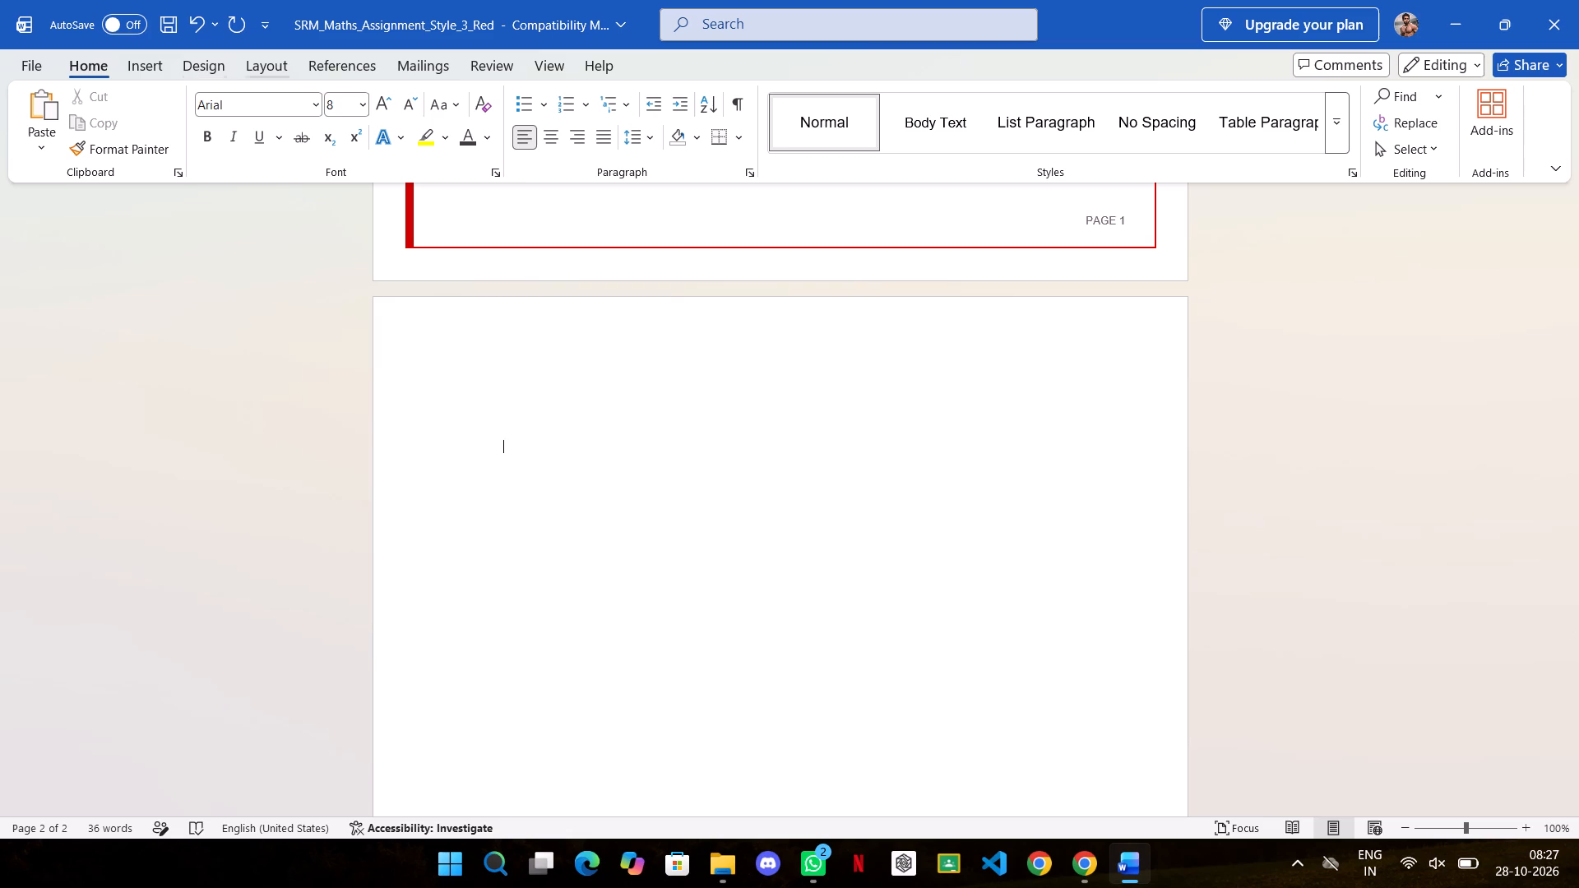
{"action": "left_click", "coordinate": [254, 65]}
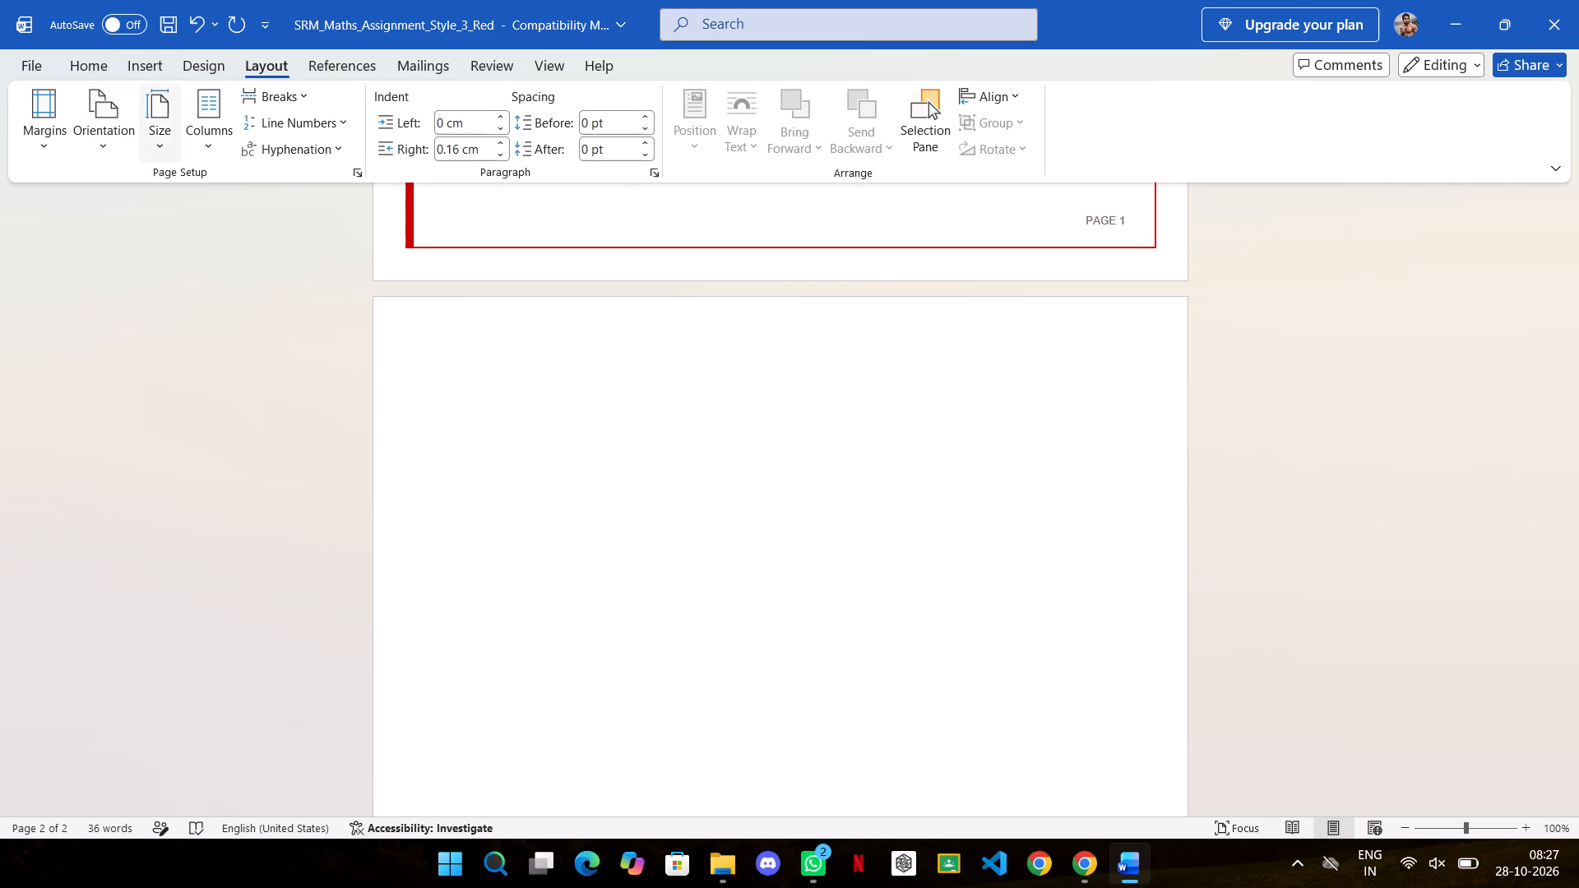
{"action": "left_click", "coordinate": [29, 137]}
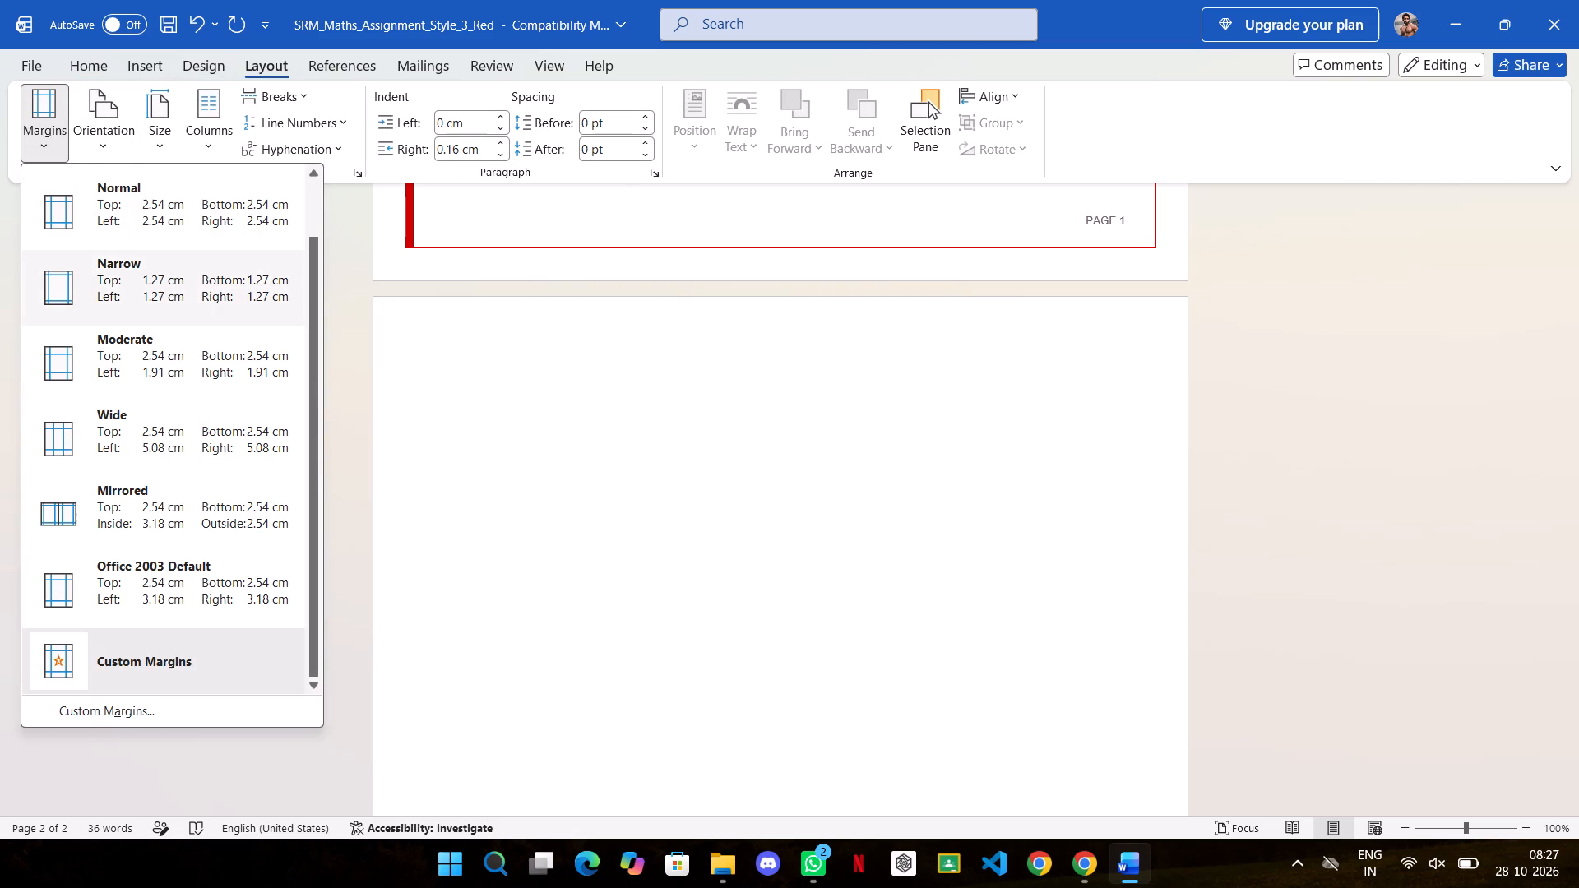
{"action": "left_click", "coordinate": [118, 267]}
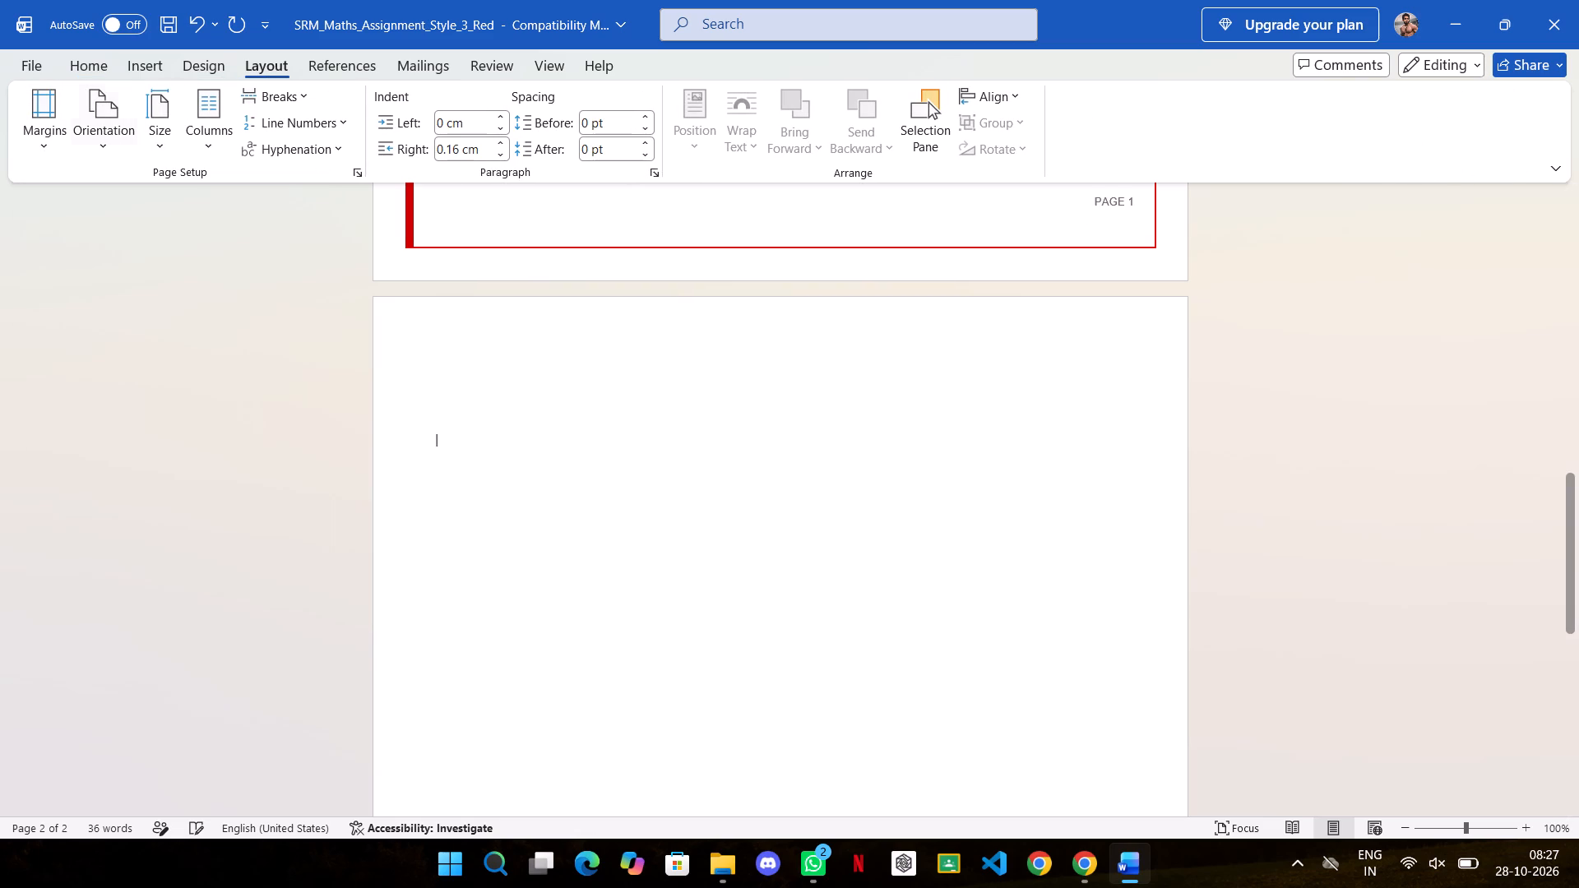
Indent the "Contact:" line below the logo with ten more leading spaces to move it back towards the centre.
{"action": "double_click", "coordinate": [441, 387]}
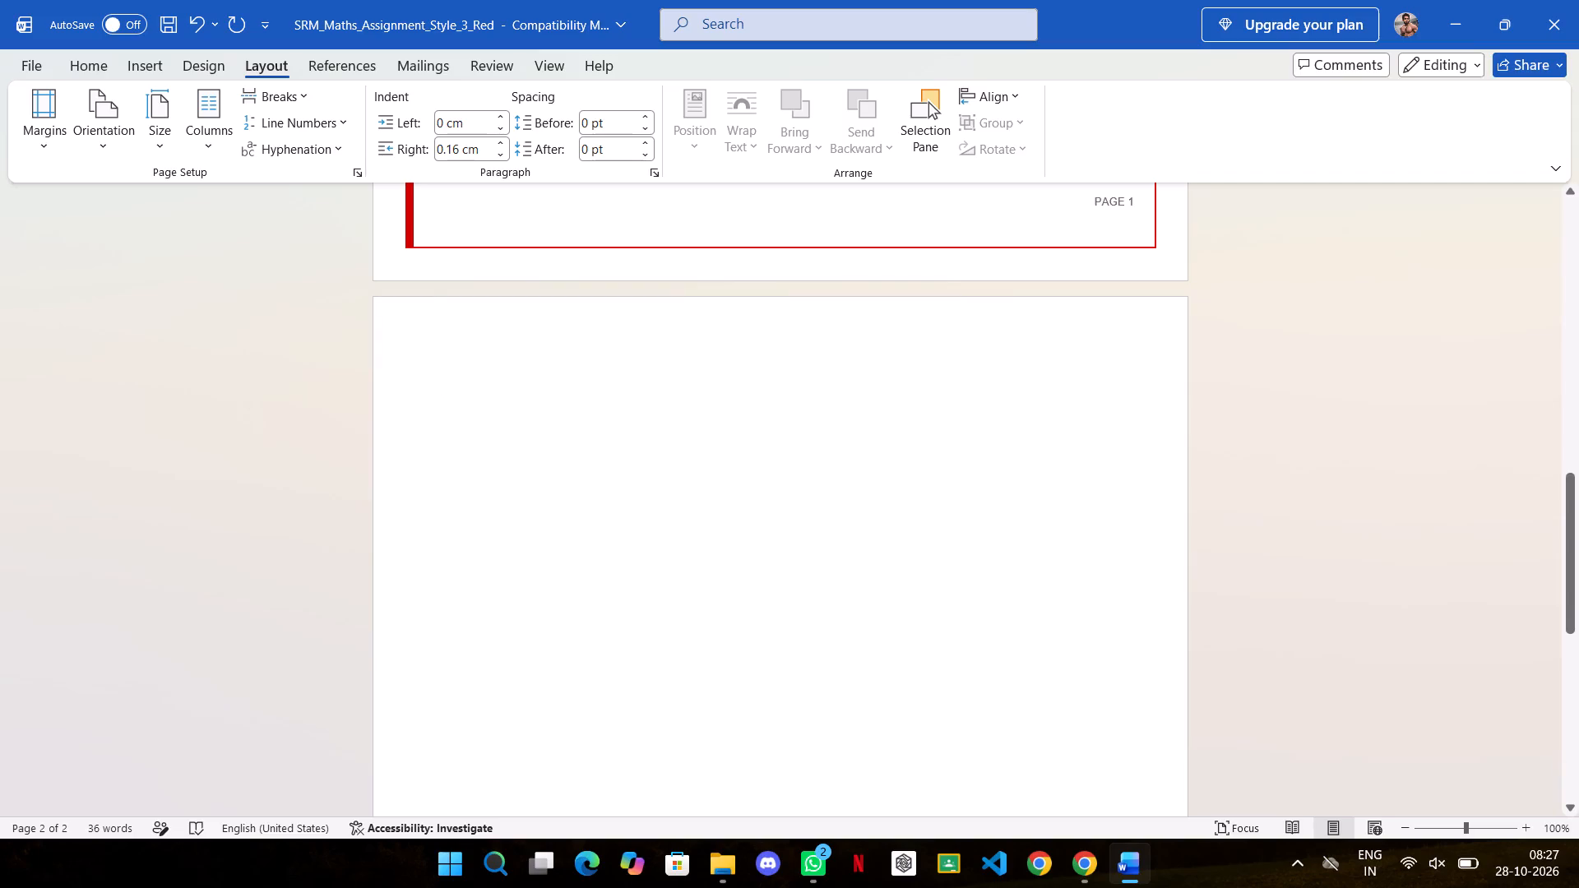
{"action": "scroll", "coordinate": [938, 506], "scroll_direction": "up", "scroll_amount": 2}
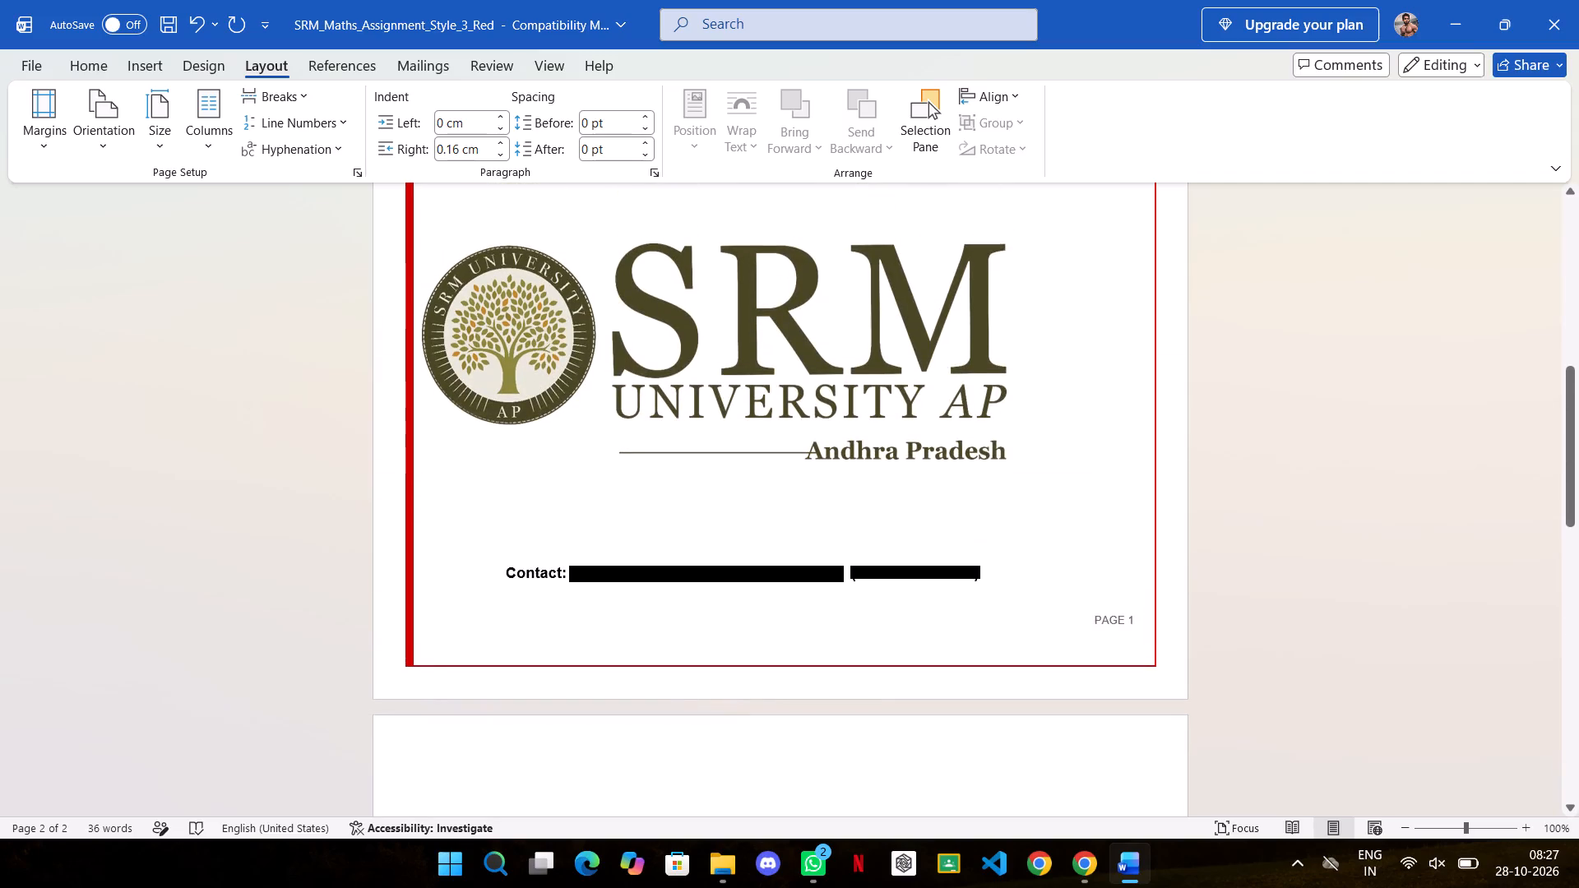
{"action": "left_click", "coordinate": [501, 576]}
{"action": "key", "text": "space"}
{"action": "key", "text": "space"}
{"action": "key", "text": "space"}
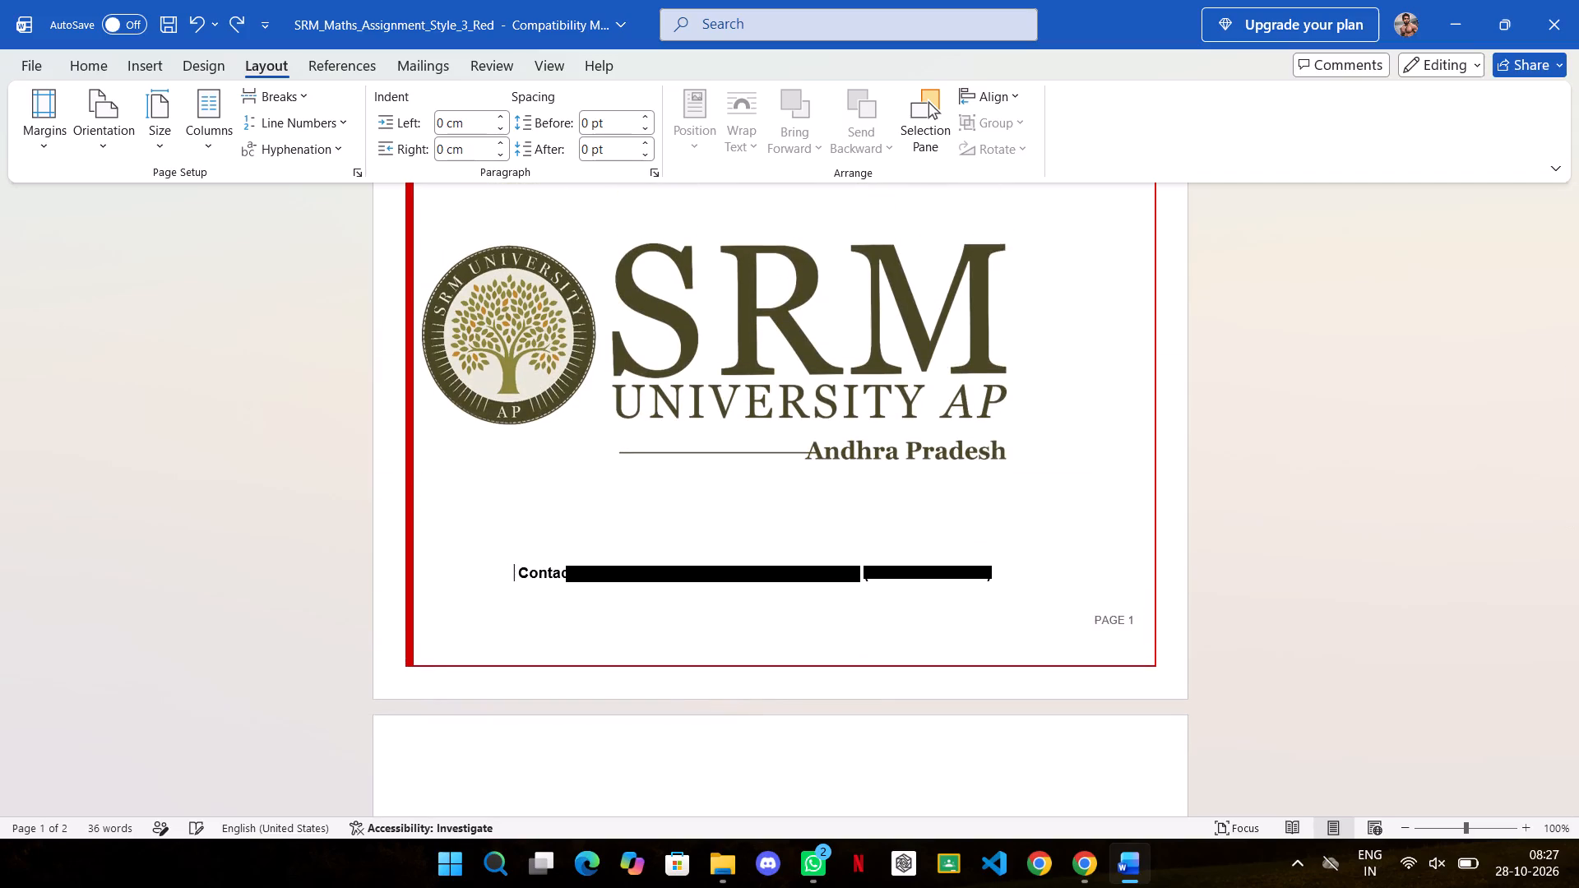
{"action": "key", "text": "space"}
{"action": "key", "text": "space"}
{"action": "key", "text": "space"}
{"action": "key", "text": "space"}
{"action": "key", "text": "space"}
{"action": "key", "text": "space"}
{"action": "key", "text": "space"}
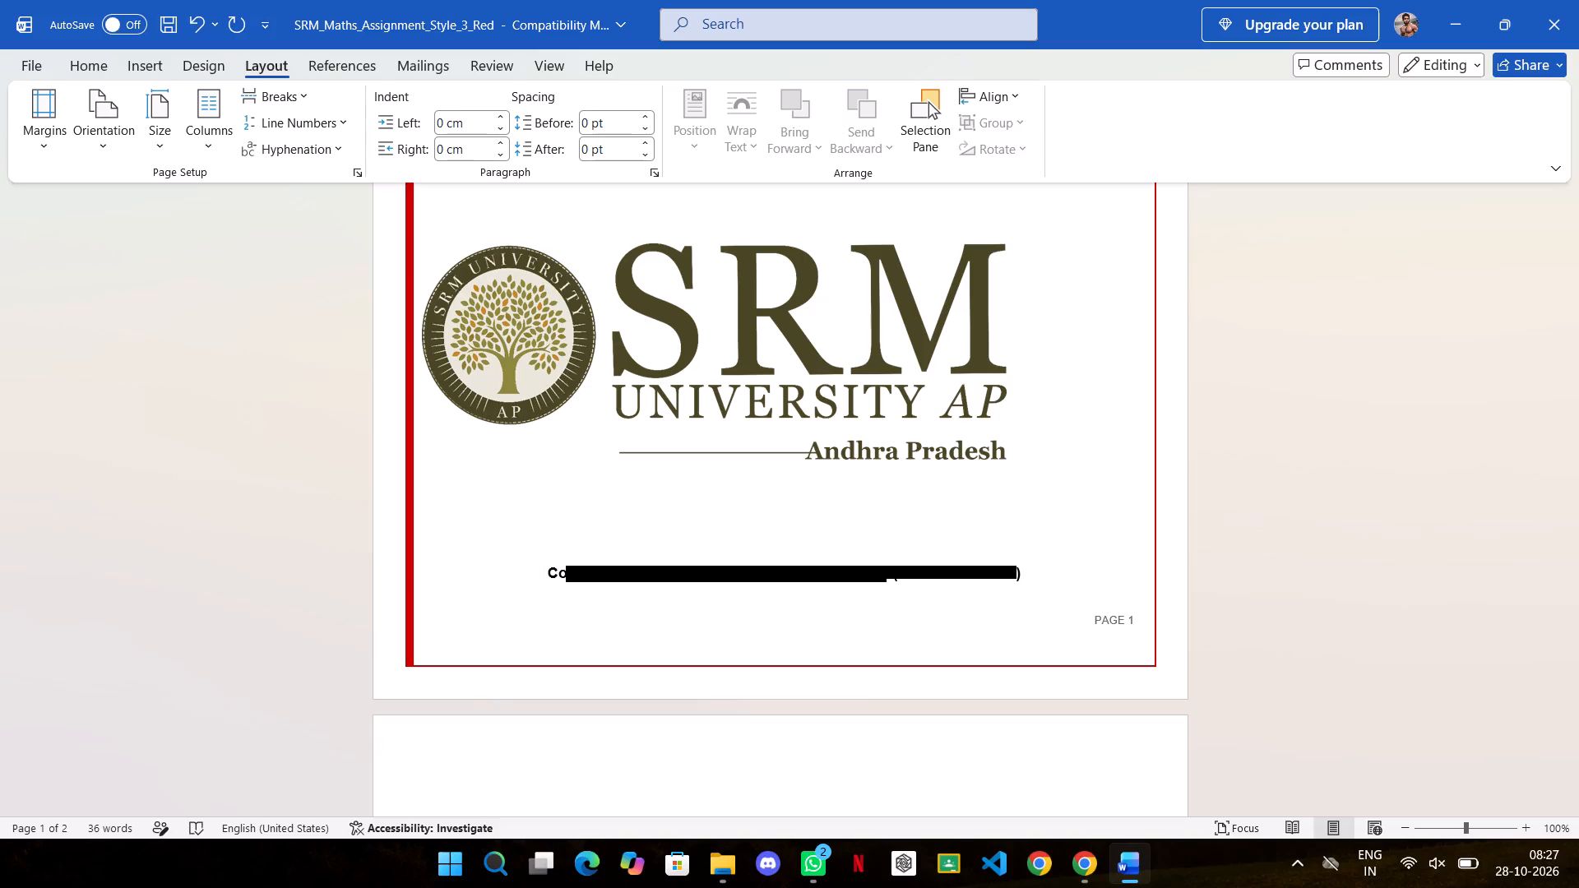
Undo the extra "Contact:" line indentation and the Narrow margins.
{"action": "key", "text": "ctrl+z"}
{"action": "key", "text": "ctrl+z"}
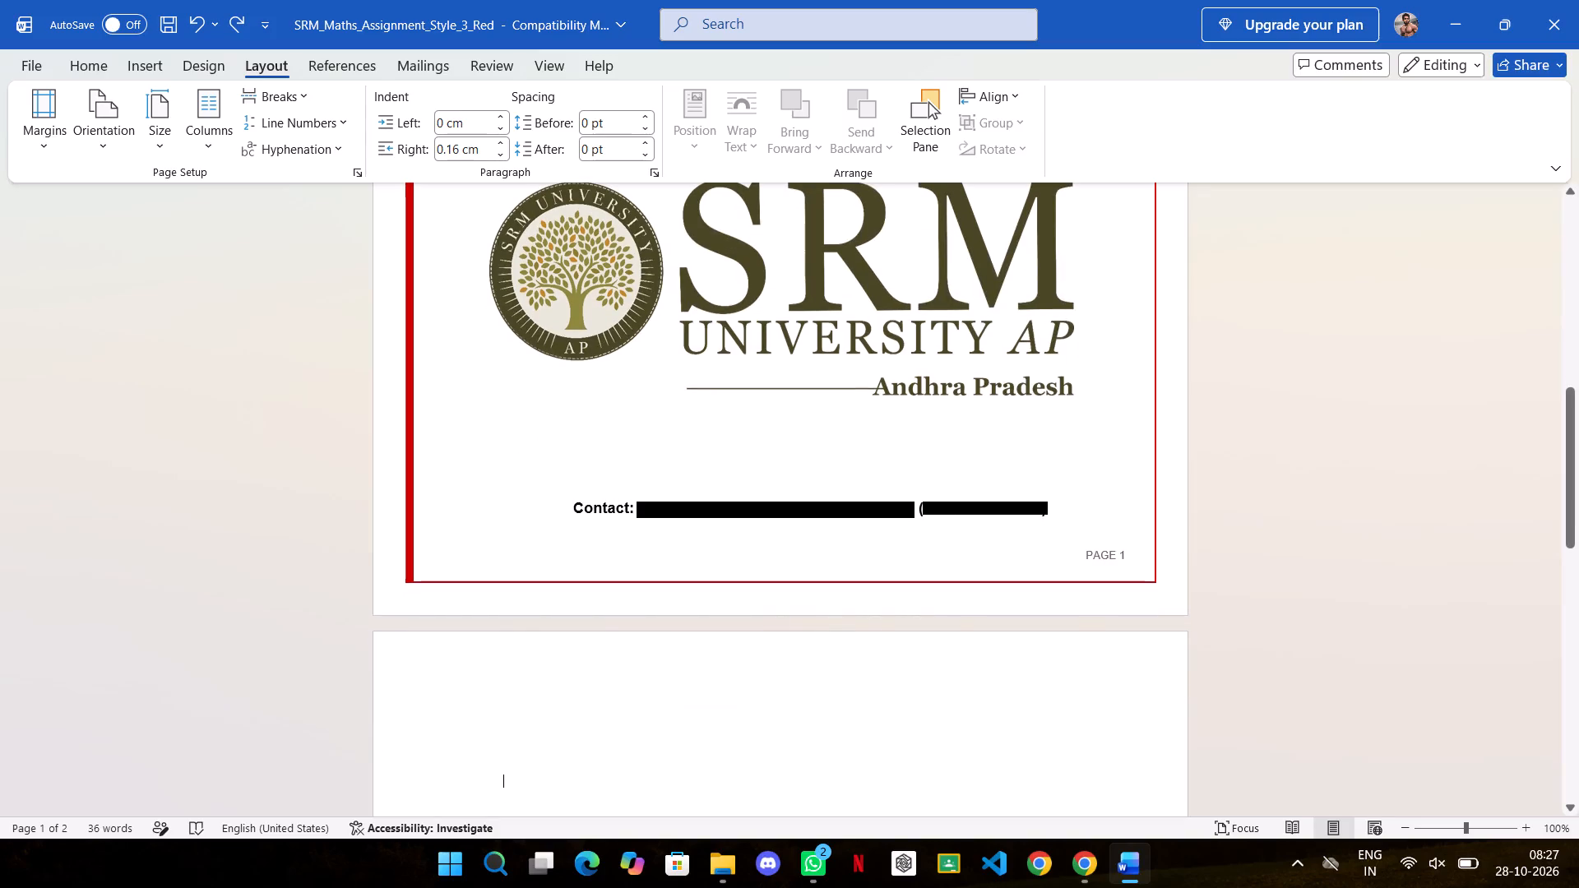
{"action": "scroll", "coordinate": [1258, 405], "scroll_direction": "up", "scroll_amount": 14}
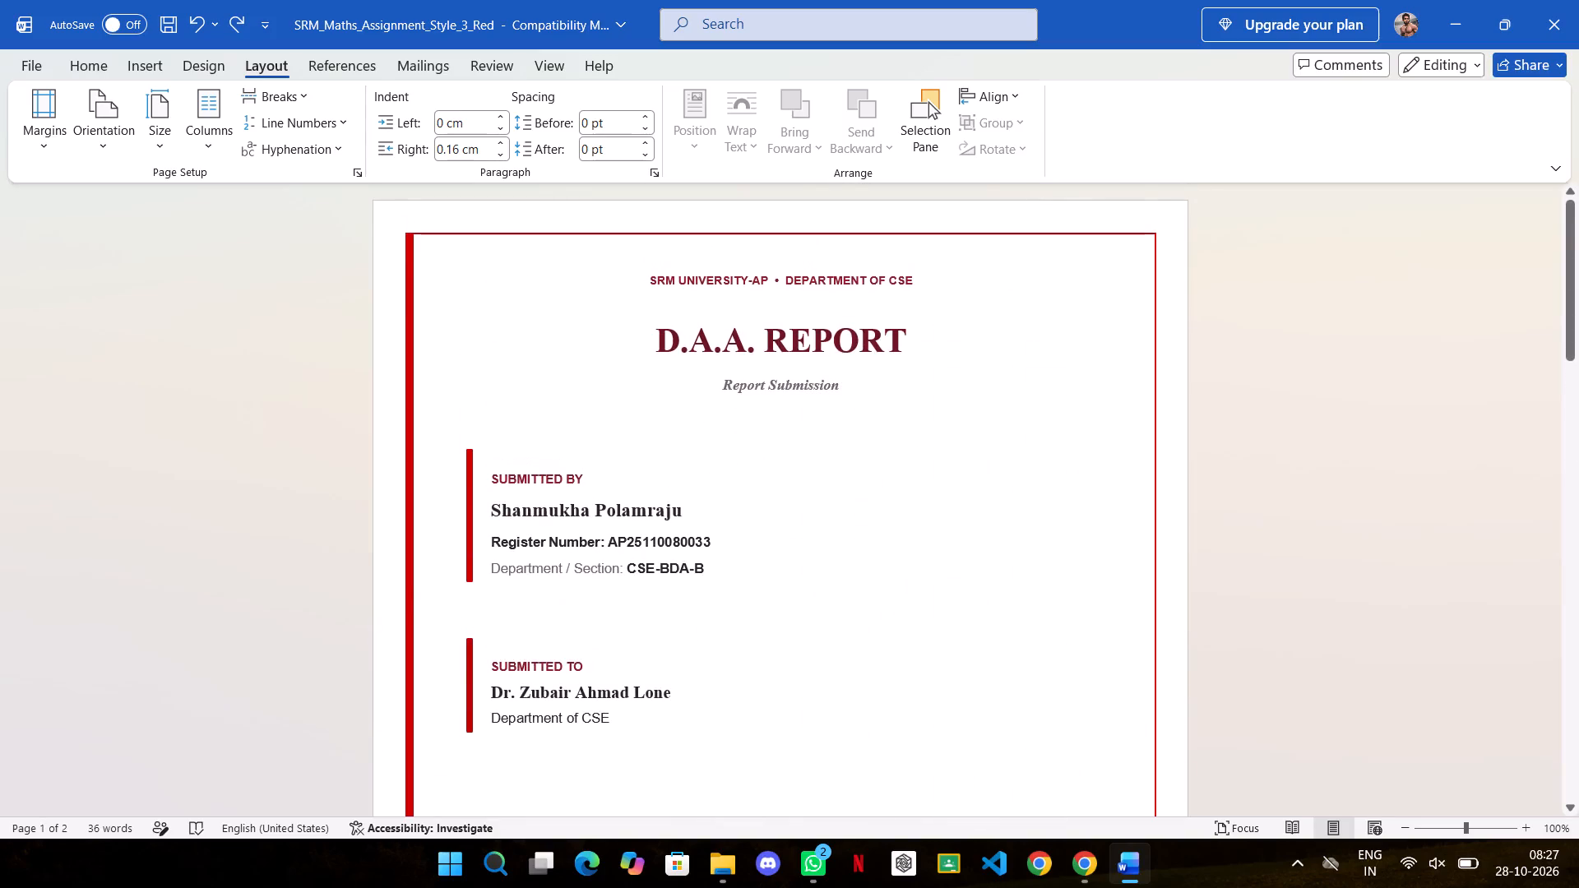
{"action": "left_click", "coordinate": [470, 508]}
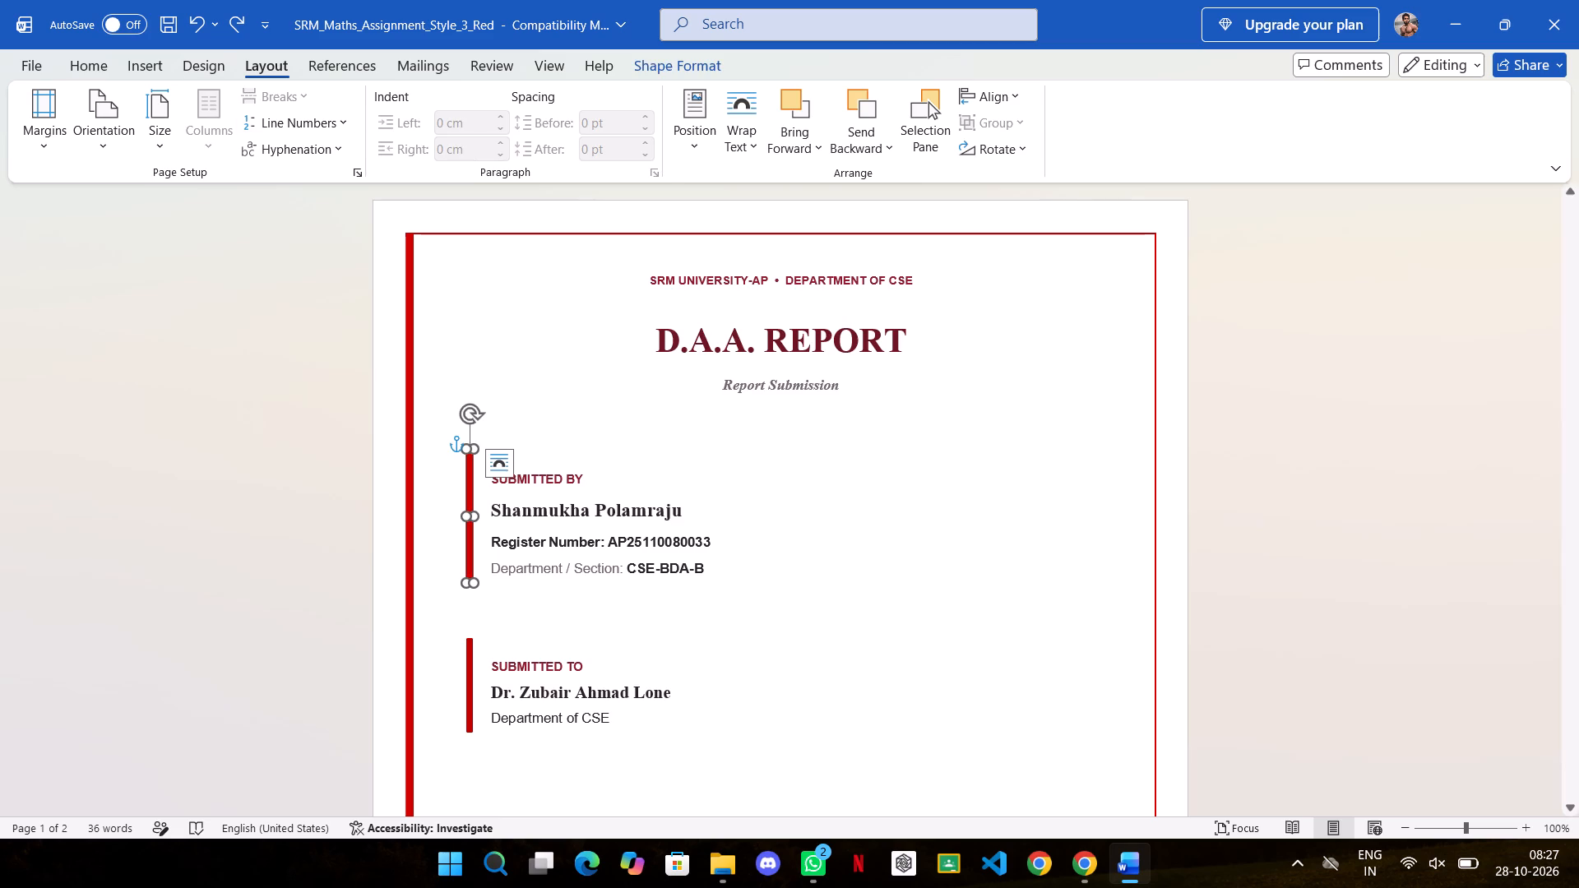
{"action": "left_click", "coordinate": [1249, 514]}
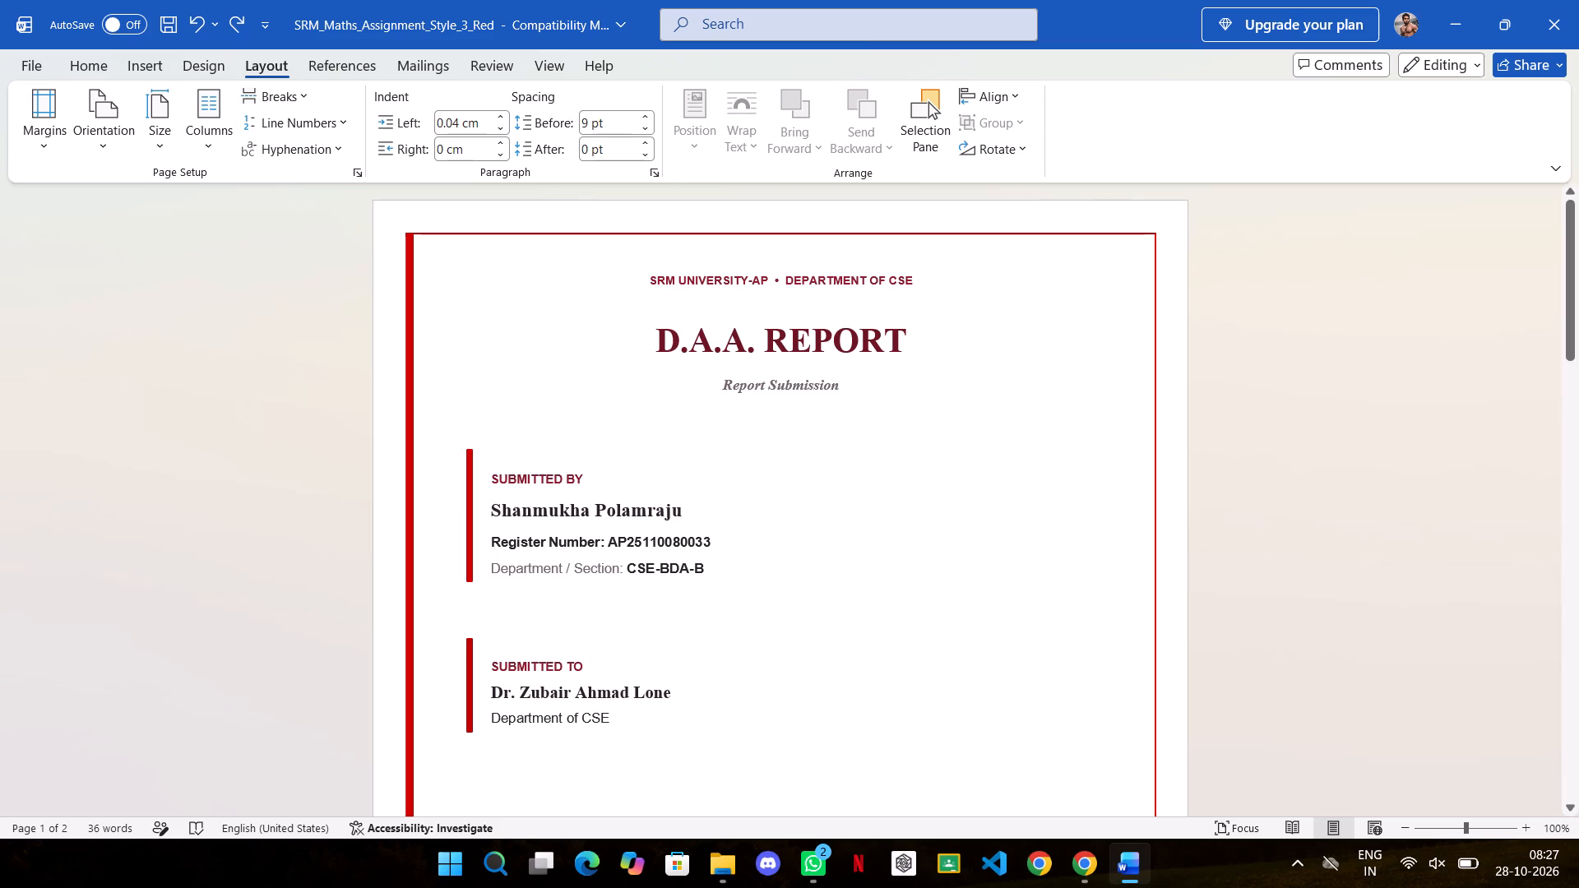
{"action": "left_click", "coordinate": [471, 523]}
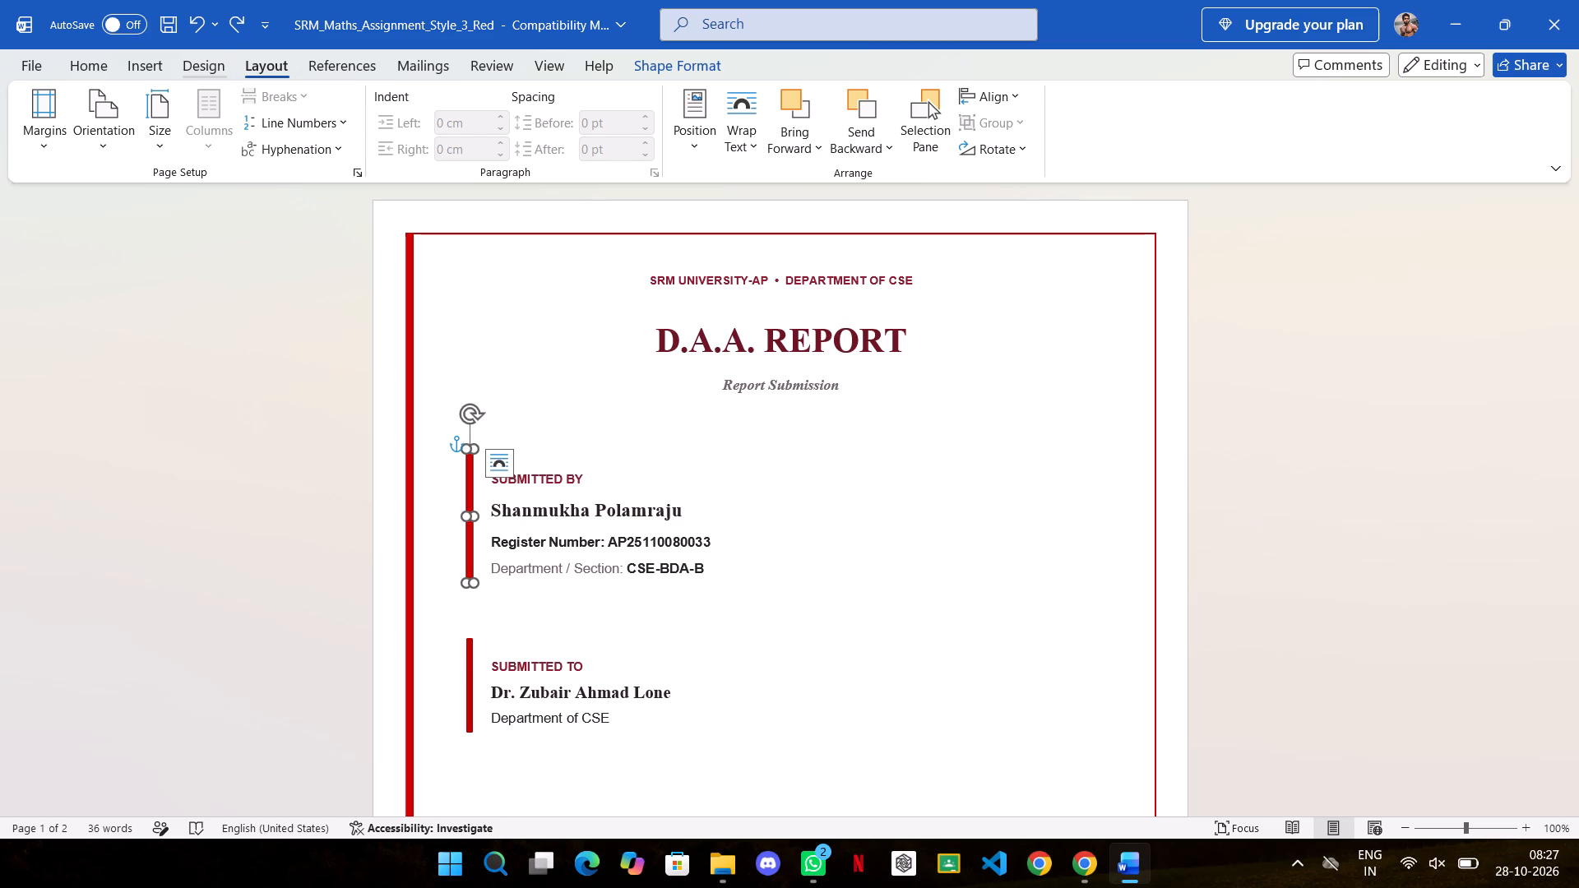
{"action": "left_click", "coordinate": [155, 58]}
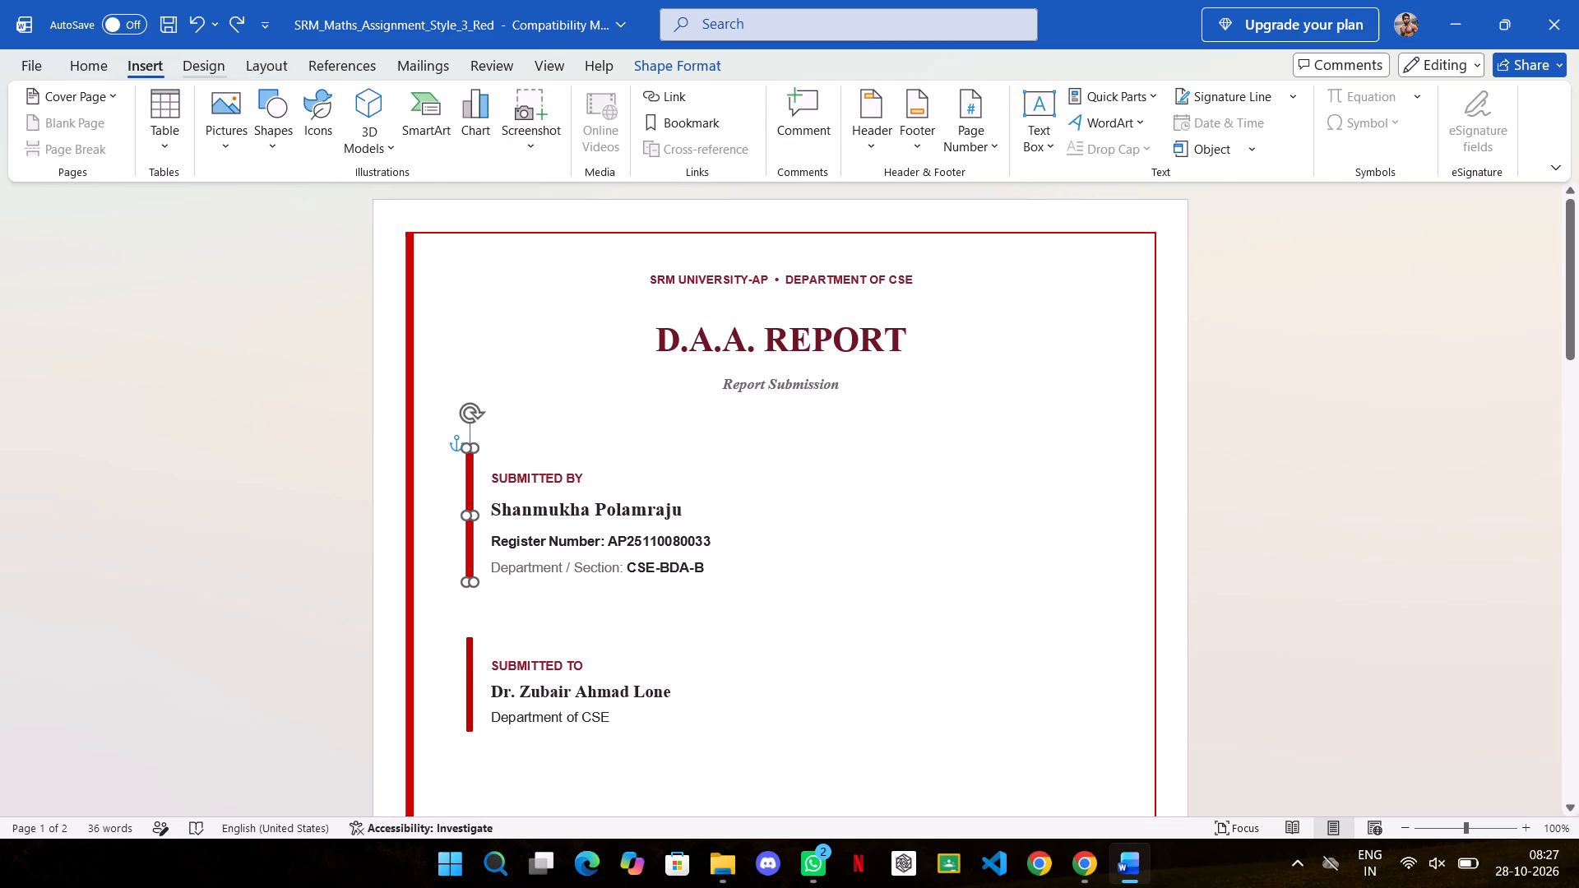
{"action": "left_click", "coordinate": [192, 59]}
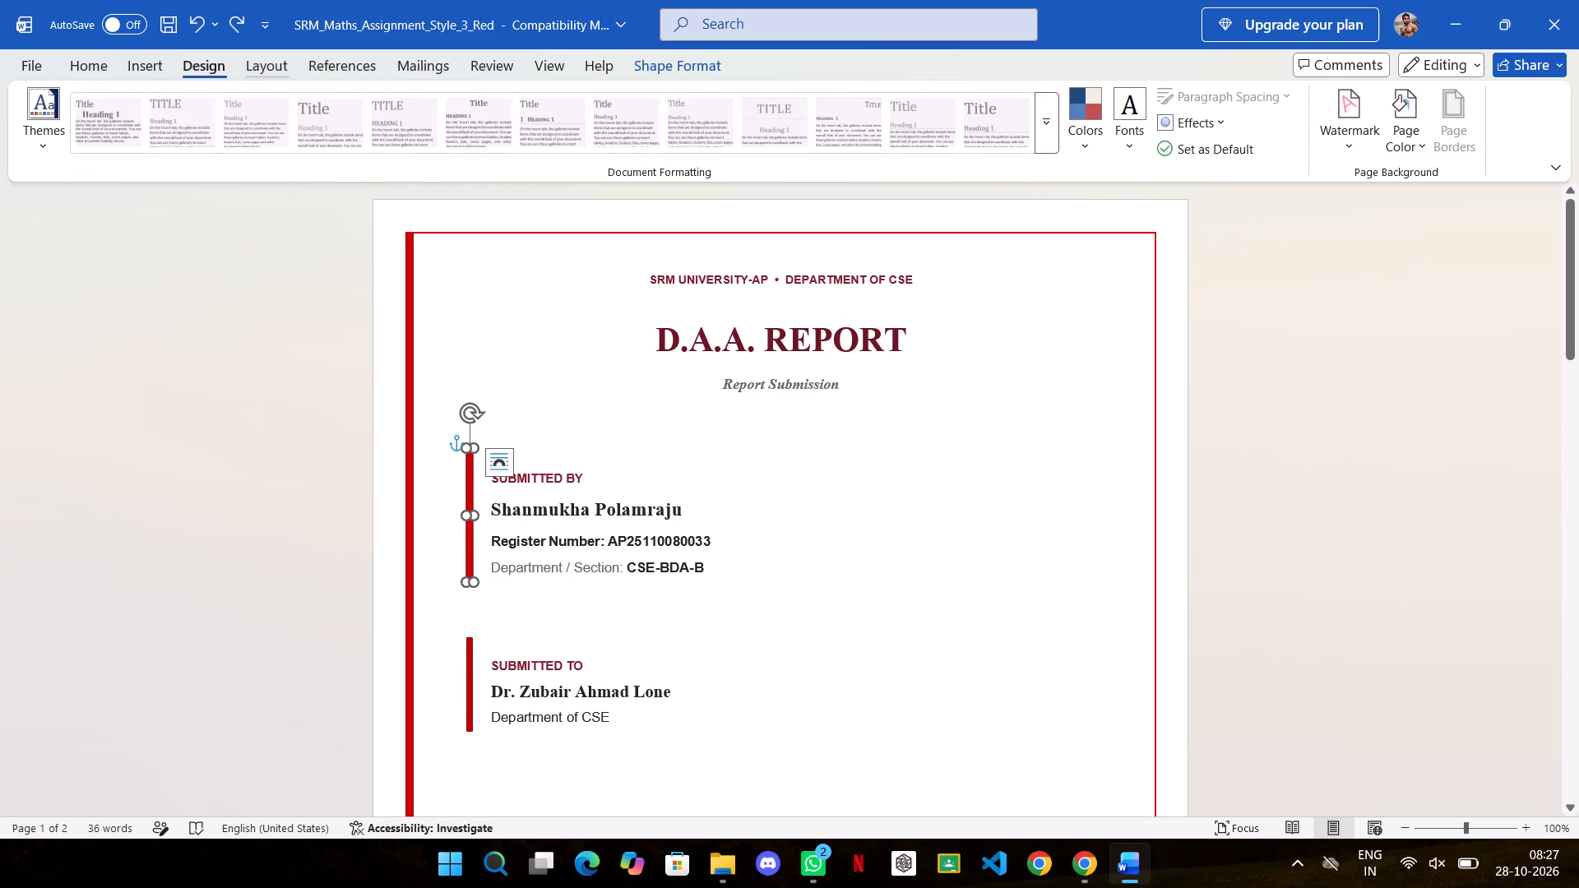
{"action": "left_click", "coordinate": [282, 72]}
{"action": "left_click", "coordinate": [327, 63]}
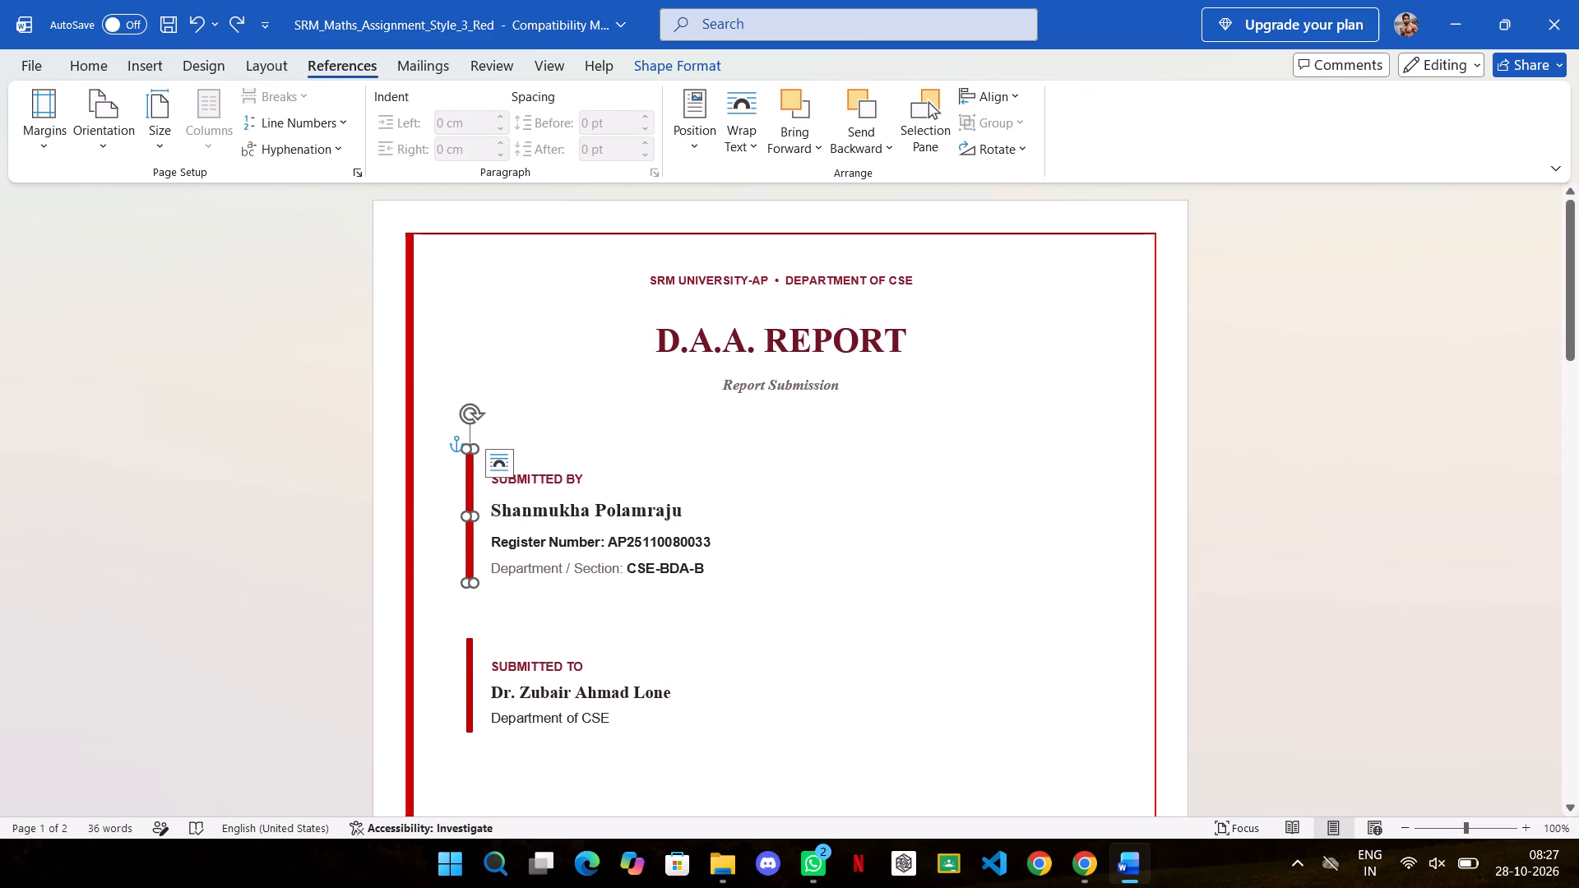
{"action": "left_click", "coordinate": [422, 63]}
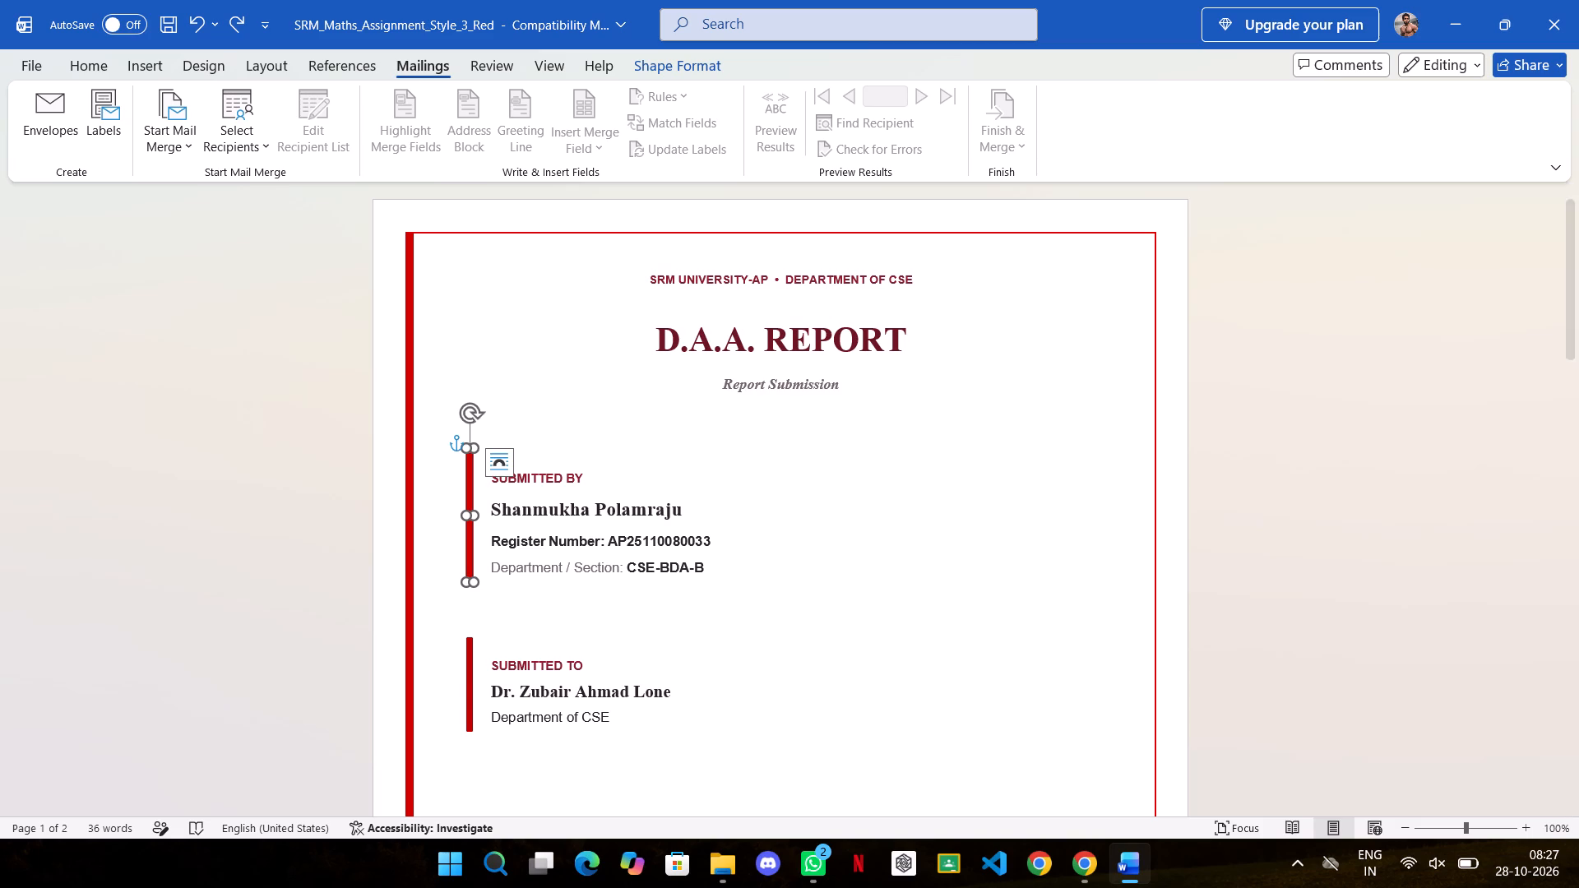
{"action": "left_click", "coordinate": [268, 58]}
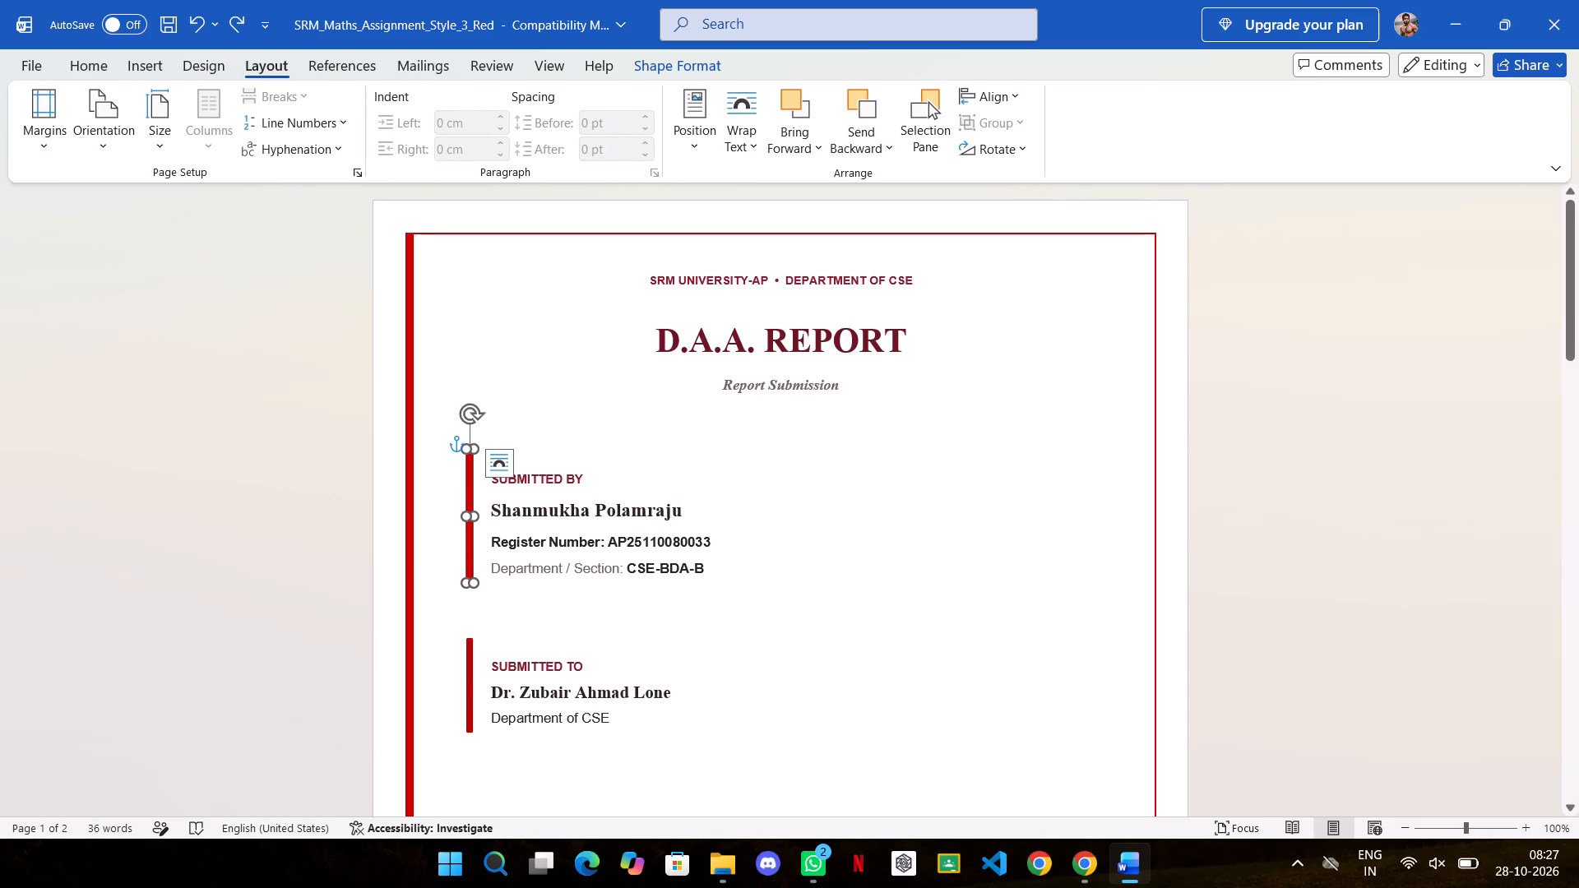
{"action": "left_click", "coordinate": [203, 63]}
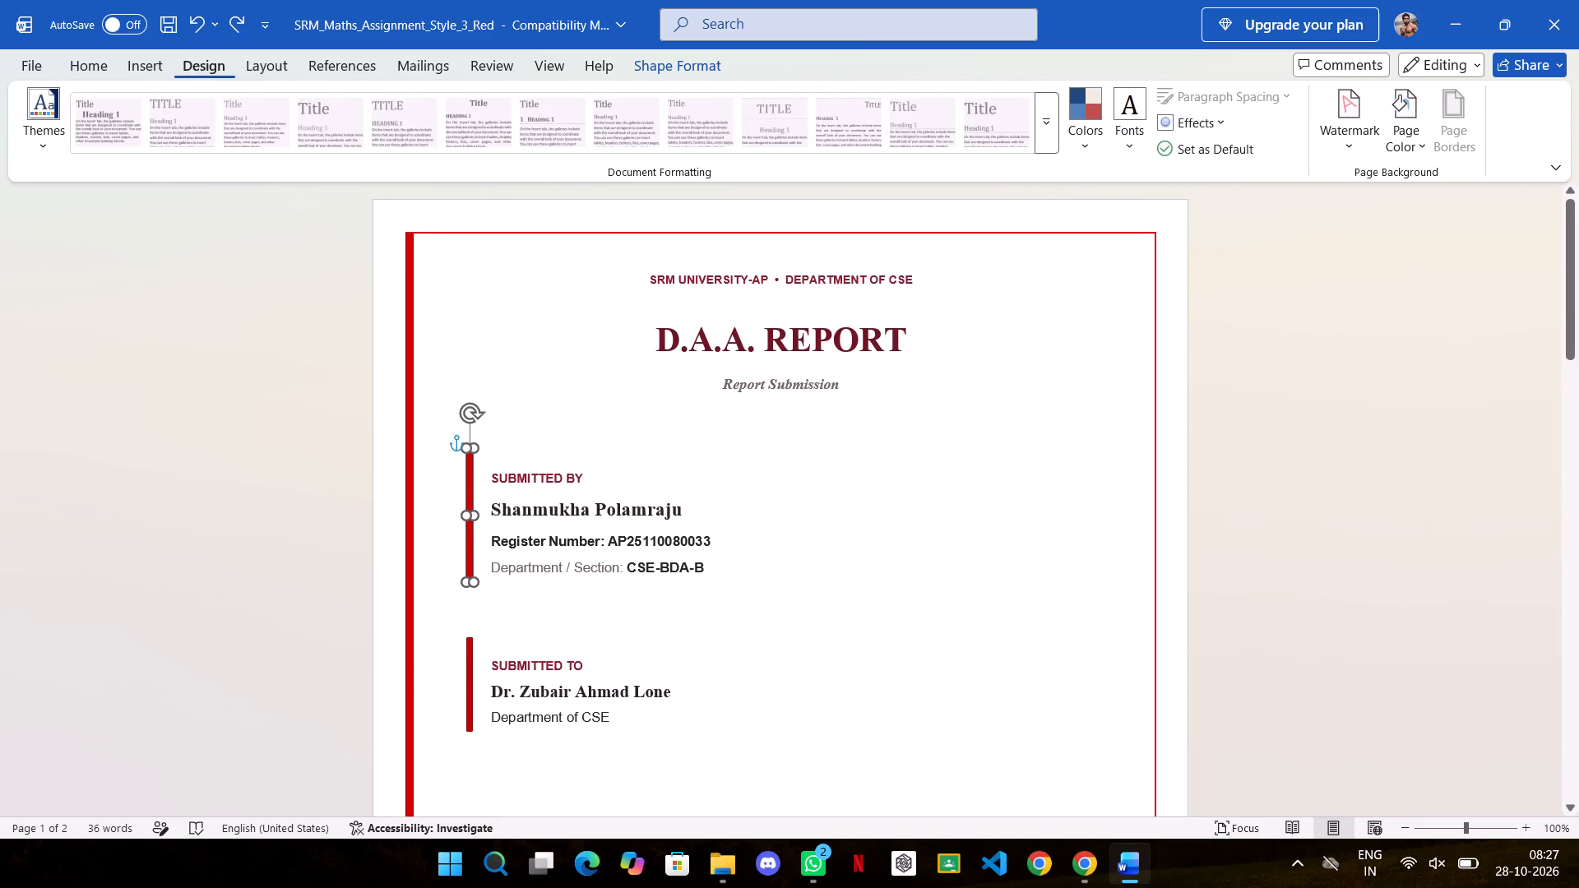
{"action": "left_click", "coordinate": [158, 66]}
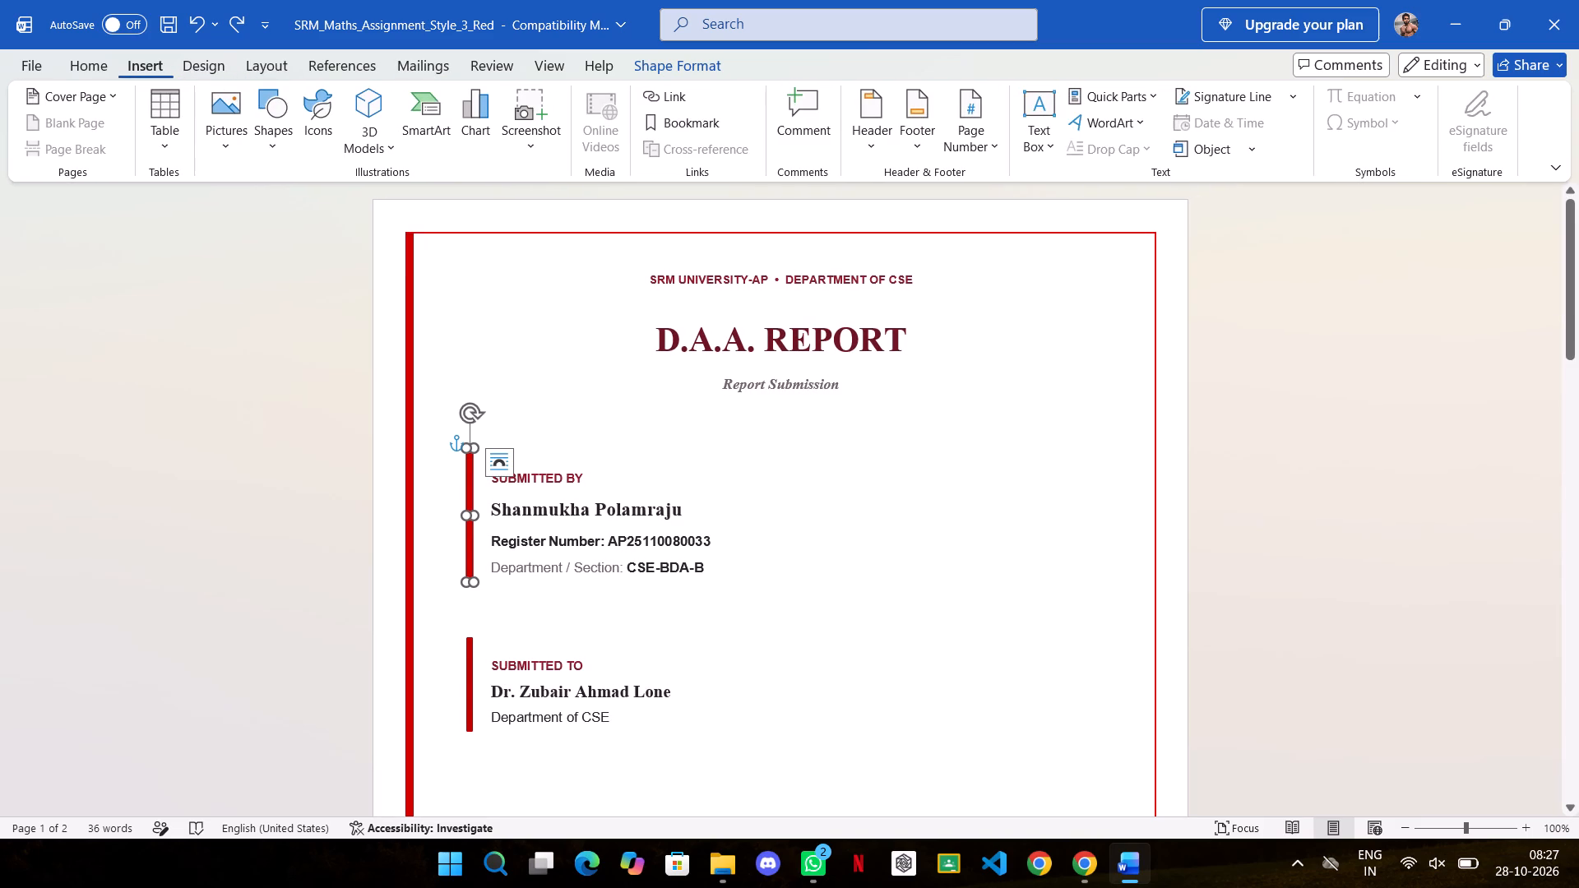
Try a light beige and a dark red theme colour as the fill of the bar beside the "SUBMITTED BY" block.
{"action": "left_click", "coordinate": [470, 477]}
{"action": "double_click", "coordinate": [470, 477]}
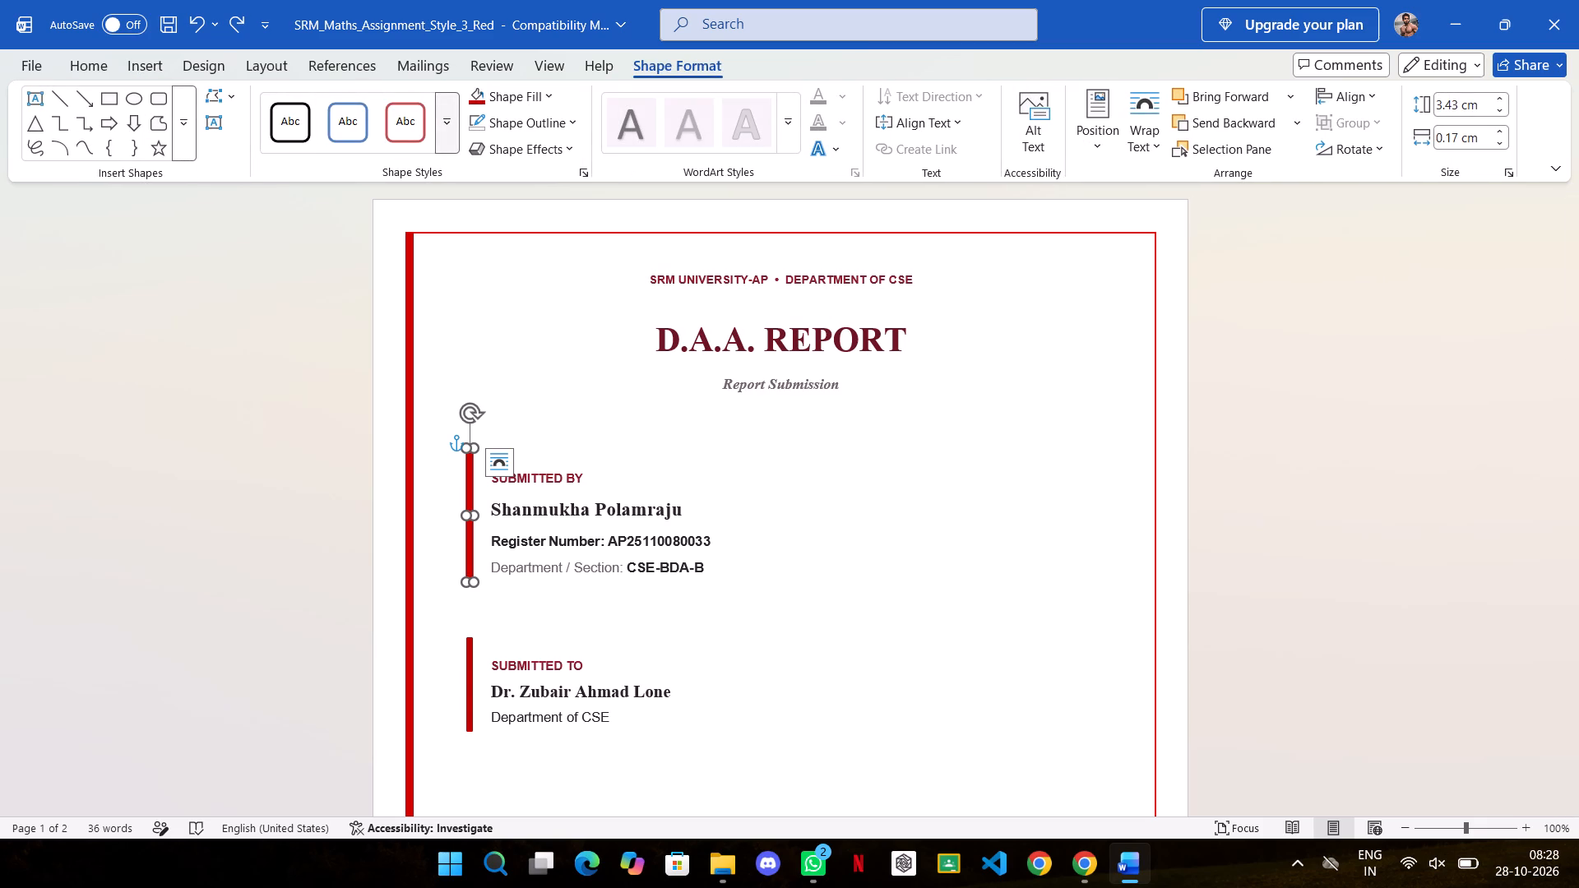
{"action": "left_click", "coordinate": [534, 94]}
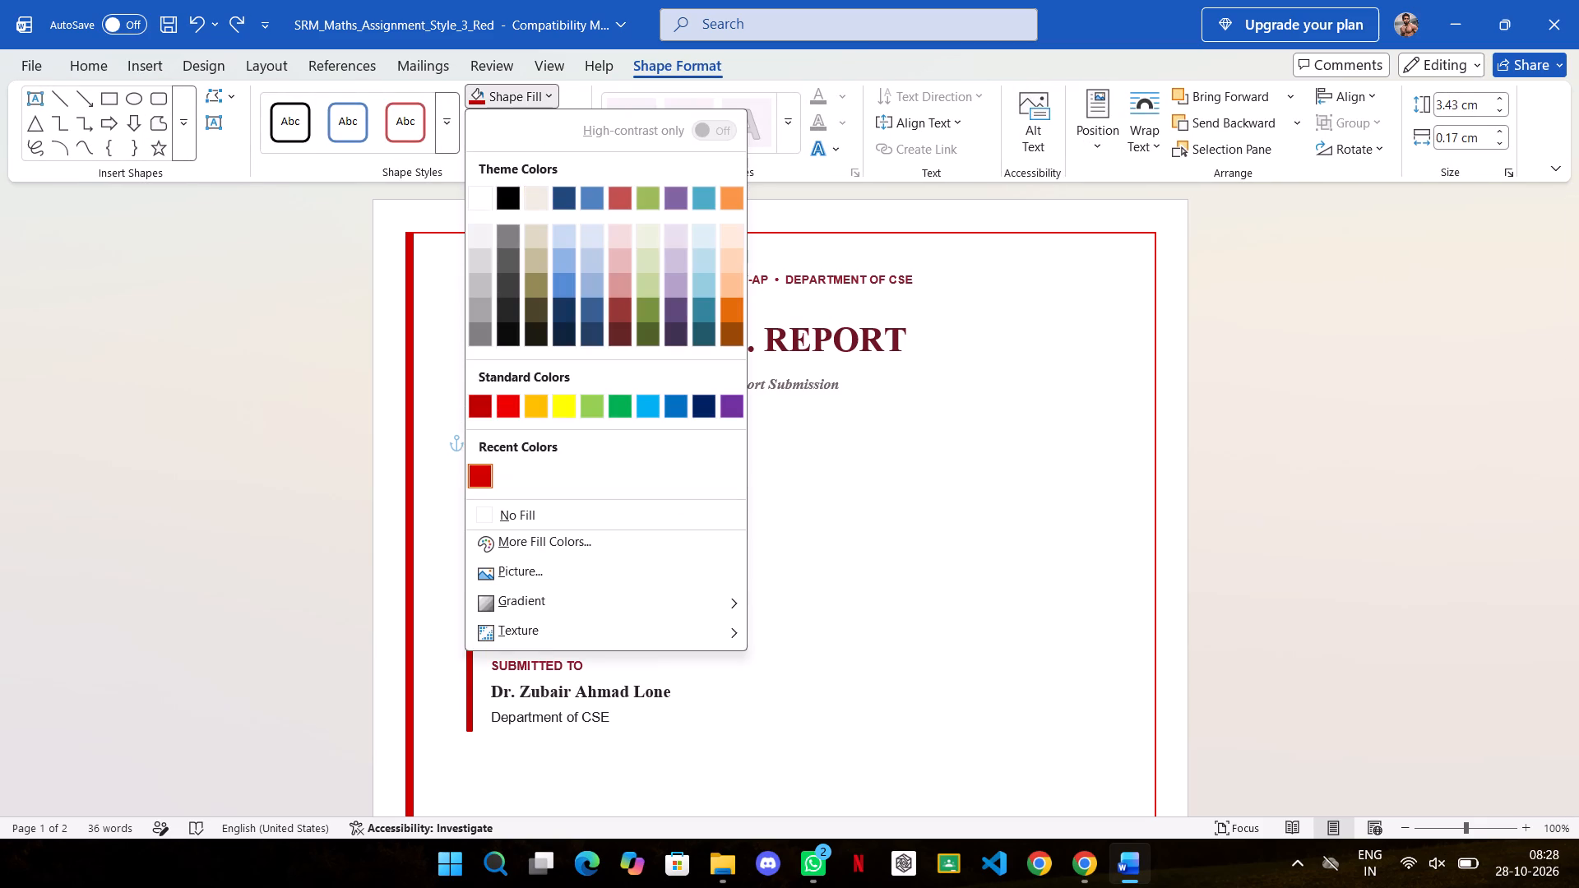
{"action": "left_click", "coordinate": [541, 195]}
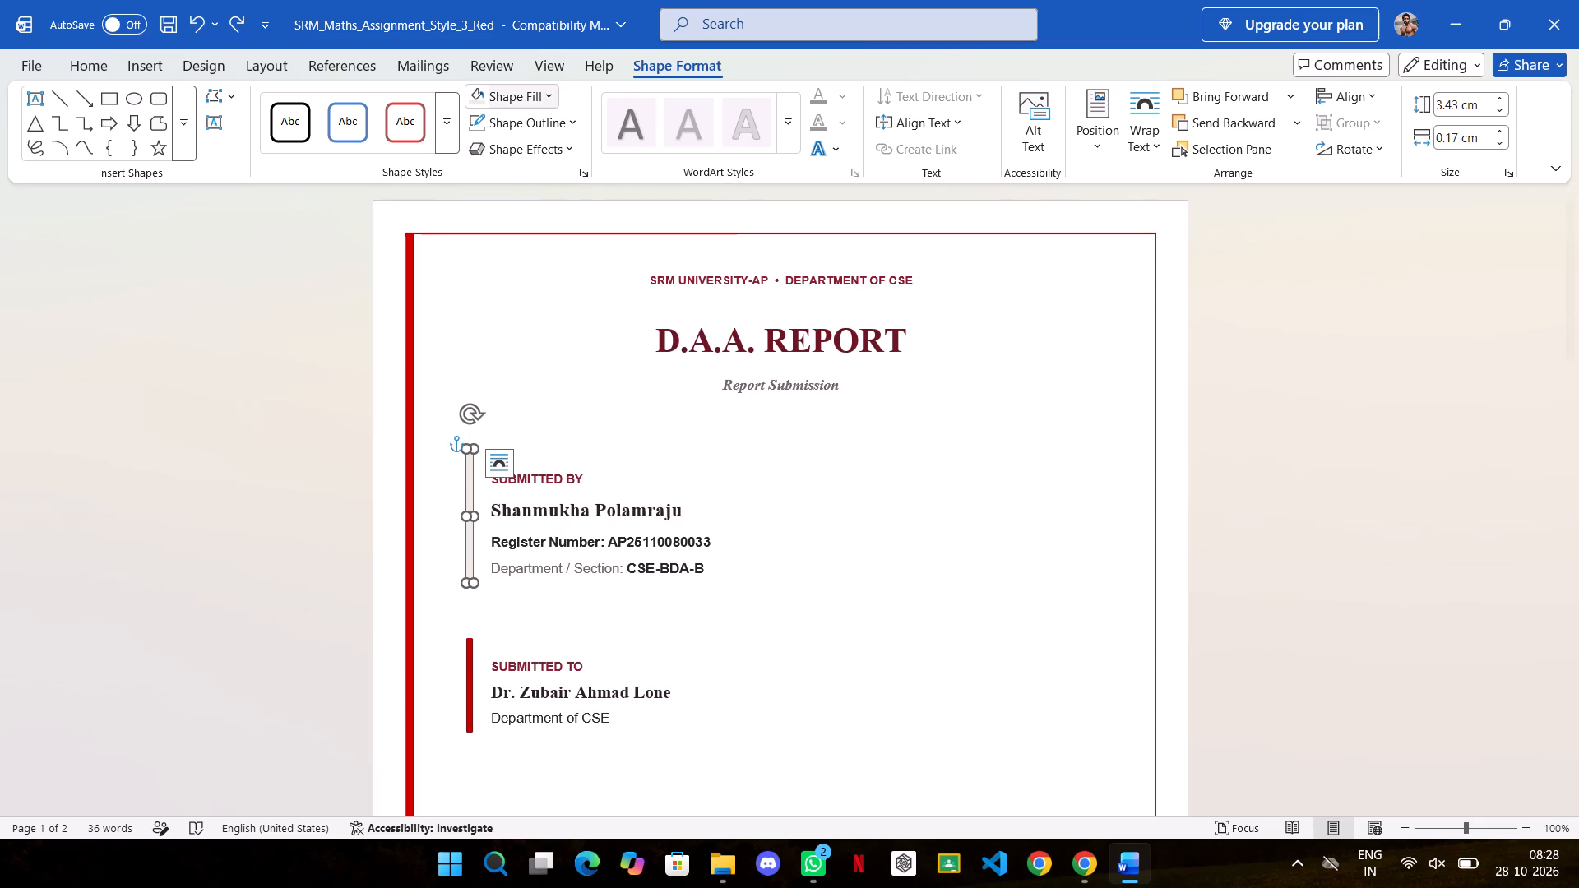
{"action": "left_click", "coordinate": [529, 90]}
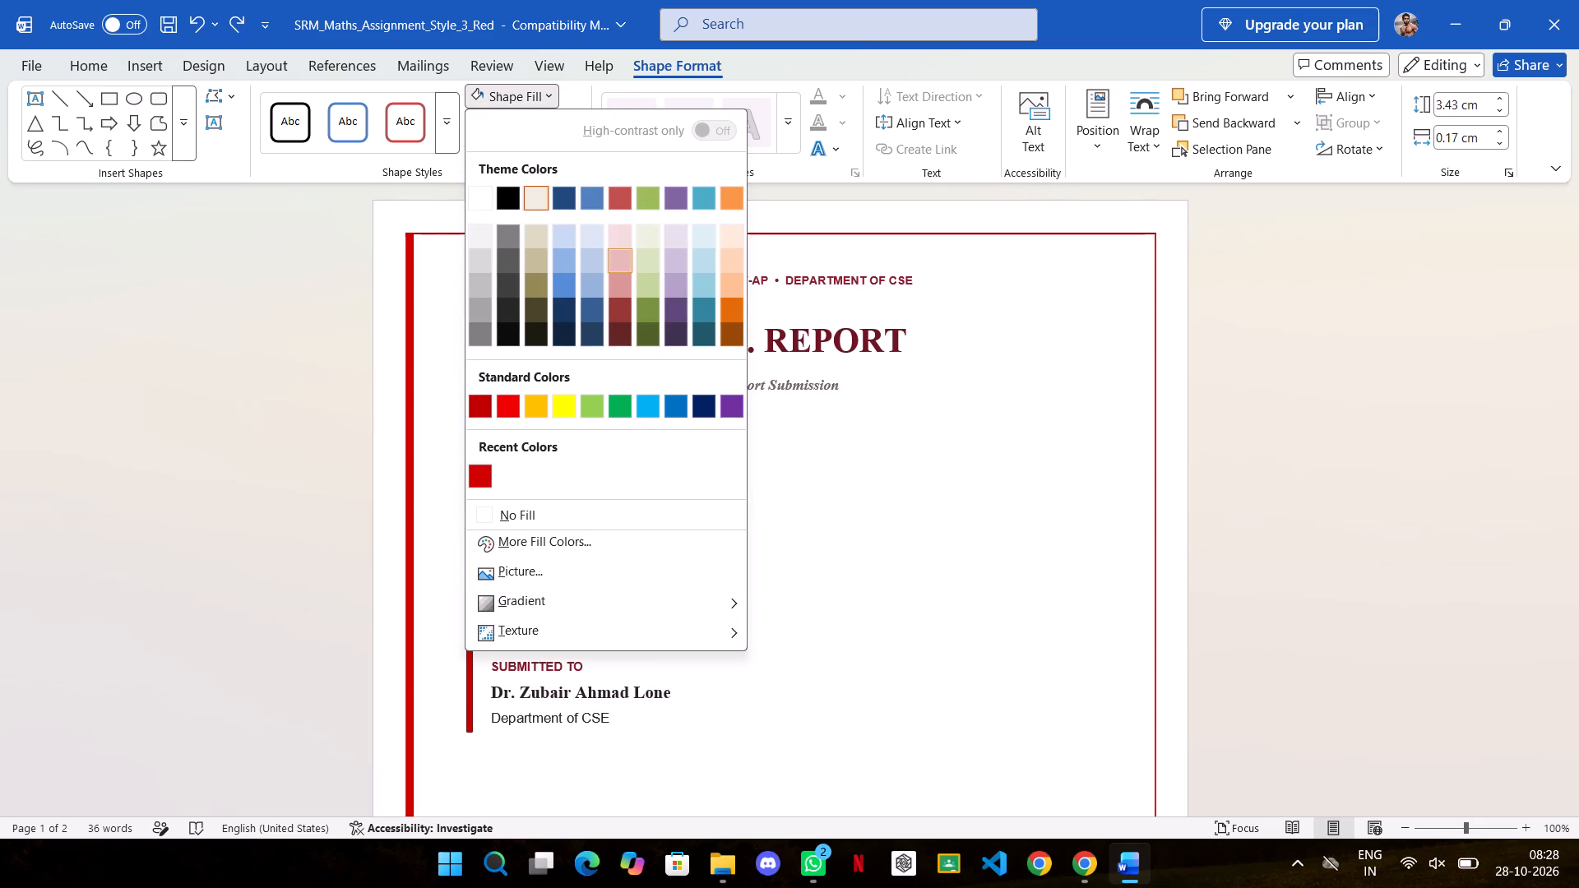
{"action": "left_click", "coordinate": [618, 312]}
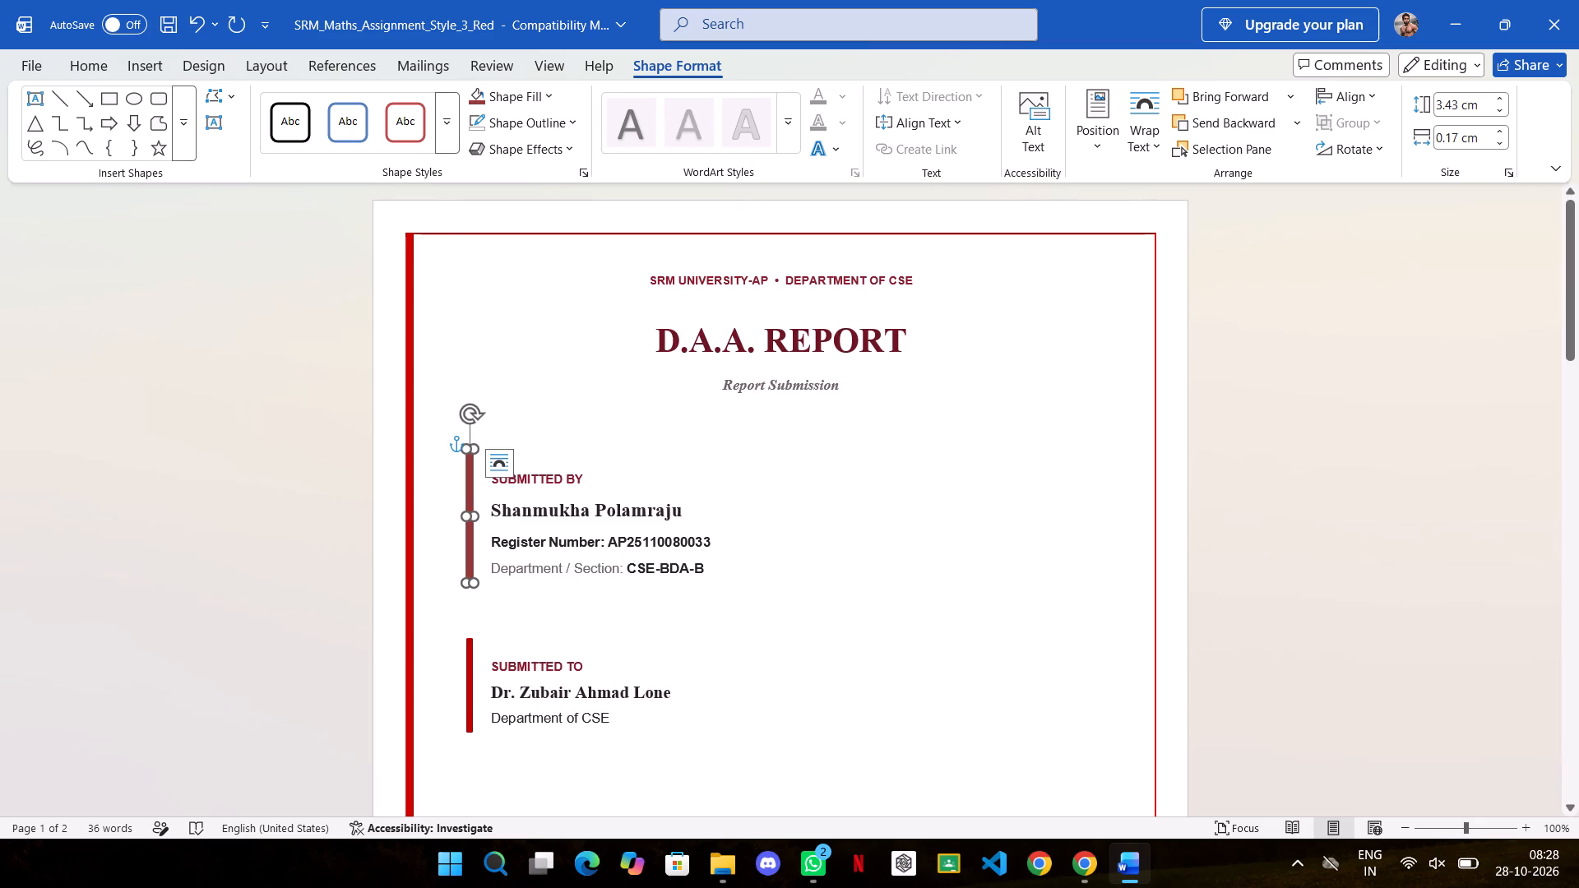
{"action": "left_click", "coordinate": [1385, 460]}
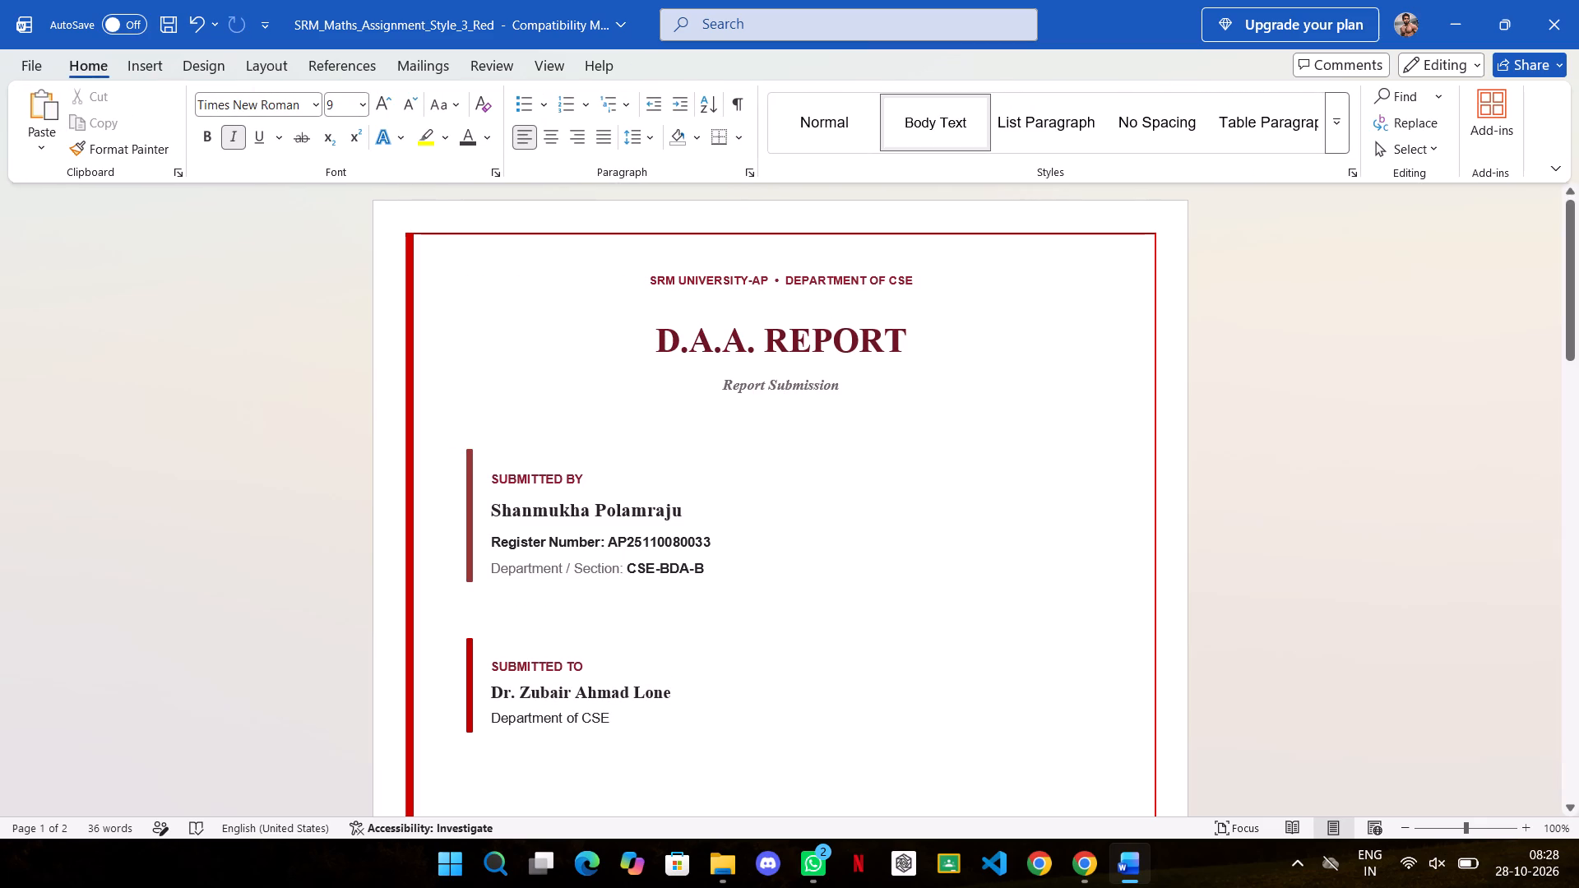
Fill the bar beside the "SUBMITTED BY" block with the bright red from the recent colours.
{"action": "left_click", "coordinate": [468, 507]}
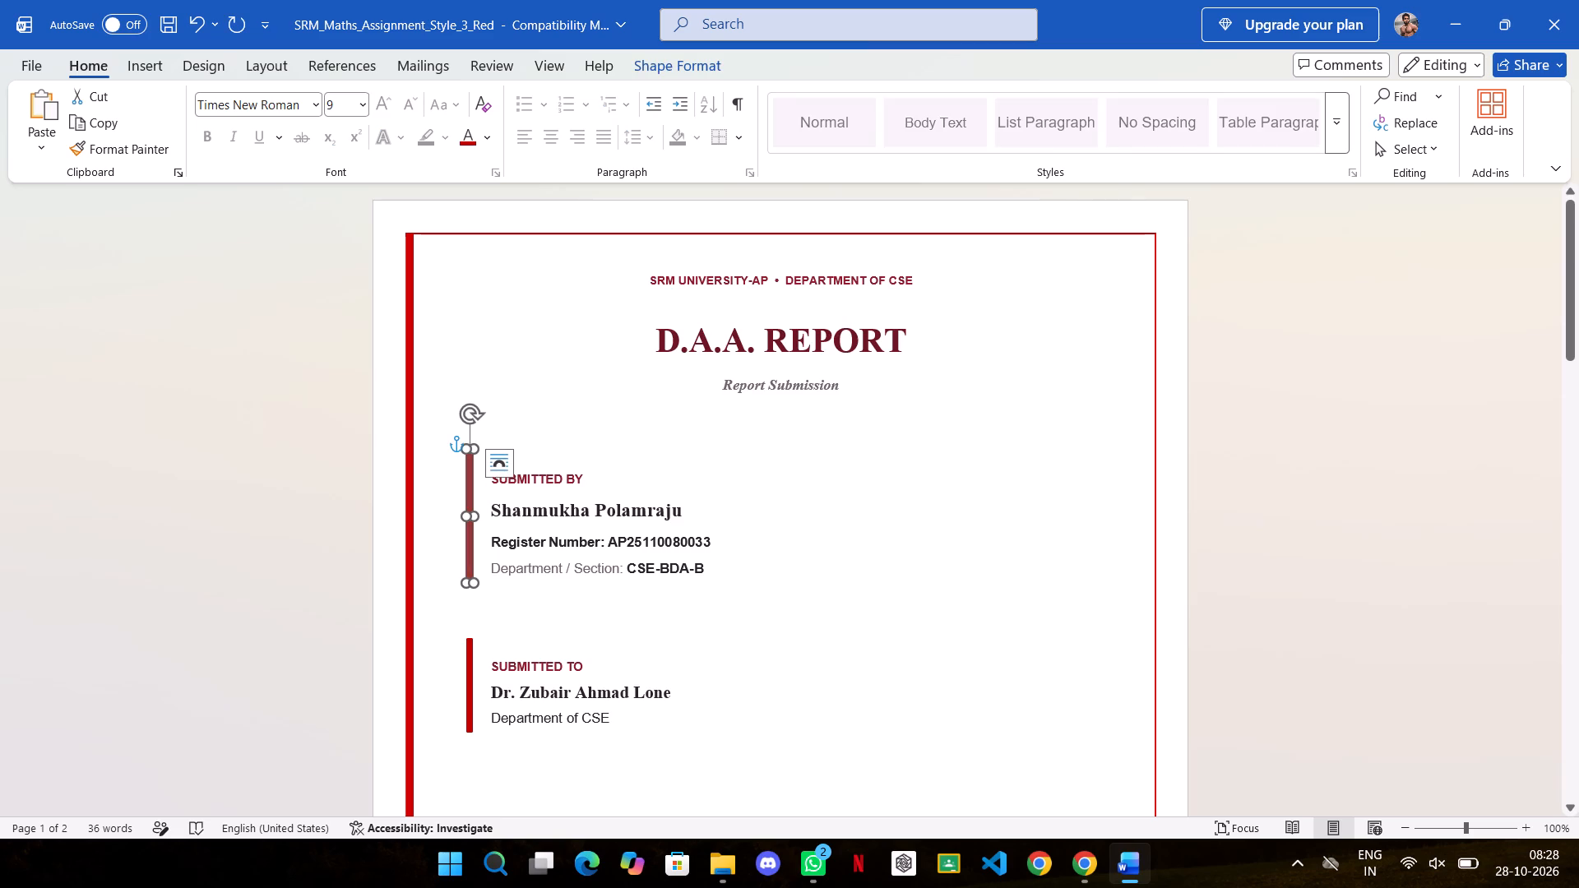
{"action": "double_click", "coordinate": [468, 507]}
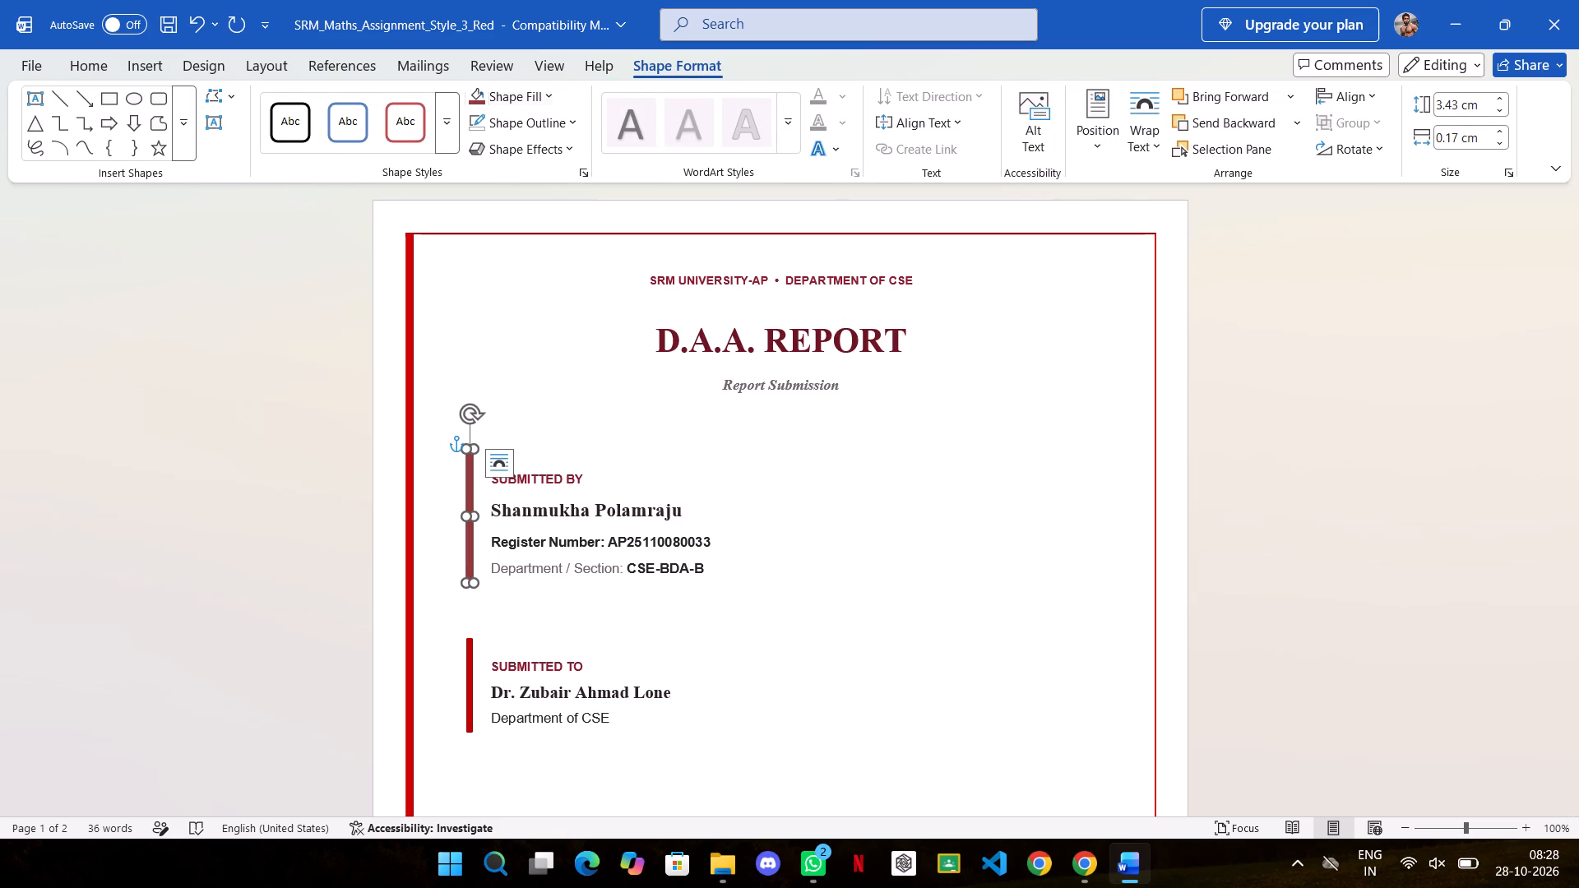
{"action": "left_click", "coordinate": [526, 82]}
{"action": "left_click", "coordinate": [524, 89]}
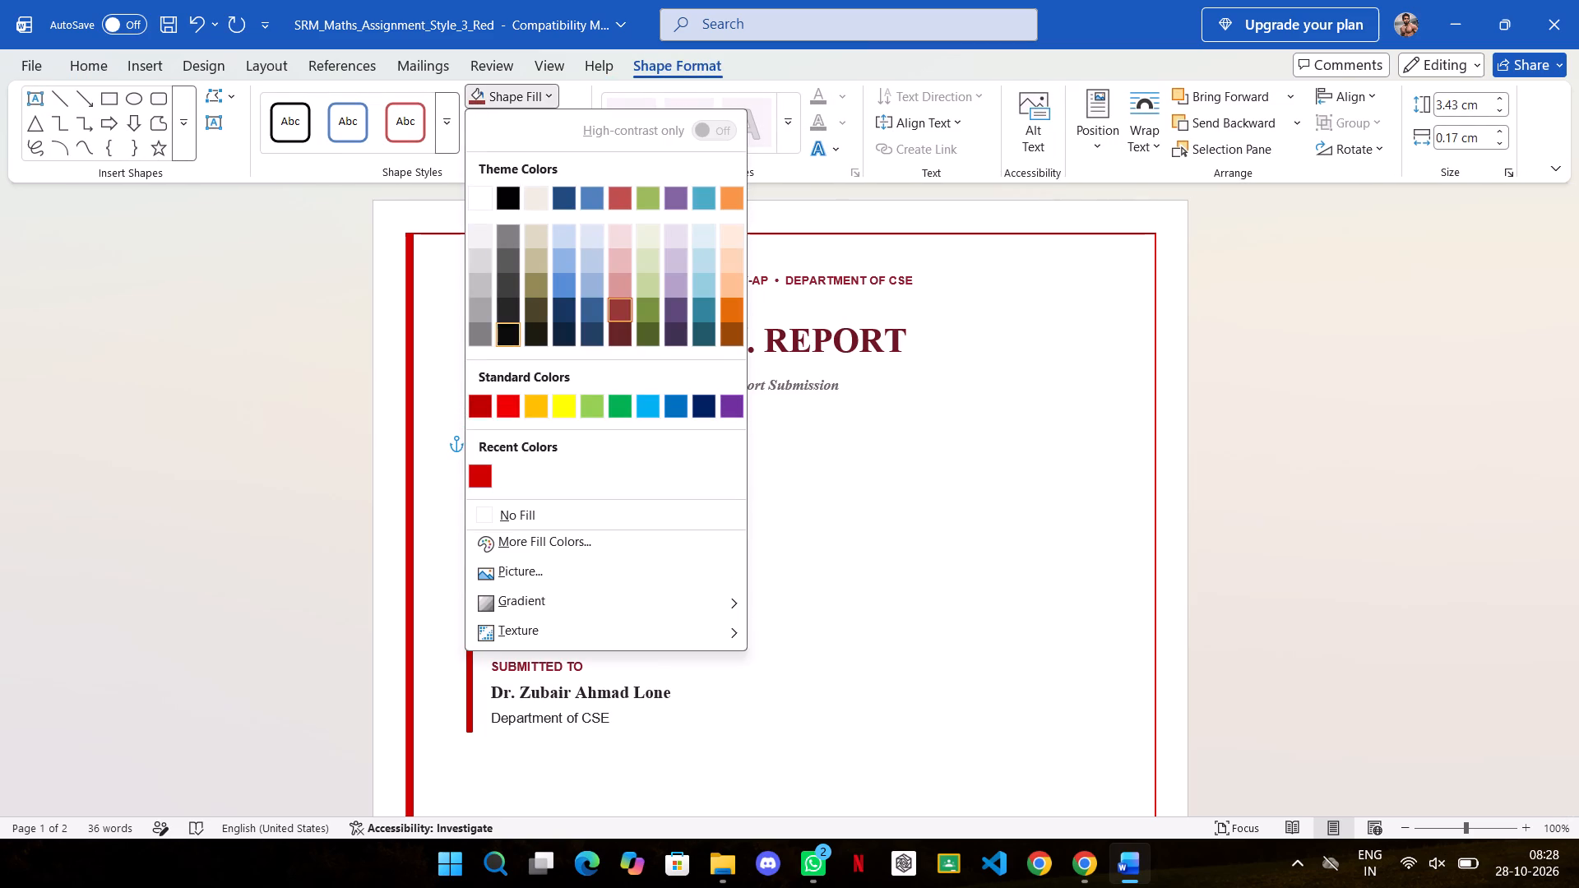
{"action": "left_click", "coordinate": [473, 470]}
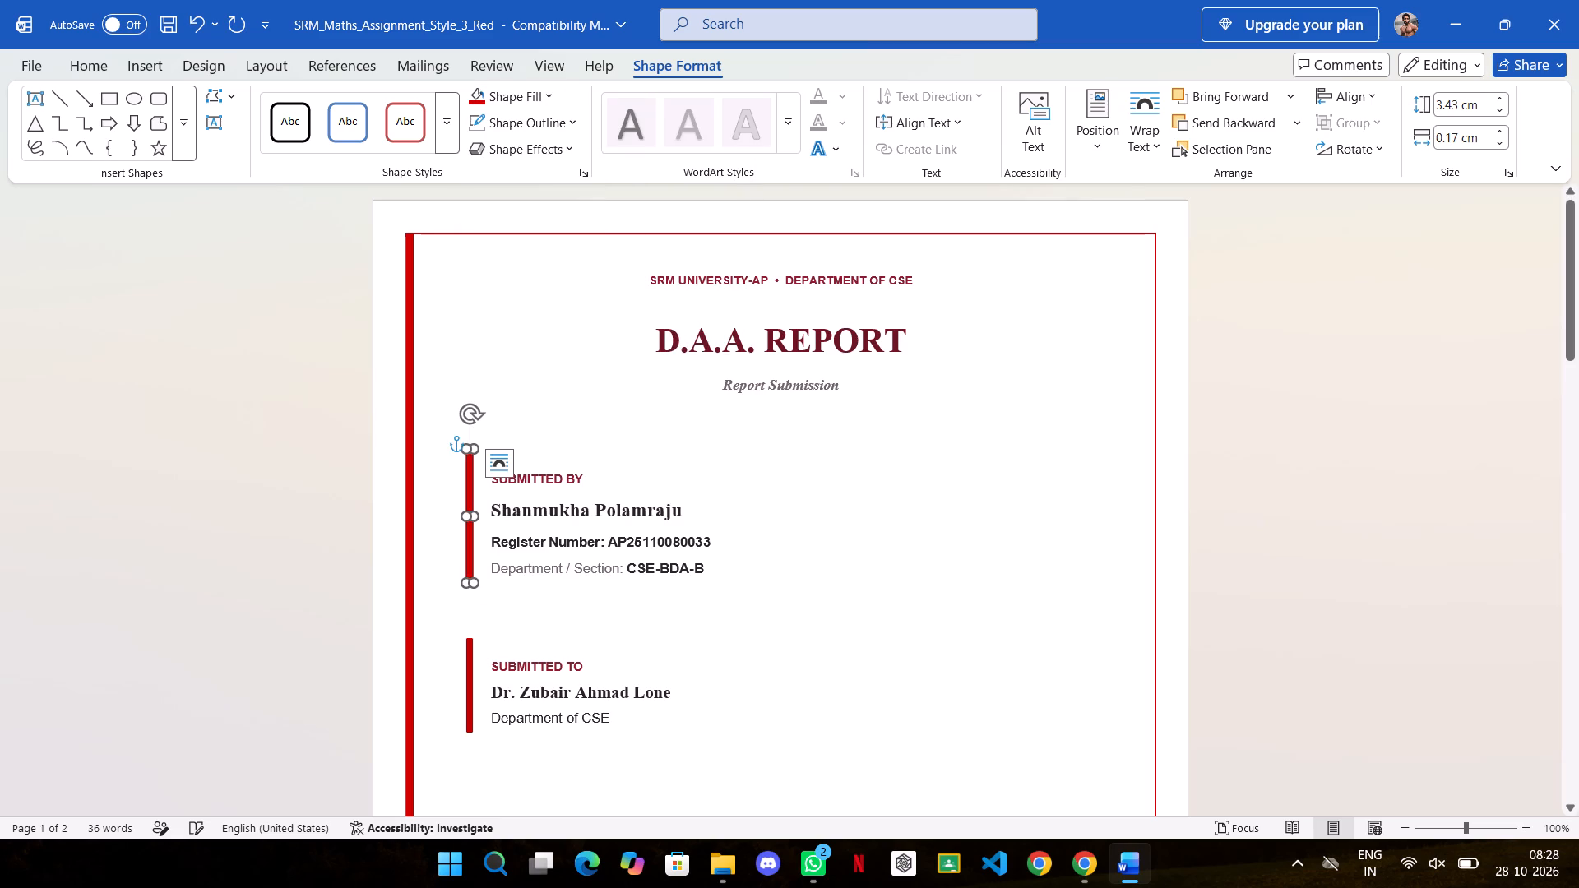
Fill the bar beside the "SUBMITTED TO" block with the same bright red from the recent colours.
{"action": "double_click", "coordinate": [470, 673]}
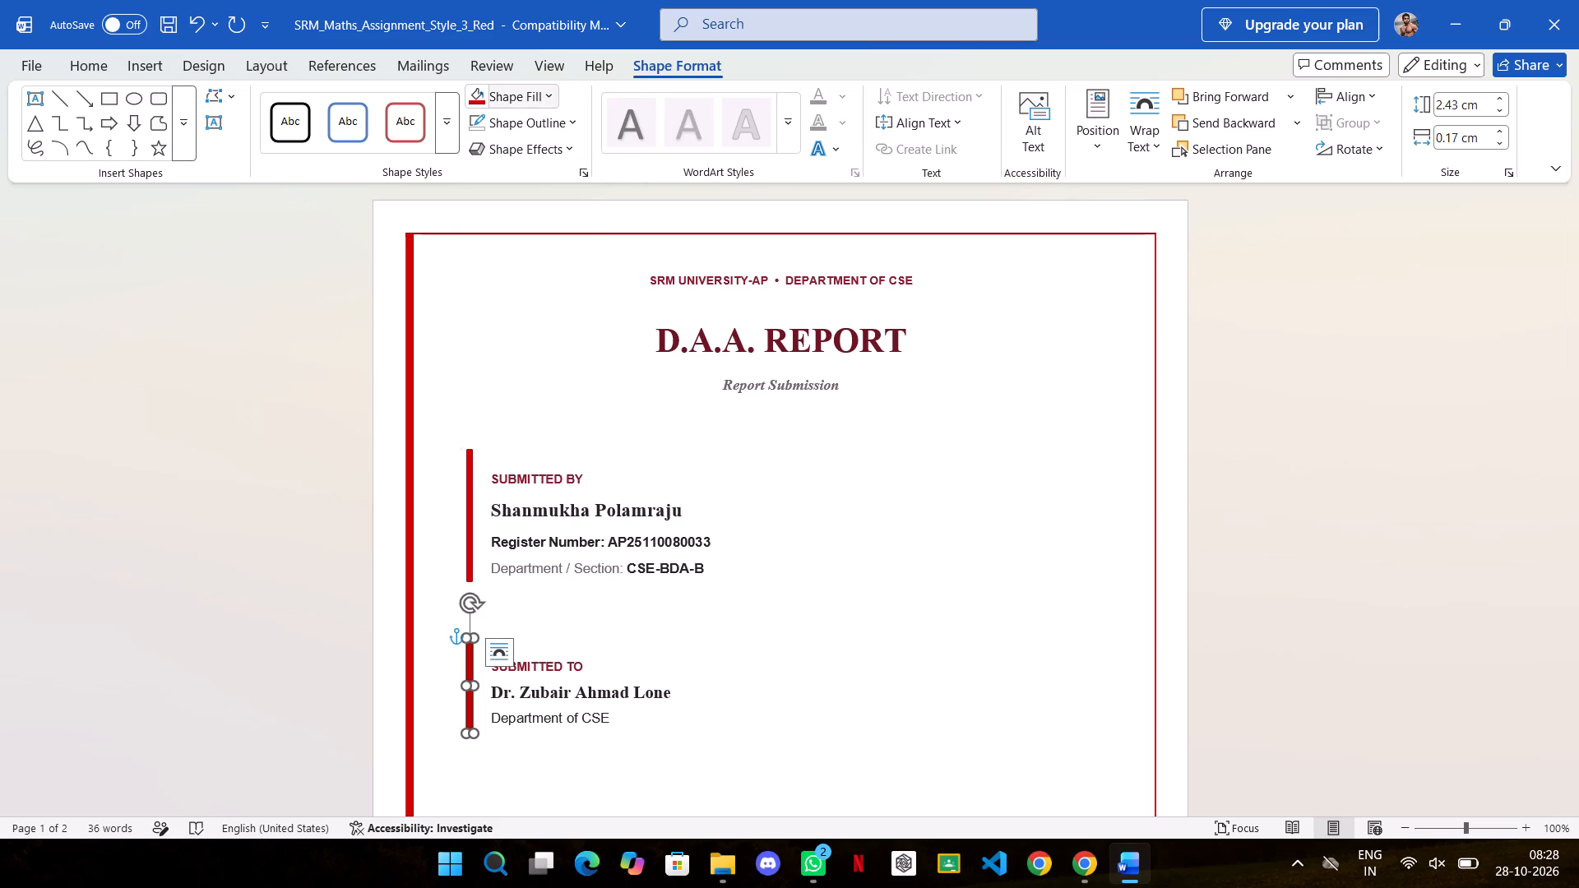
{"action": "left_click", "coordinate": [526, 96]}
{"action": "left_click", "coordinate": [473, 474]}
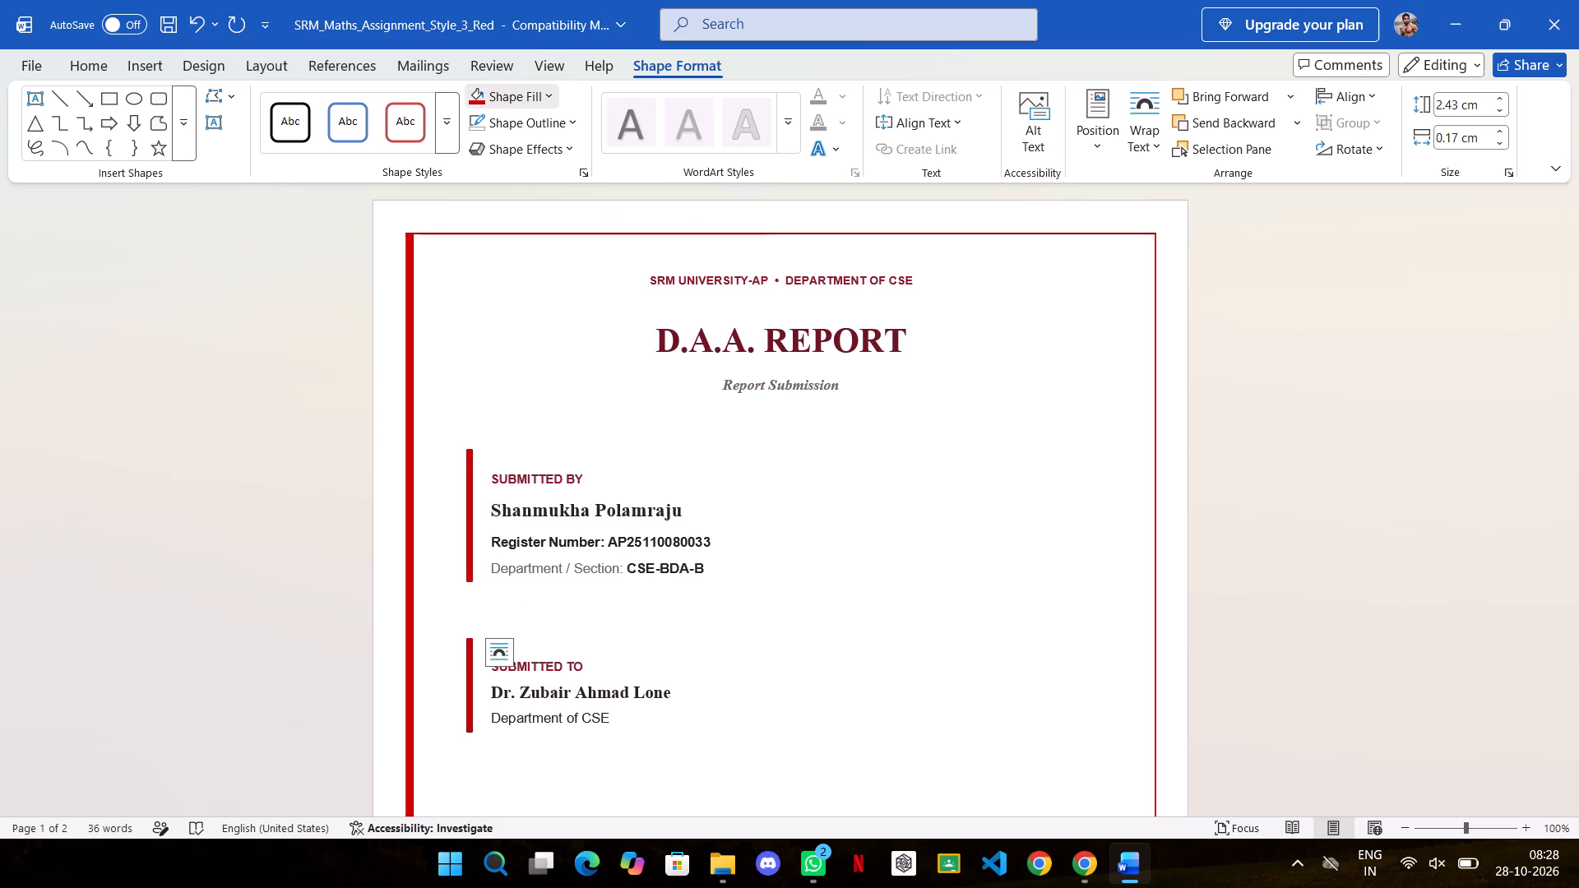
{"action": "left_click", "coordinate": [1229, 470]}
Delete surplus blank lines on the second page, working back towards the "PAGE 1" label.
{"action": "scroll", "coordinate": [1346, 476], "scroll_direction": "down", "scroll_amount": 1}
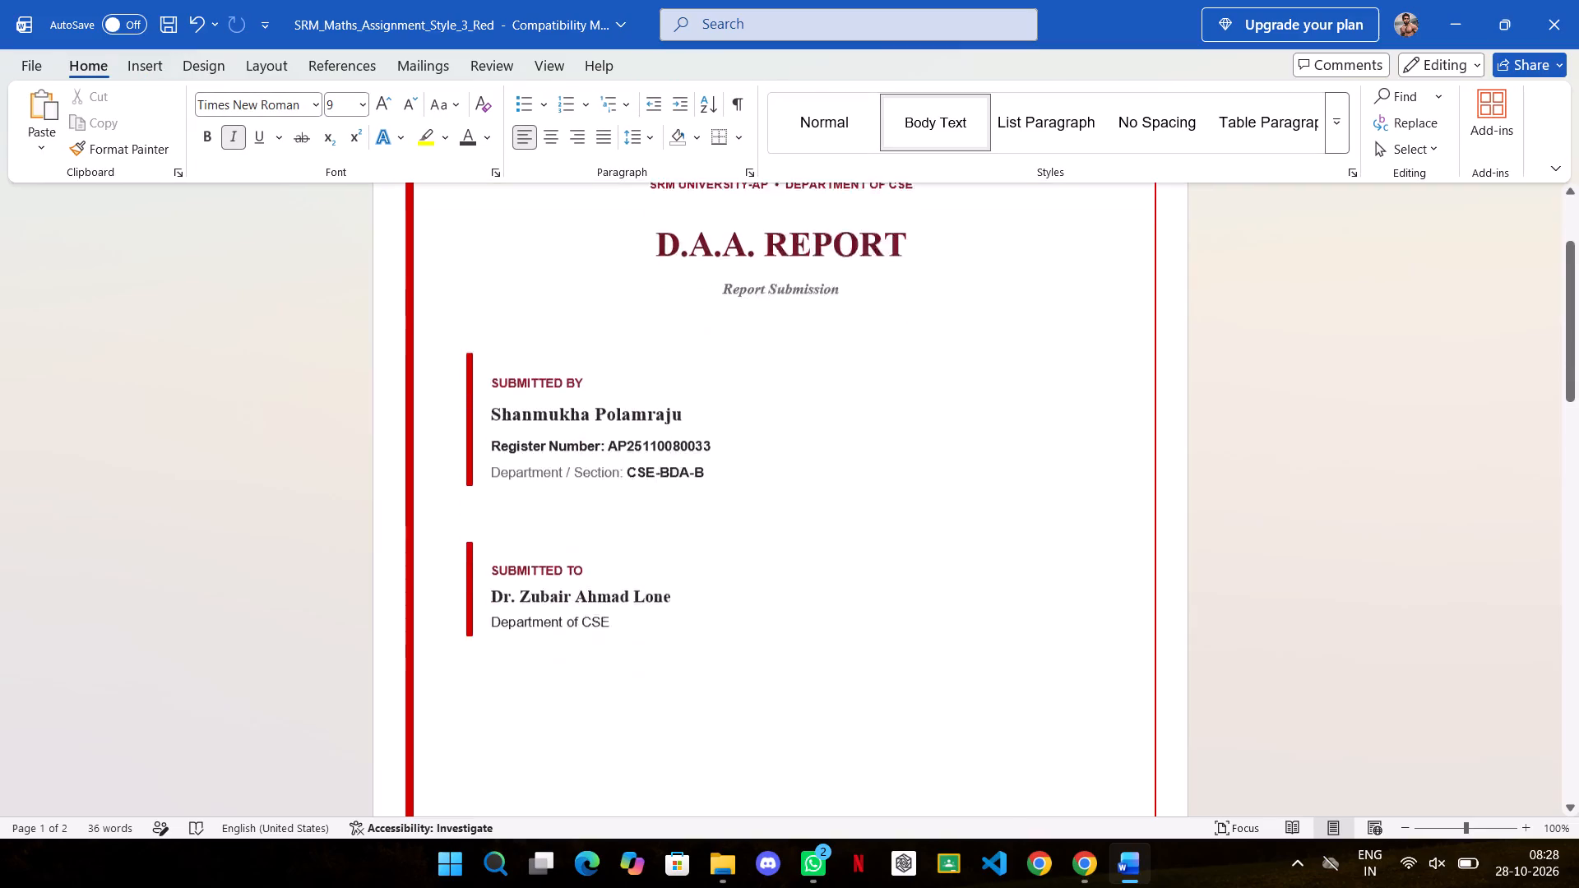
{"action": "scroll", "coordinate": [1346, 476], "scroll_direction": "down", "scroll_amount": 2}
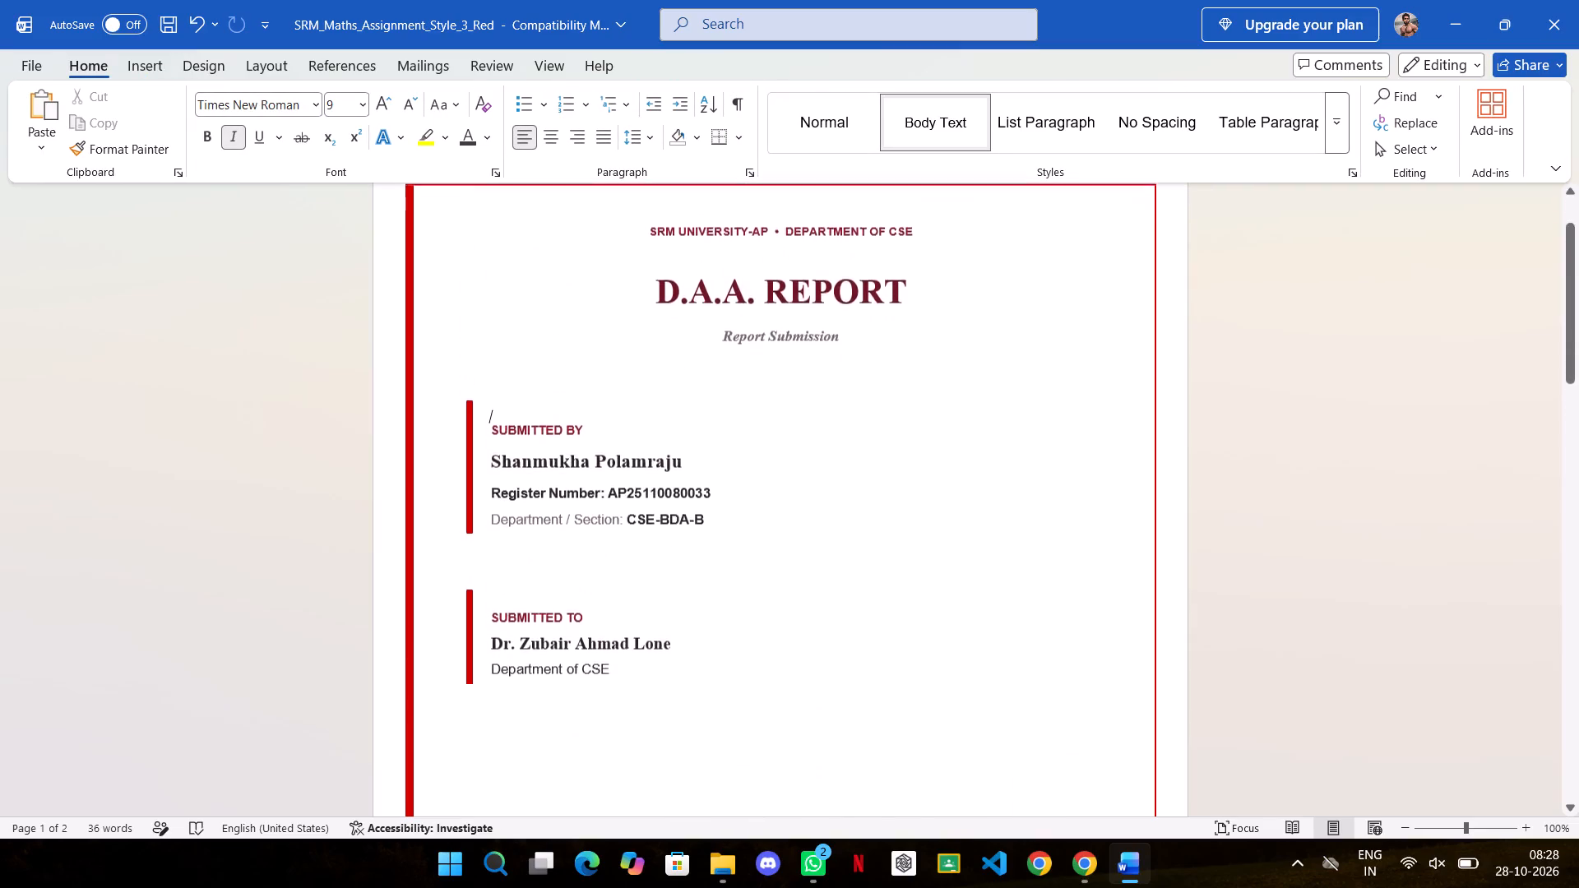
{"action": "scroll", "coordinate": [1346, 476], "scroll_direction": "down", "scroll_amount": 2}
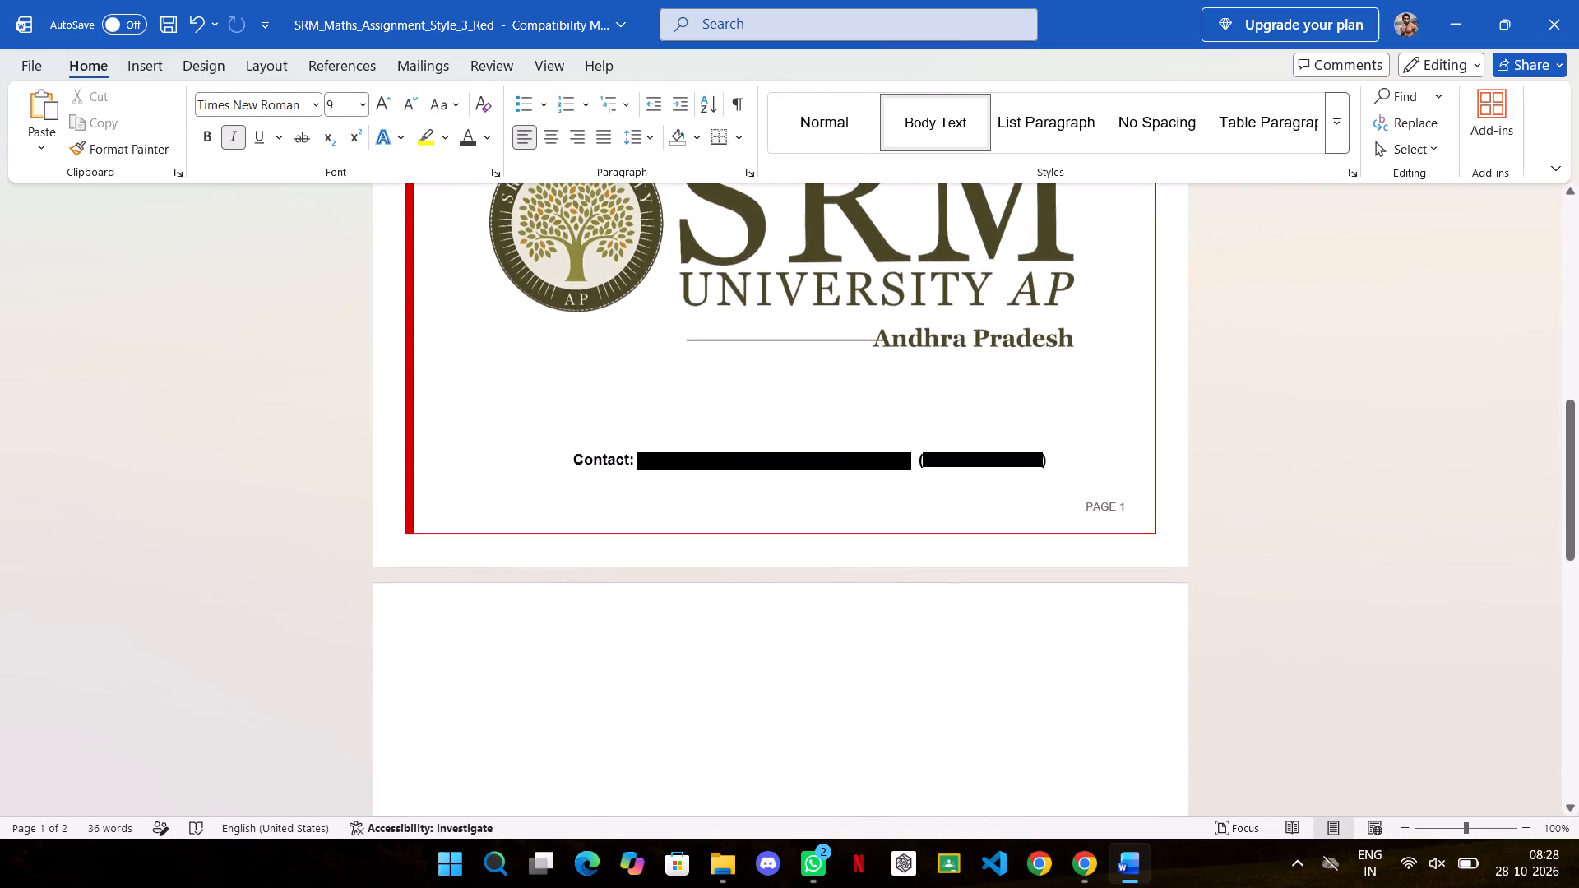
{"action": "scroll", "coordinate": [1346, 476], "scroll_direction": "down", "scroll_amount": 1}
{"action": "left_click", "coordinate": [877, 451]}
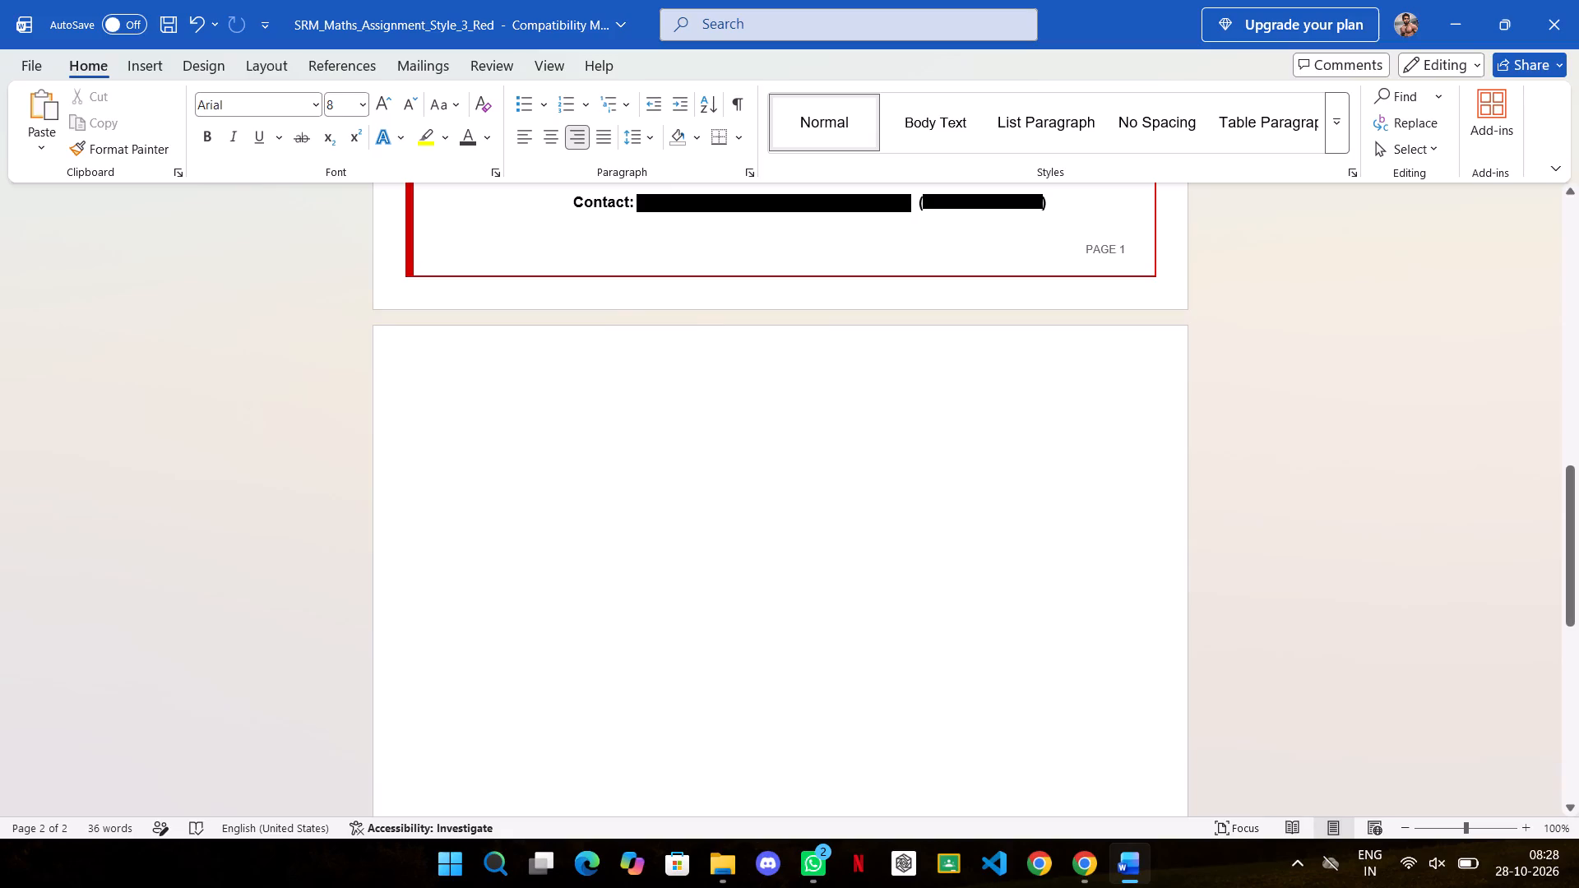
{"action": "key", "text": "BackSpace"}
{"action": "key", "text": "BackSpace"}
{"action": "key", "text": "BackSpace"}
{"action": "key", "text": "BackSpace"}
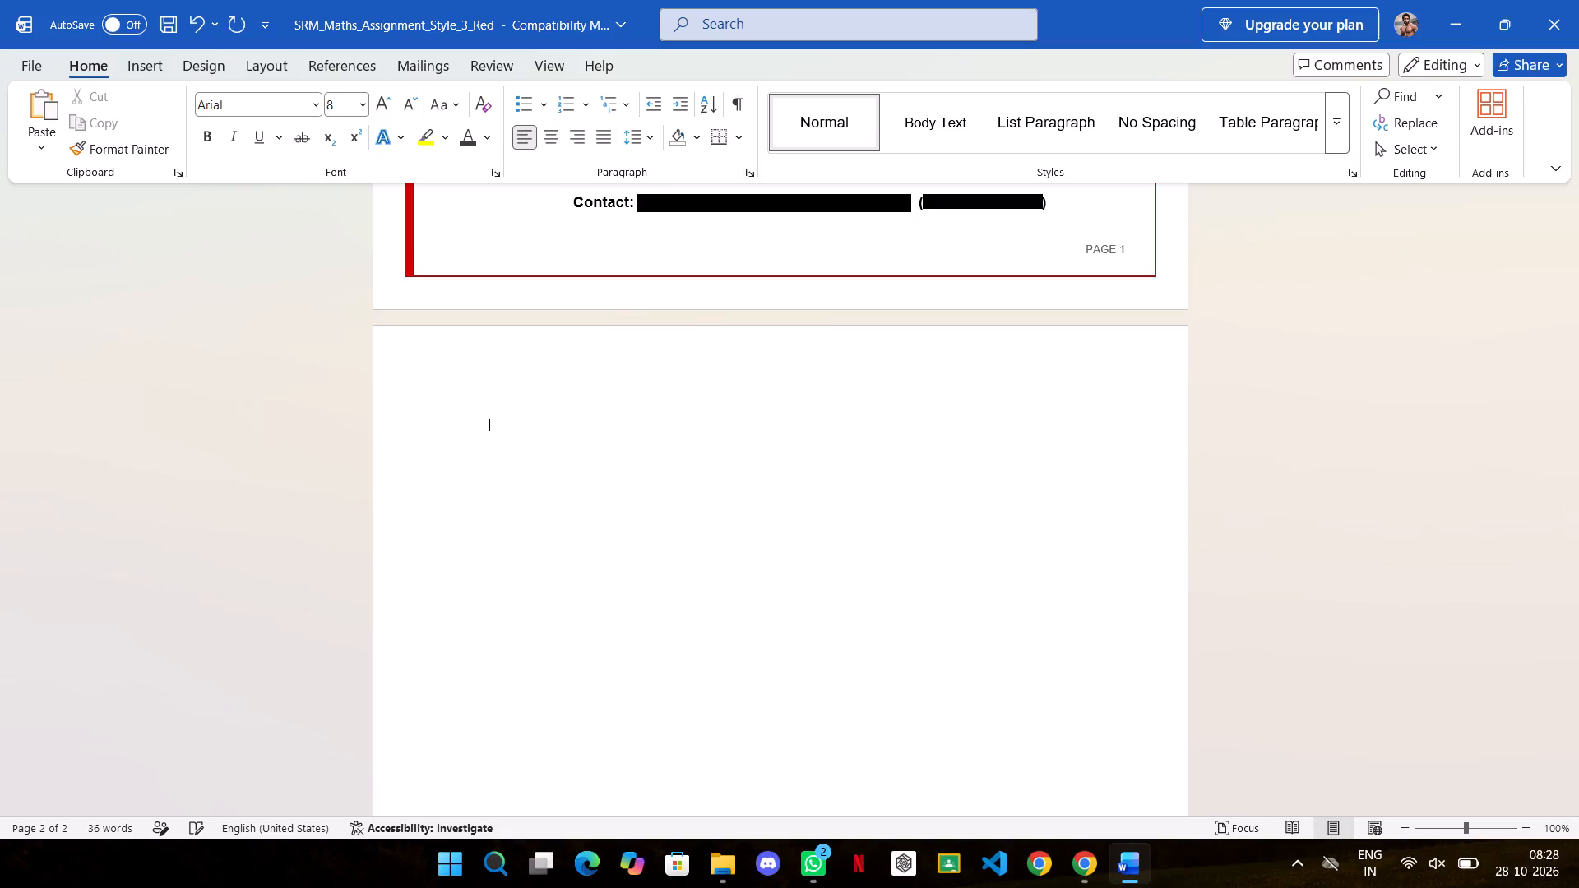
{"action": "key", "text": "BackSpace"}
{"action": "key", "text": "BackSpace"}
{"action": "key", "text": "BackSpace"}
{"action": "key", "text": "BackSpace"}
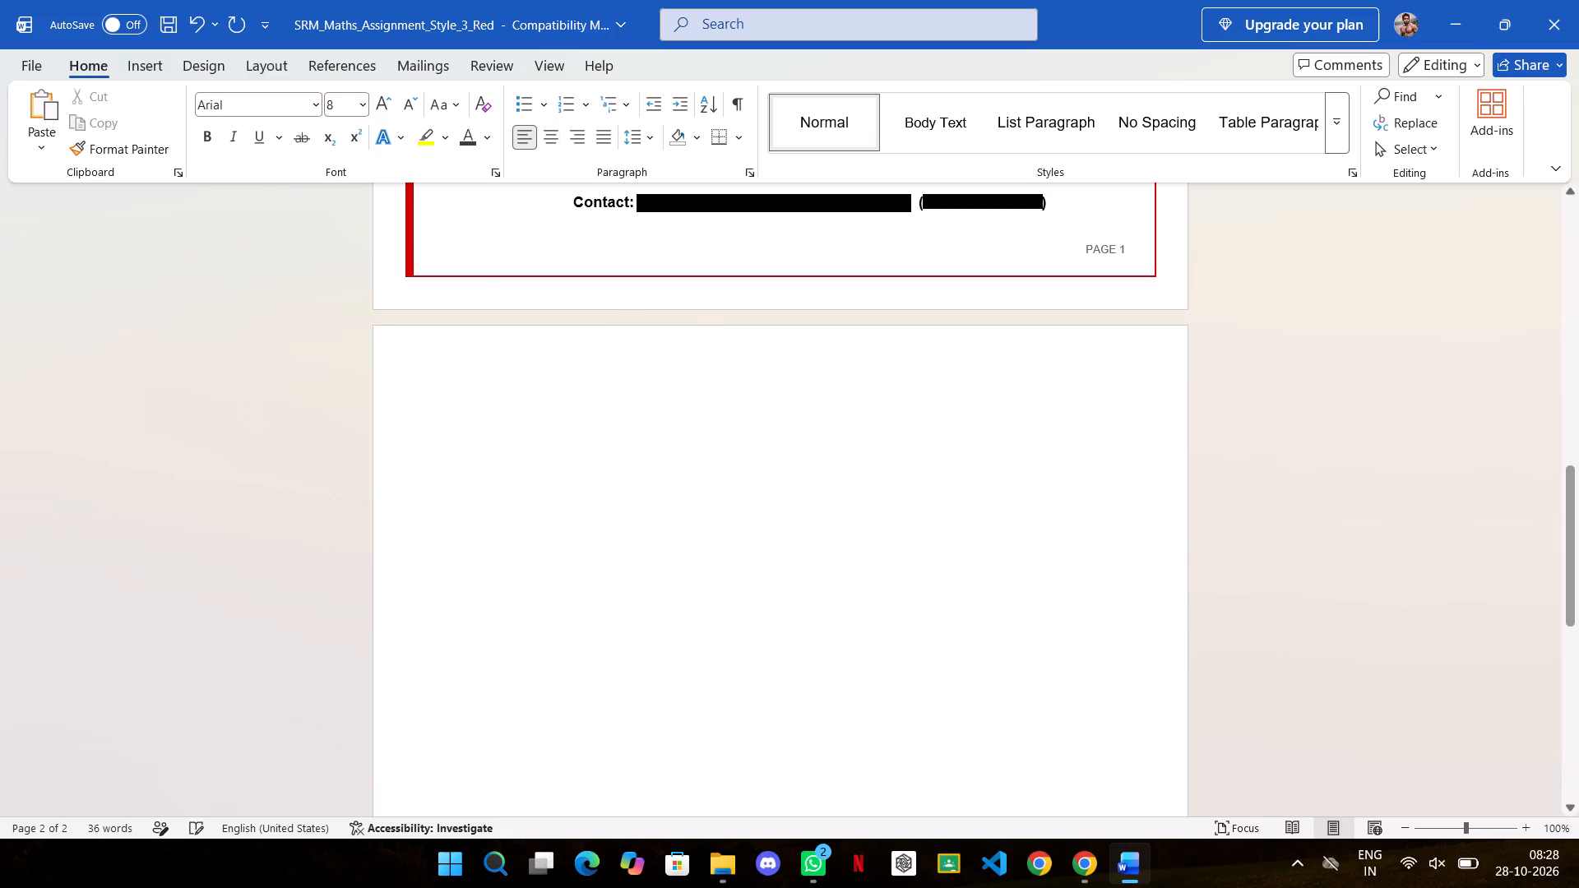
{"action": "key", "text": "BackSpace"}
Review the whole cover page, from the "D.A.A. REPORT" title down to the "Contact:" line and "PAGE 1" label.
{"action": "scroll", "coordinate": [1273, 412], "scroll_direction": "up", "scroll_amount": 17}
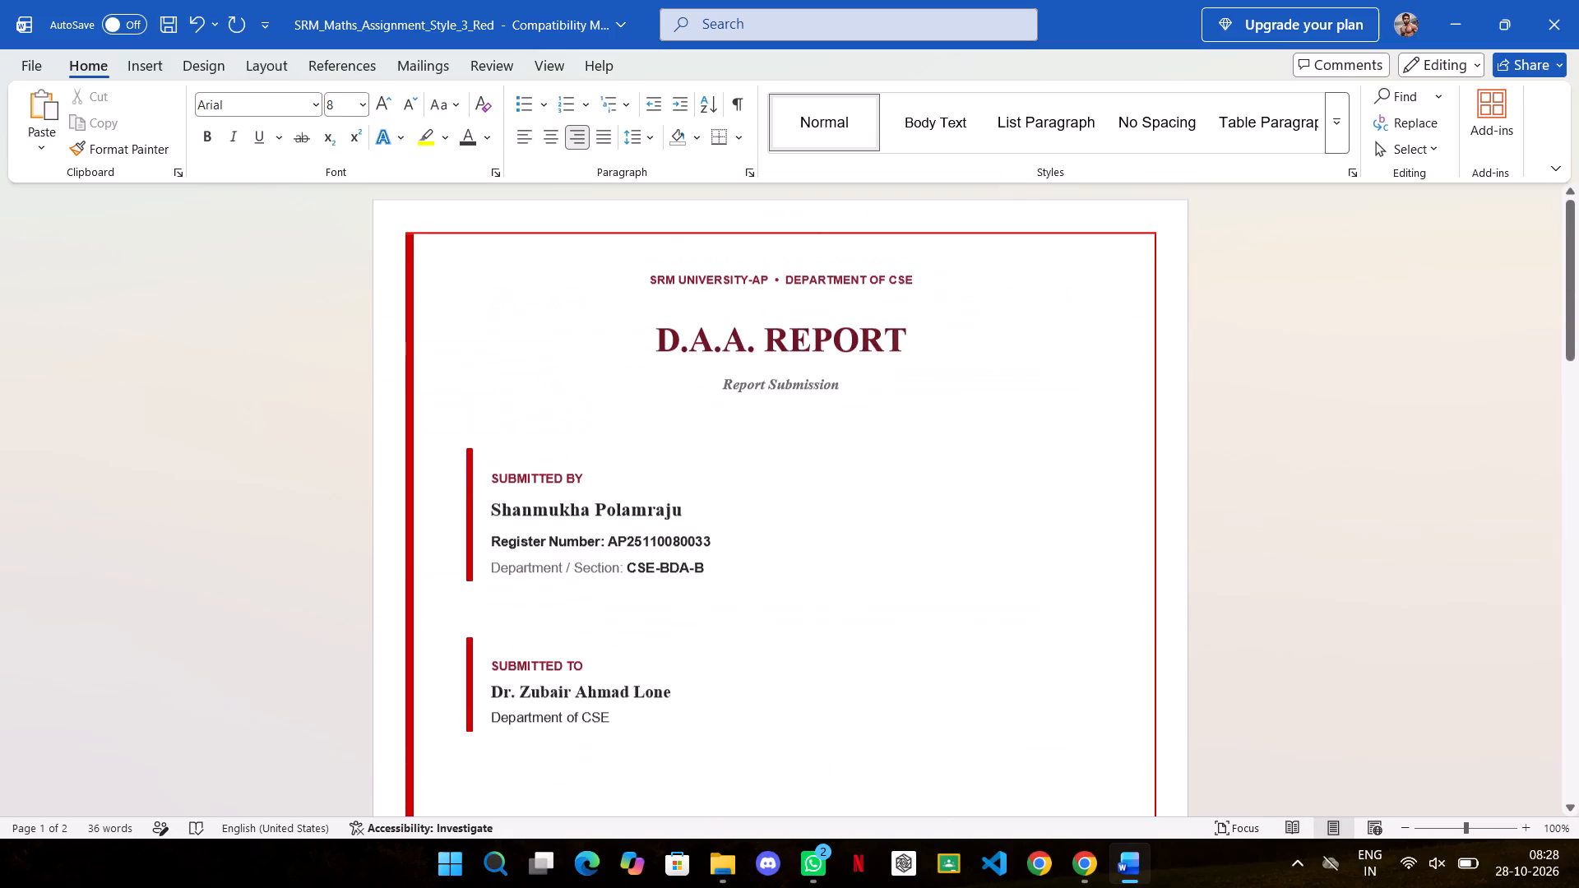
{"action": "scroll", "coordinate": [1273, 412], "scroll_direction": "down", "scroll_amount": 7}
{"action": "scroll", "coordinate": [1273, 412], "scroll_direction": "up", "scroll_amount": 11}
{"action": "scroll", "coordinate": [1273, 412], "scroll_direction": "down", "scroll_amount": 1}
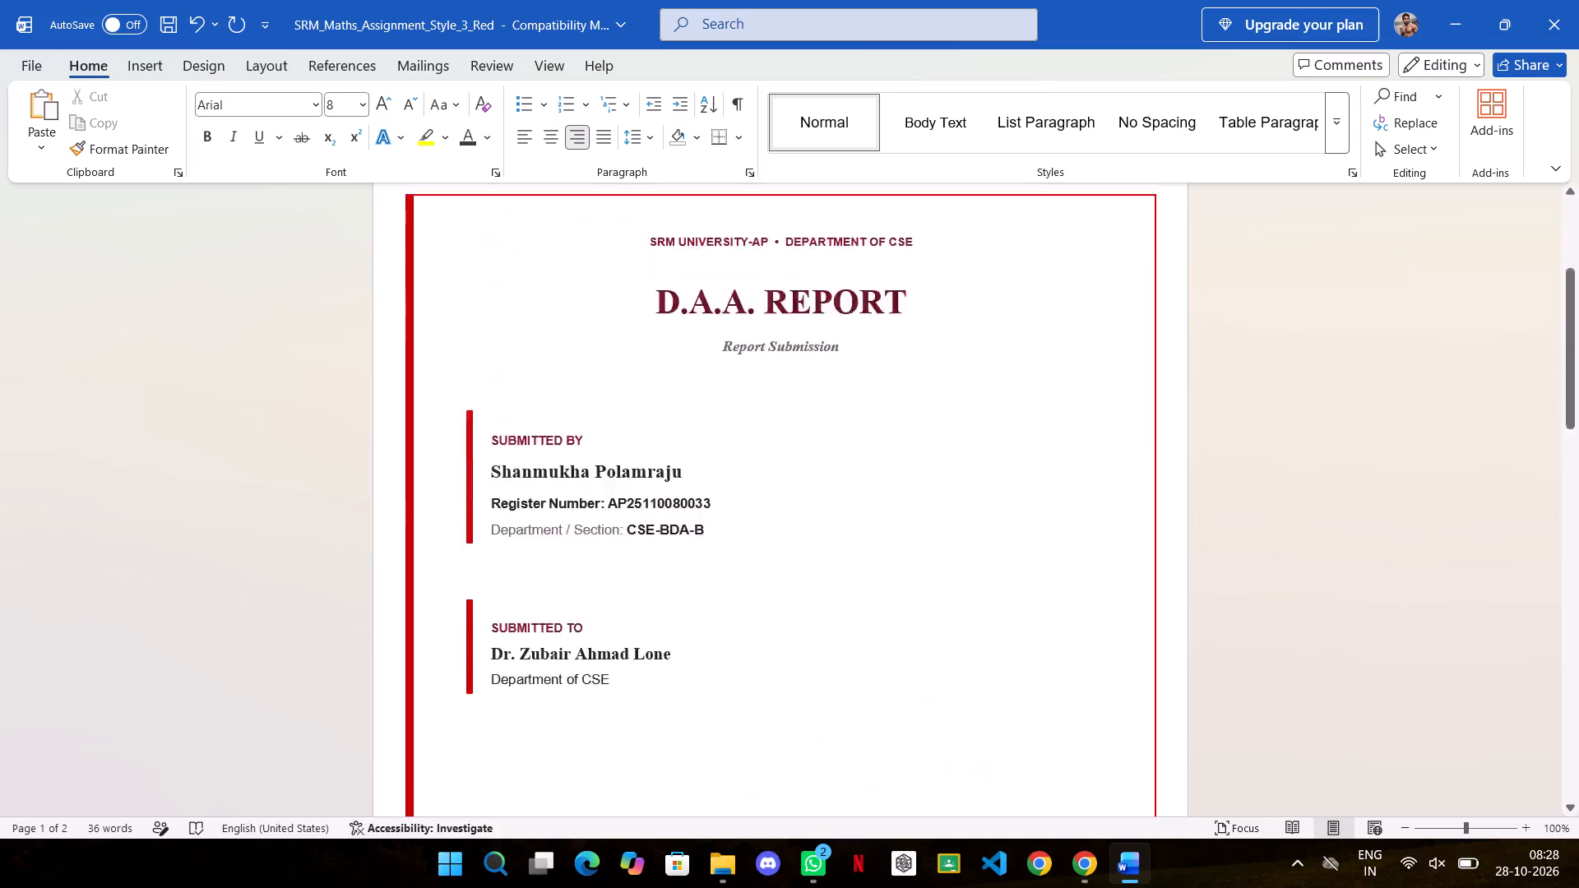
{"action": "scroll", "coordinate": [1273, 412], "scroll_direction": "down", "scroll_amount": 2}
{"action": "scroll", "coordinate": [1273, 412], "scroll_direction": "up", "scroll_amount": 2}
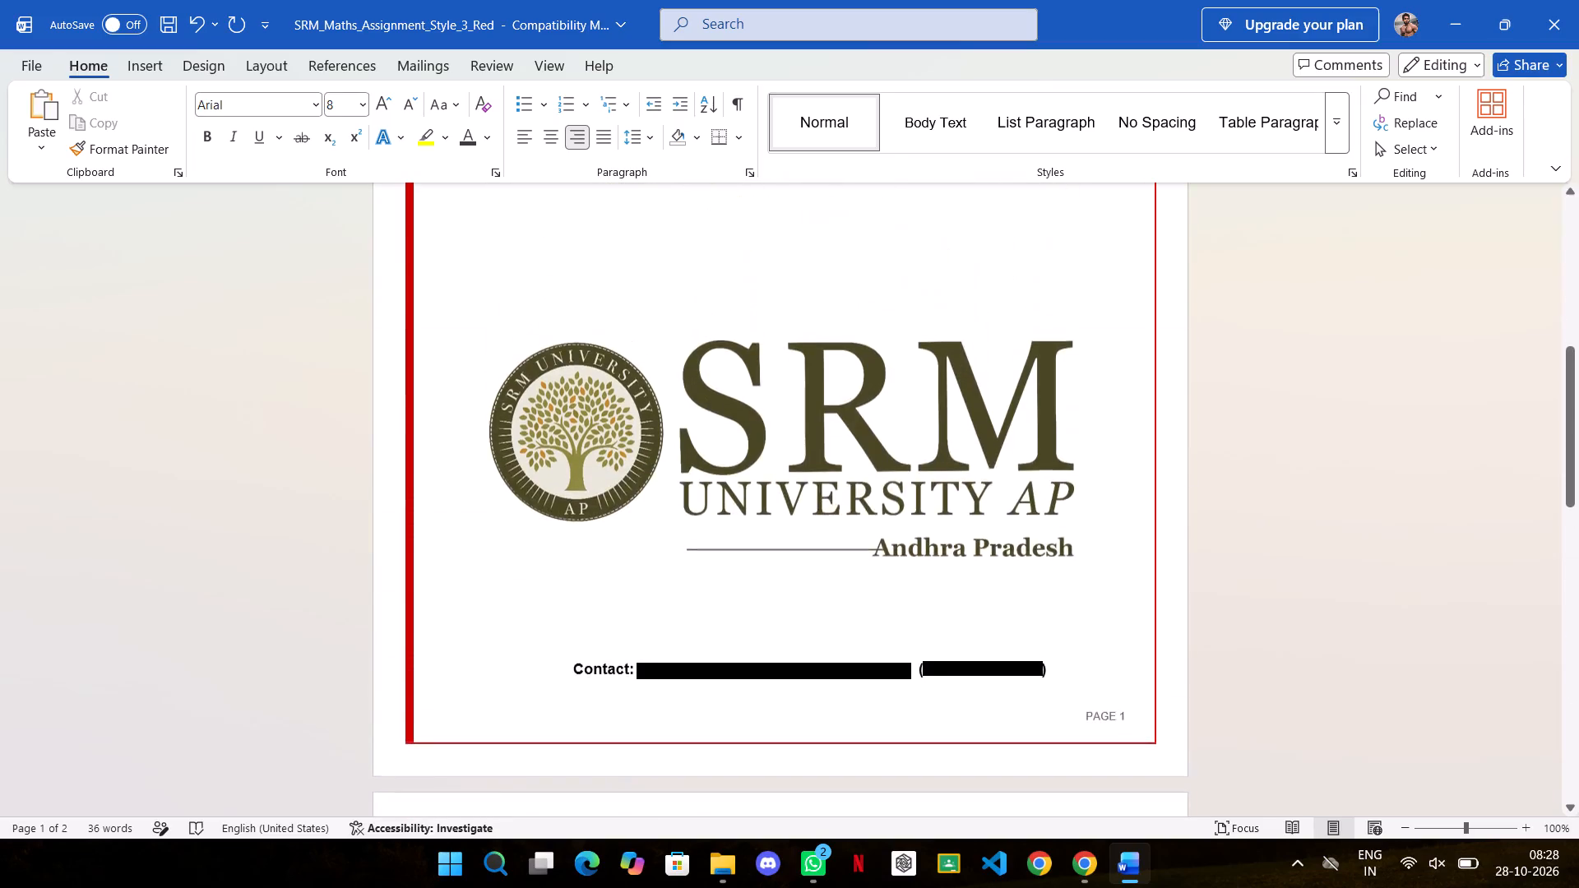
{"action": "scroll", "coordinate": [1273, 412], "scroll_direction": "up", "scroll_amount": 2}
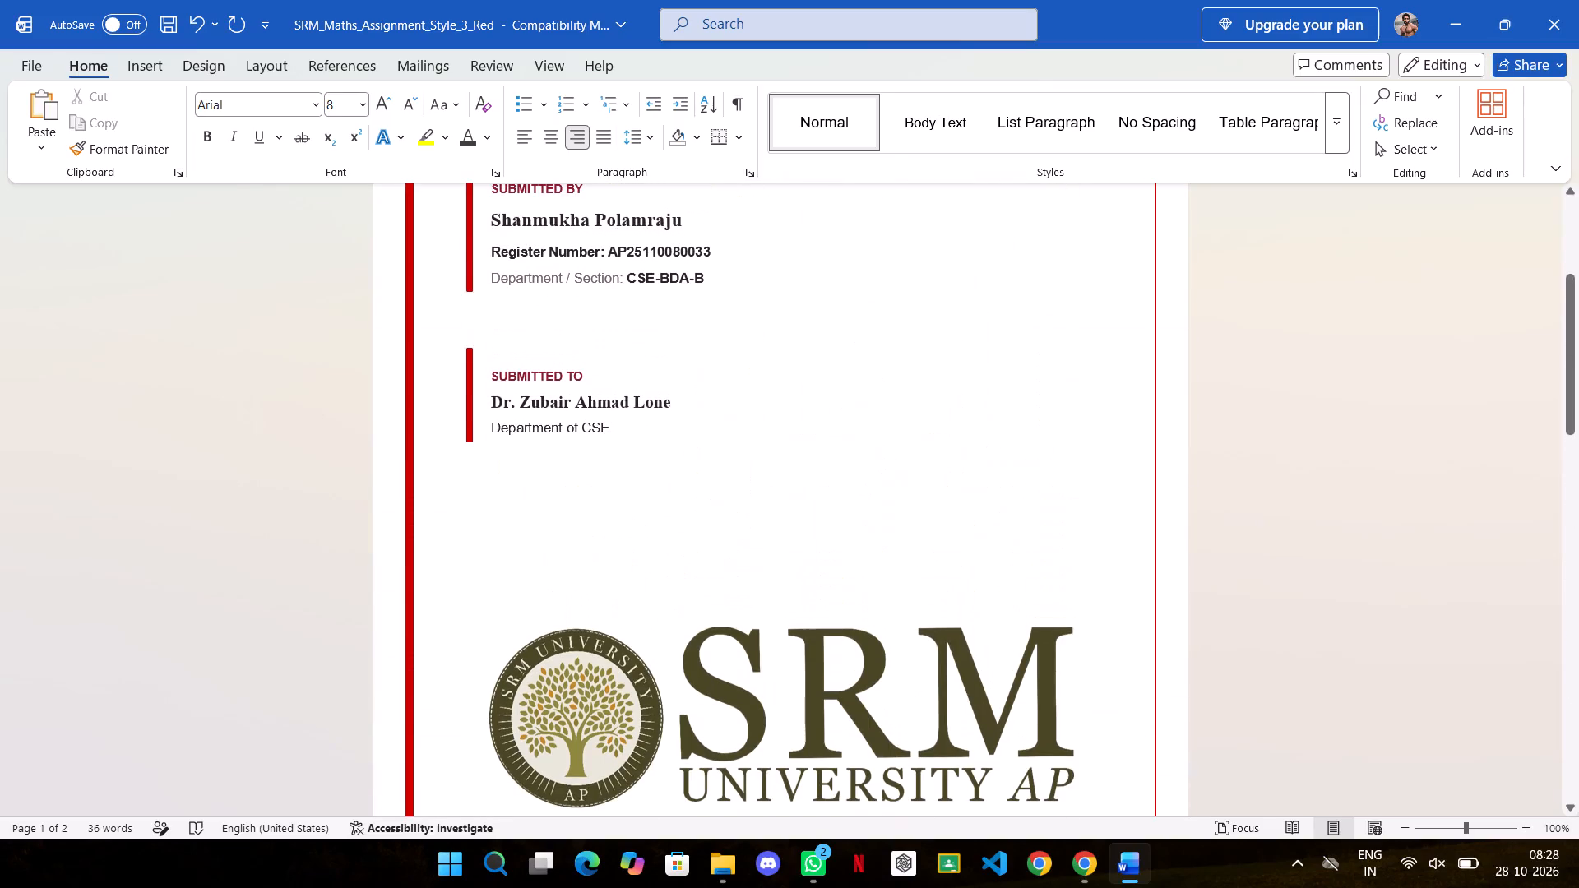
Close the document and save its changes to the existing file in the Downloads folder.
{"action": "left_click", "coordinate": [1578, 0]}
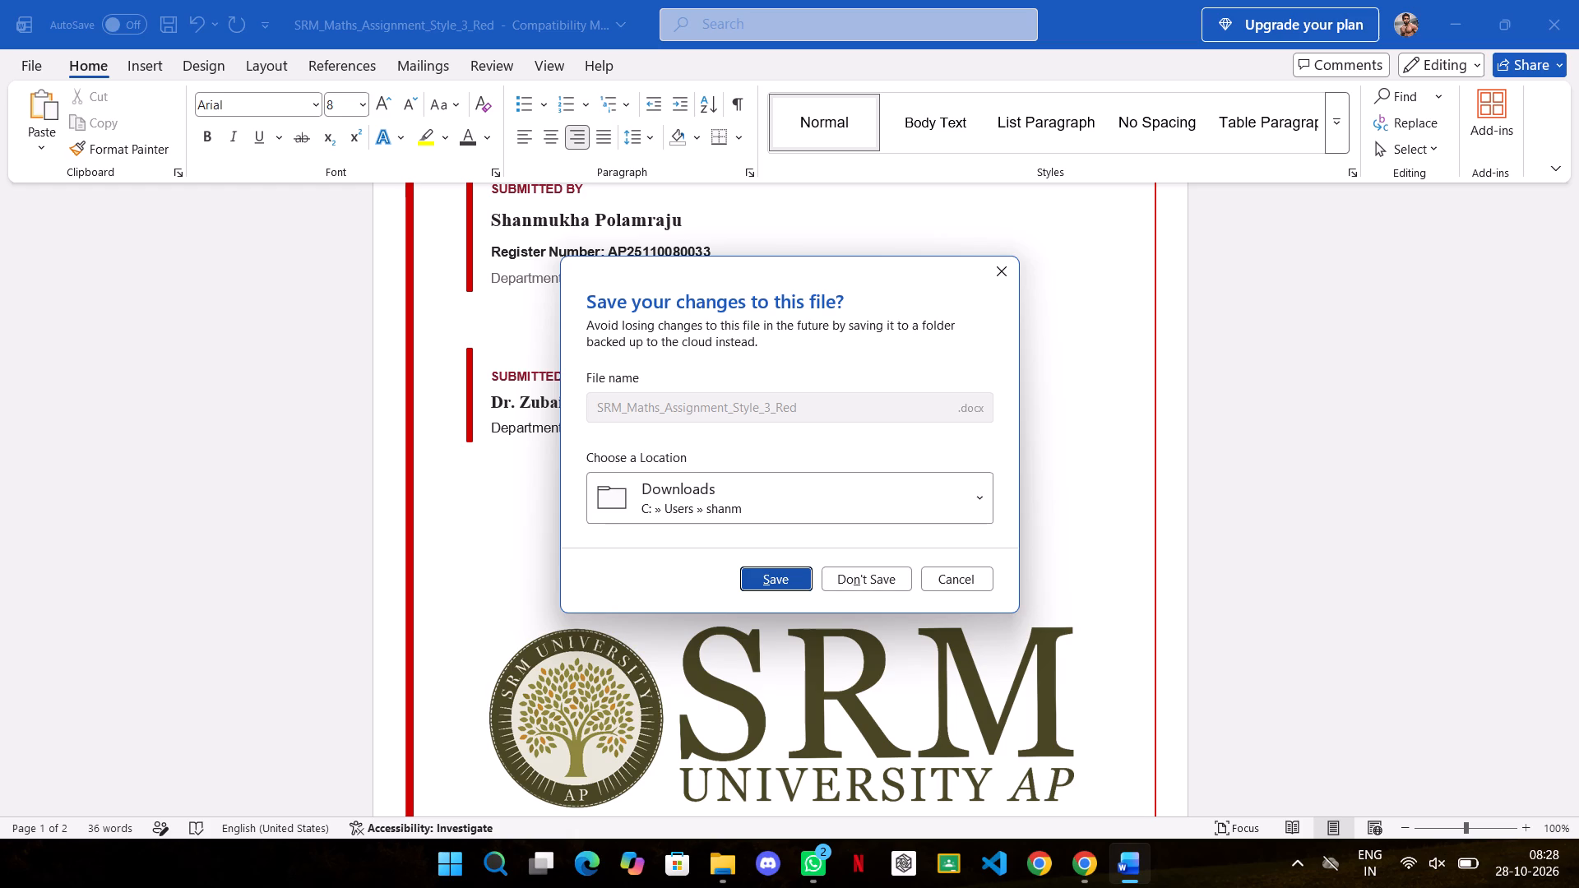
{"action": "left_click", "coordinate": [762, 583]}
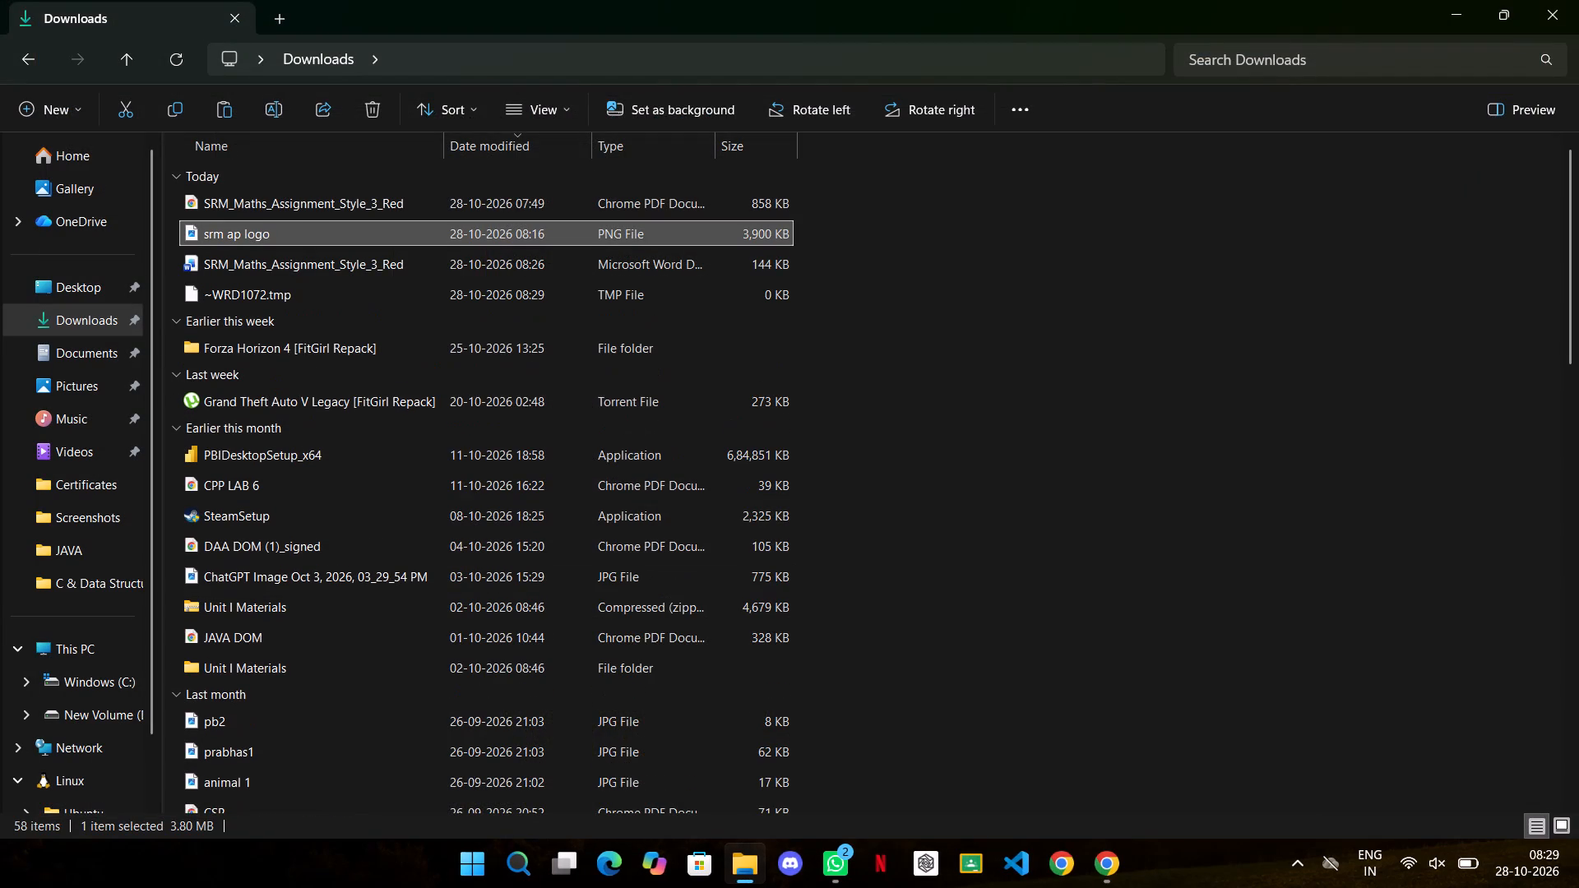
Reopen the SRM_Maths_Assignment_Style_3_Red Word document from the Downloads folder.
{"action": "double_click", "coordinate": [414, 262]}
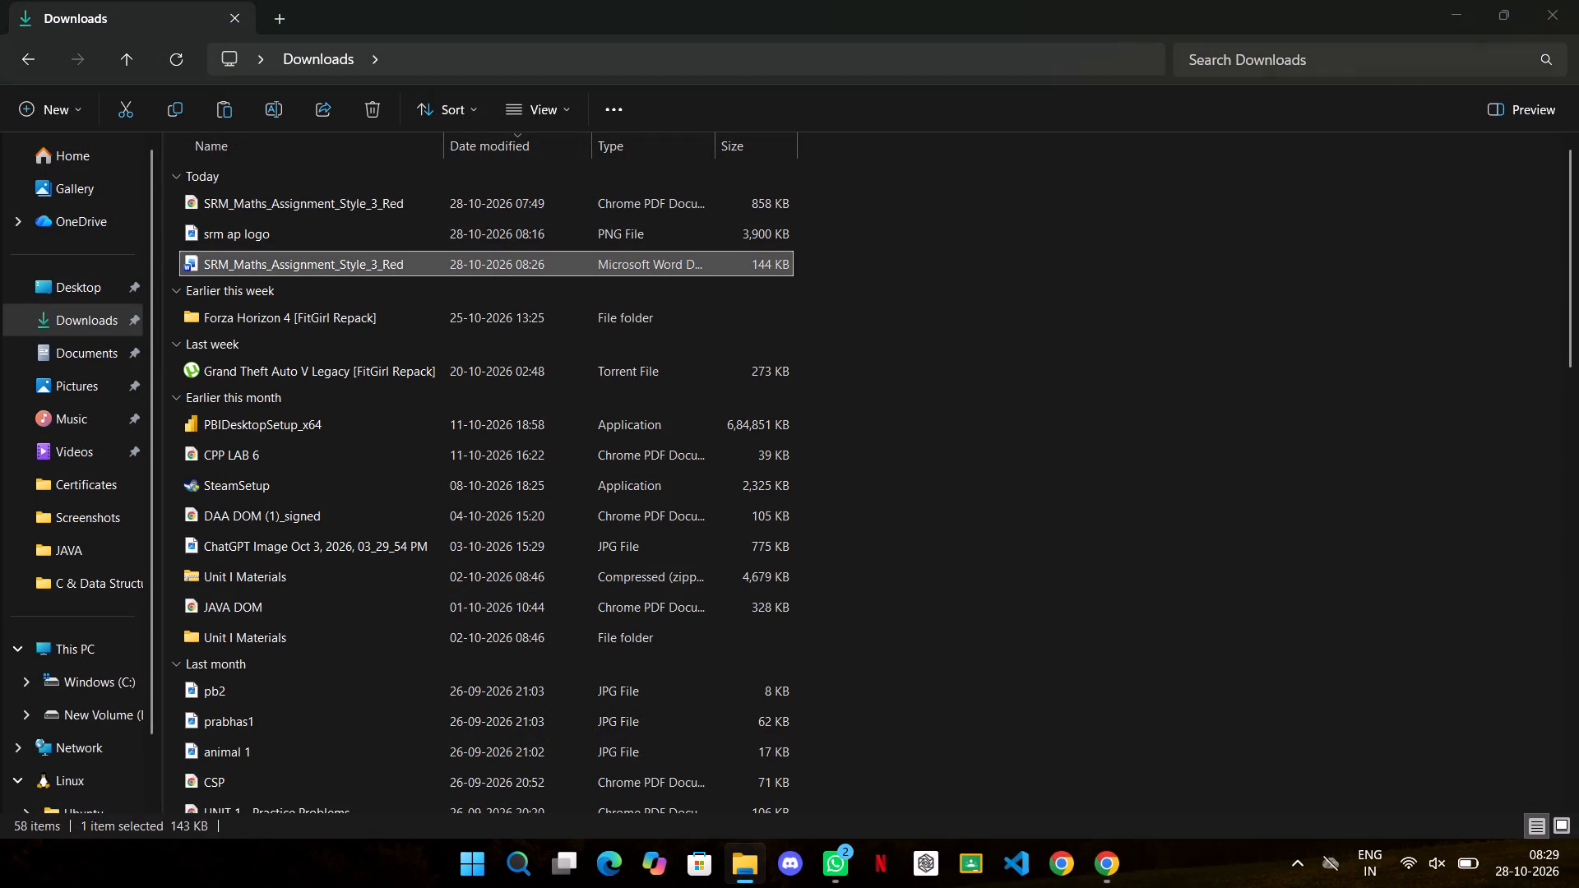
Remove the blank second page after the "PAGE 1" label and save the document.
{"action": "scroll", "coordinate": [924, 481], "scroll_direction": "down", "scroll_amount": 2}
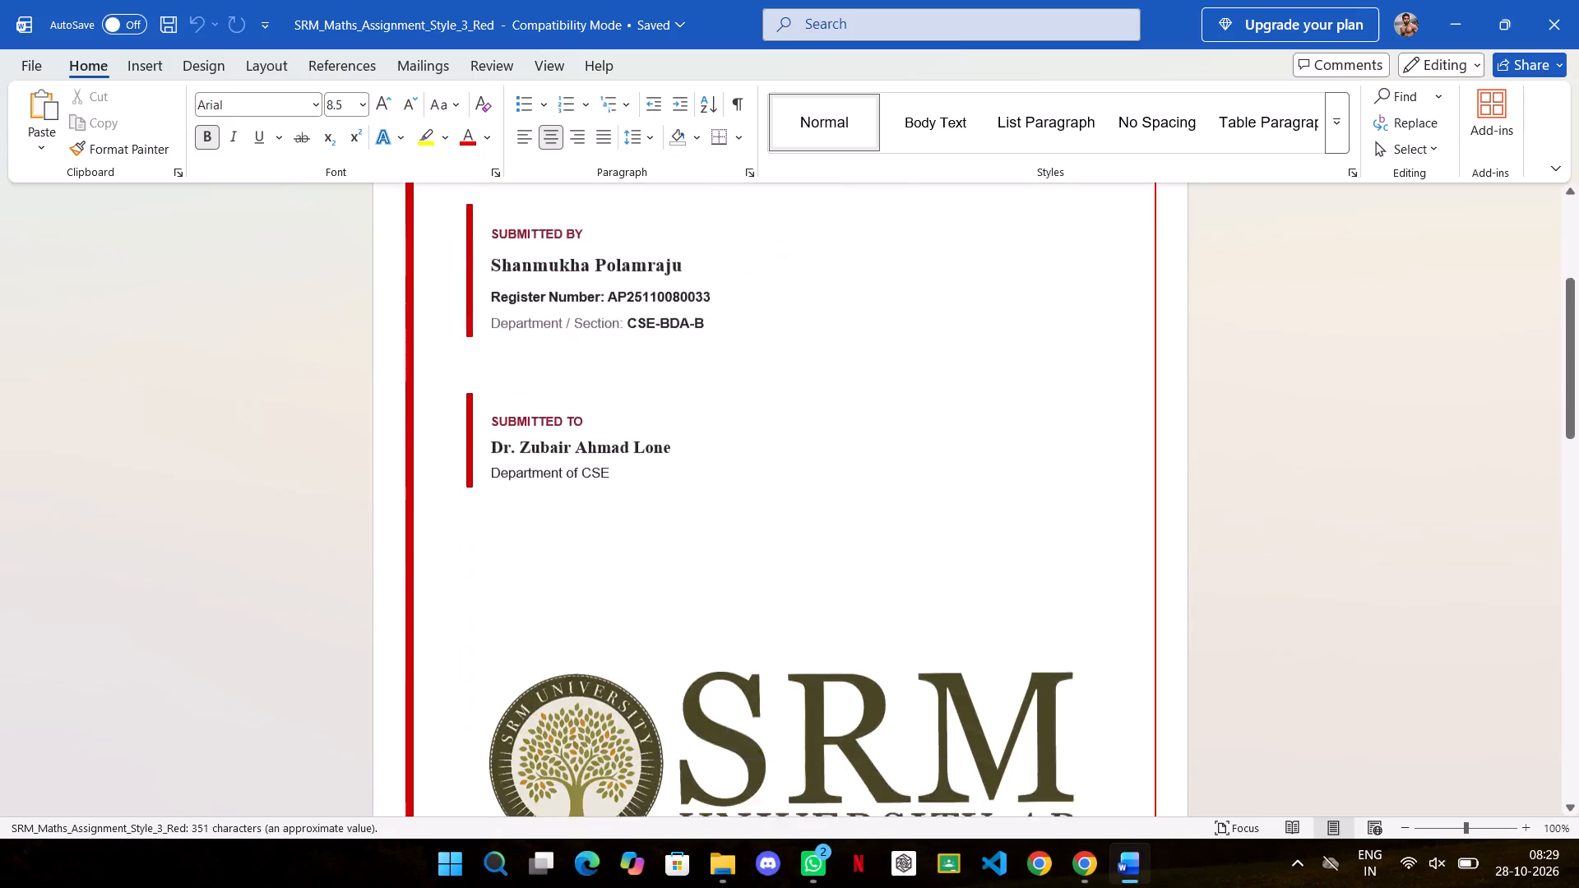
{"action": "scroll", "coordinate": [924, 481], "scroll_direction": "down", "scroll_amount": 4}
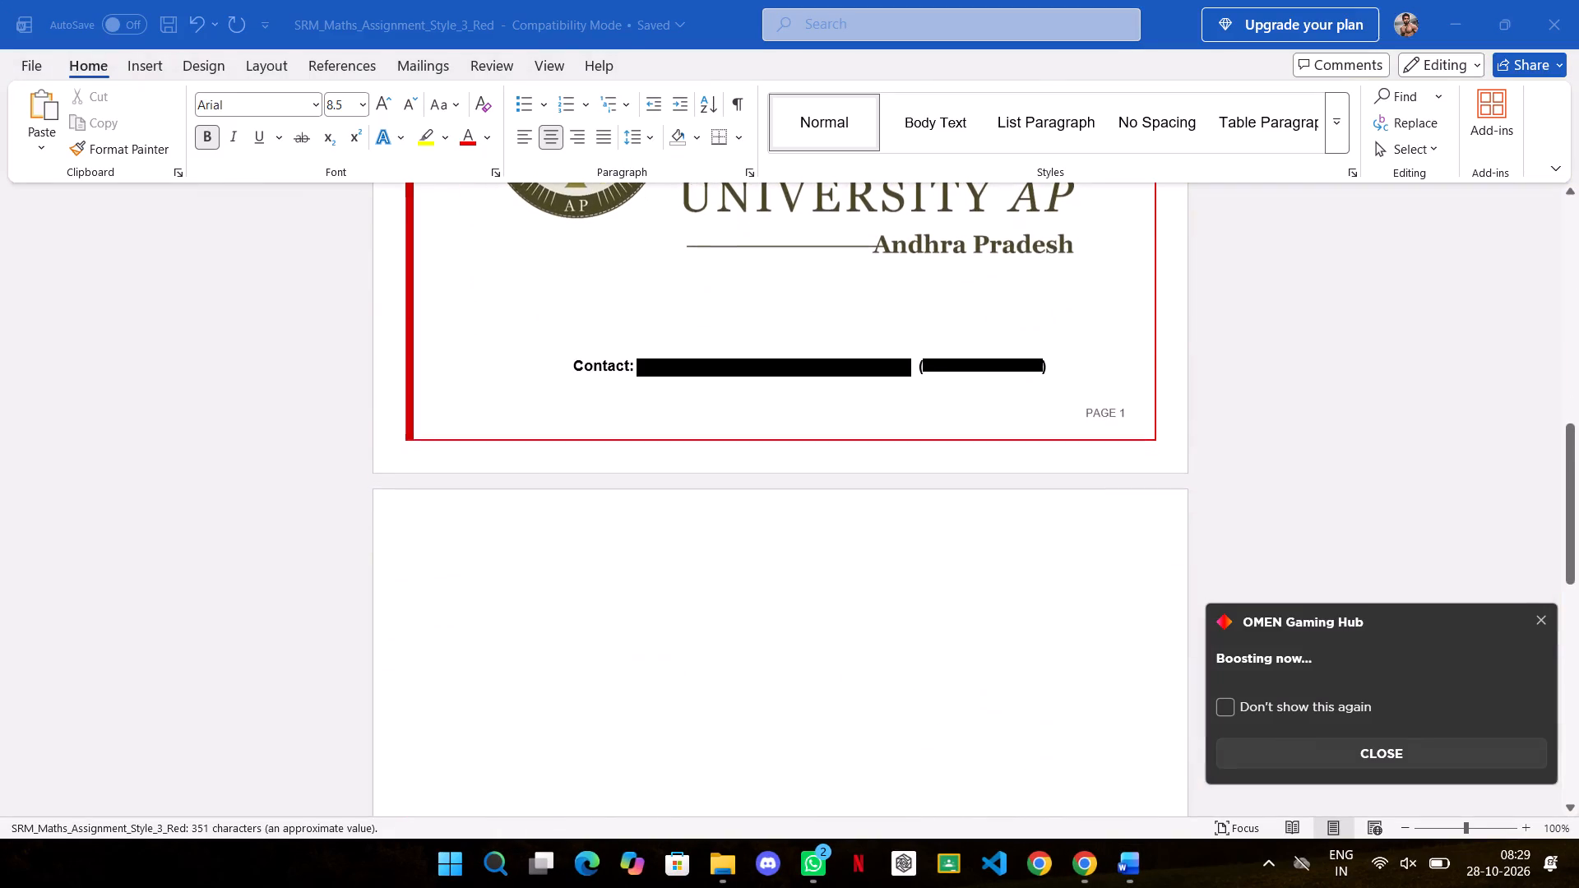
{"action": "left_click", "coordinate": [1538, 617]}
{"action": "left_click", "coordinate": [1081, 646]}
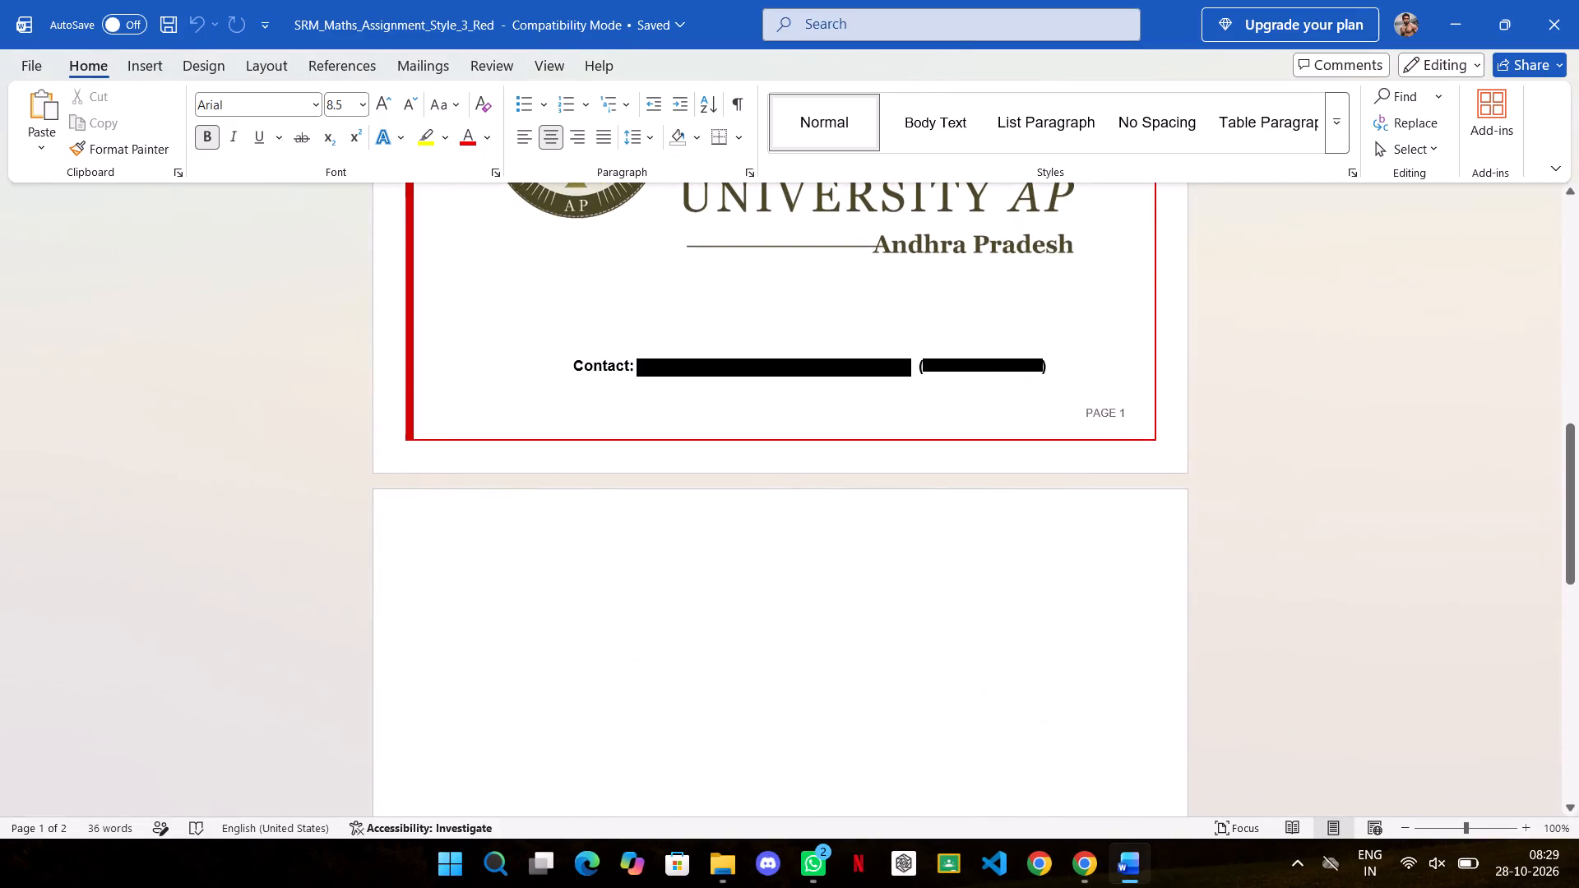
{"action": "key", "text": "BackSpace"}
{"action": "key", "text": "BackSpace"}
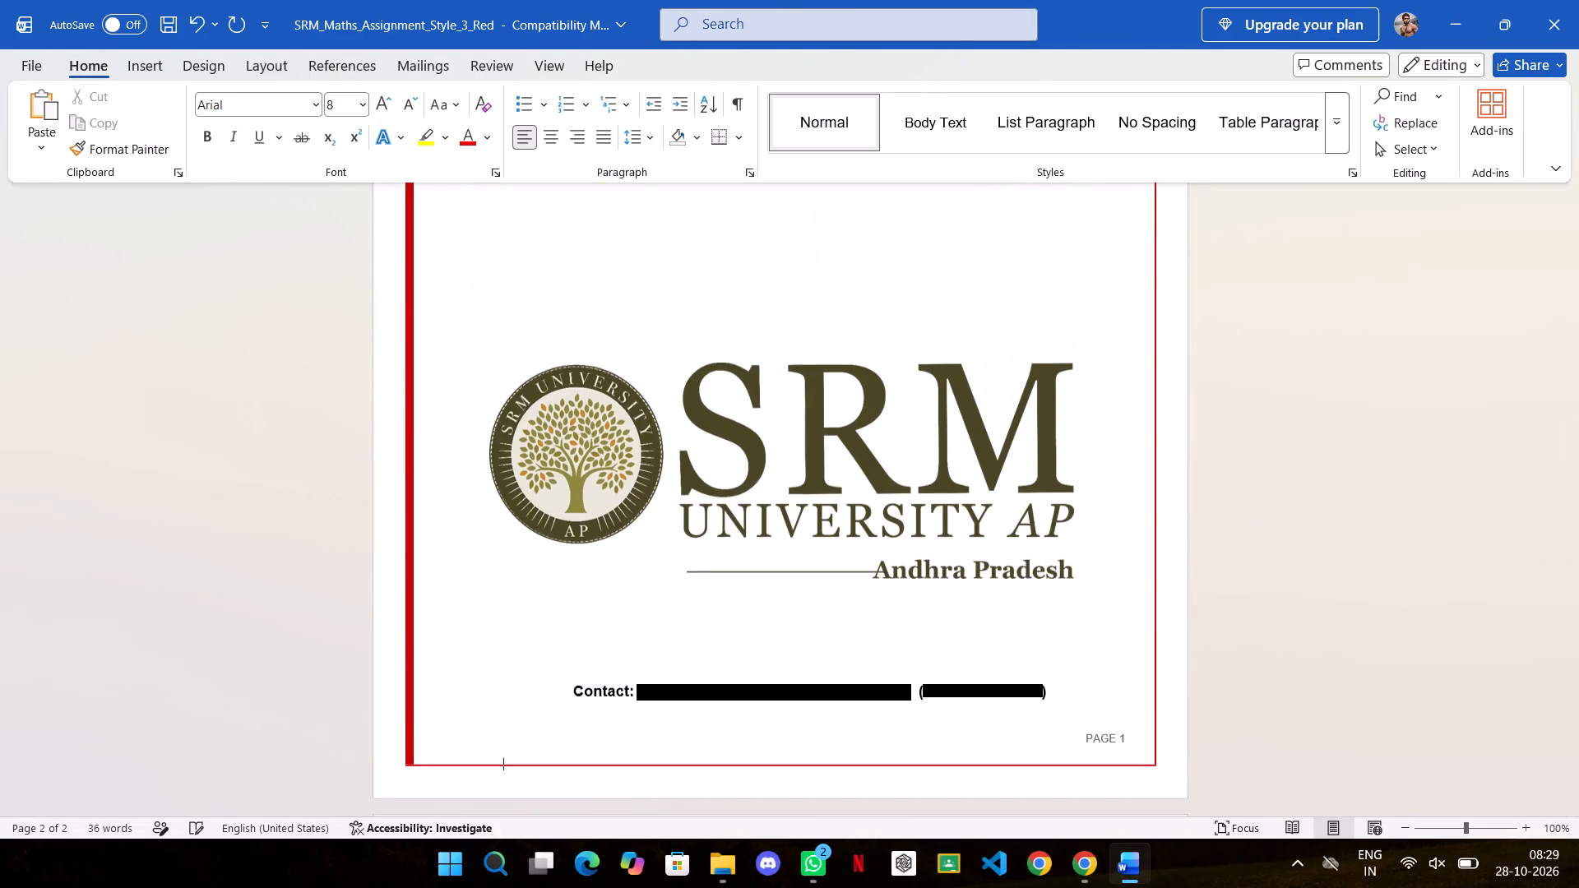
{"action": "scroll", "coordinate": [956, 498], "scroll_direction": "up", "scroll_amount": 15}
{"action": "key", "text": "ctrl+s"}
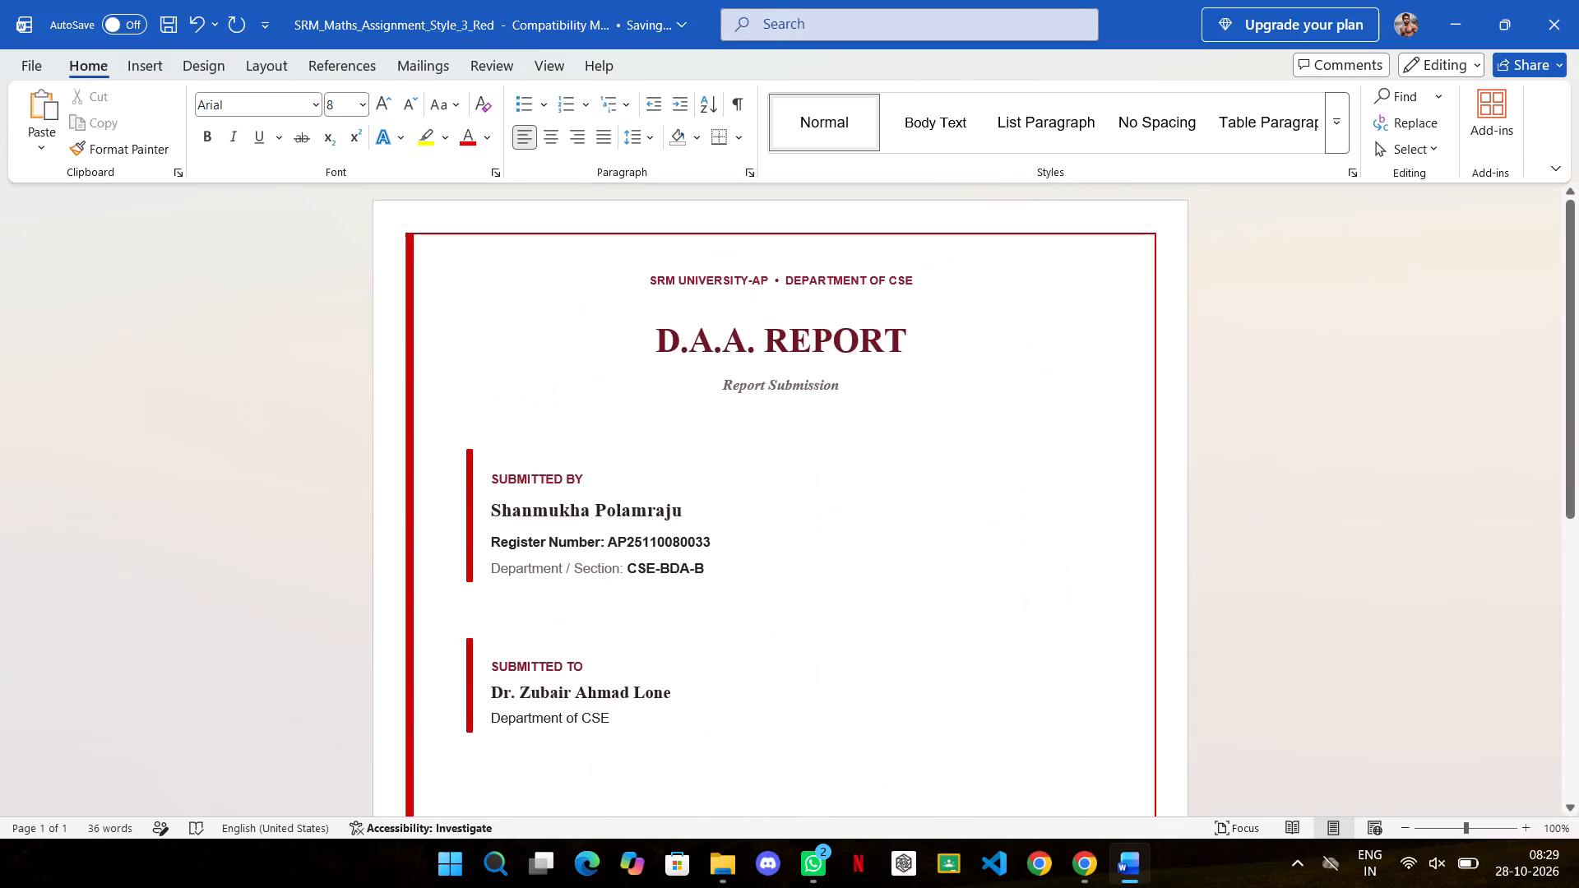
Save a copy of the cover page to the OneDrive Desktop folder as a PDF named "DAA Cover Page".
{"action": "scroll", "coordinate": [1371, 548], "scroll_direction": "down", "scroll_amount": 4}
{"action": "scroll", "coordinate": [1371, 548], "scroll_direction": "up", "scroll_amount": 2}
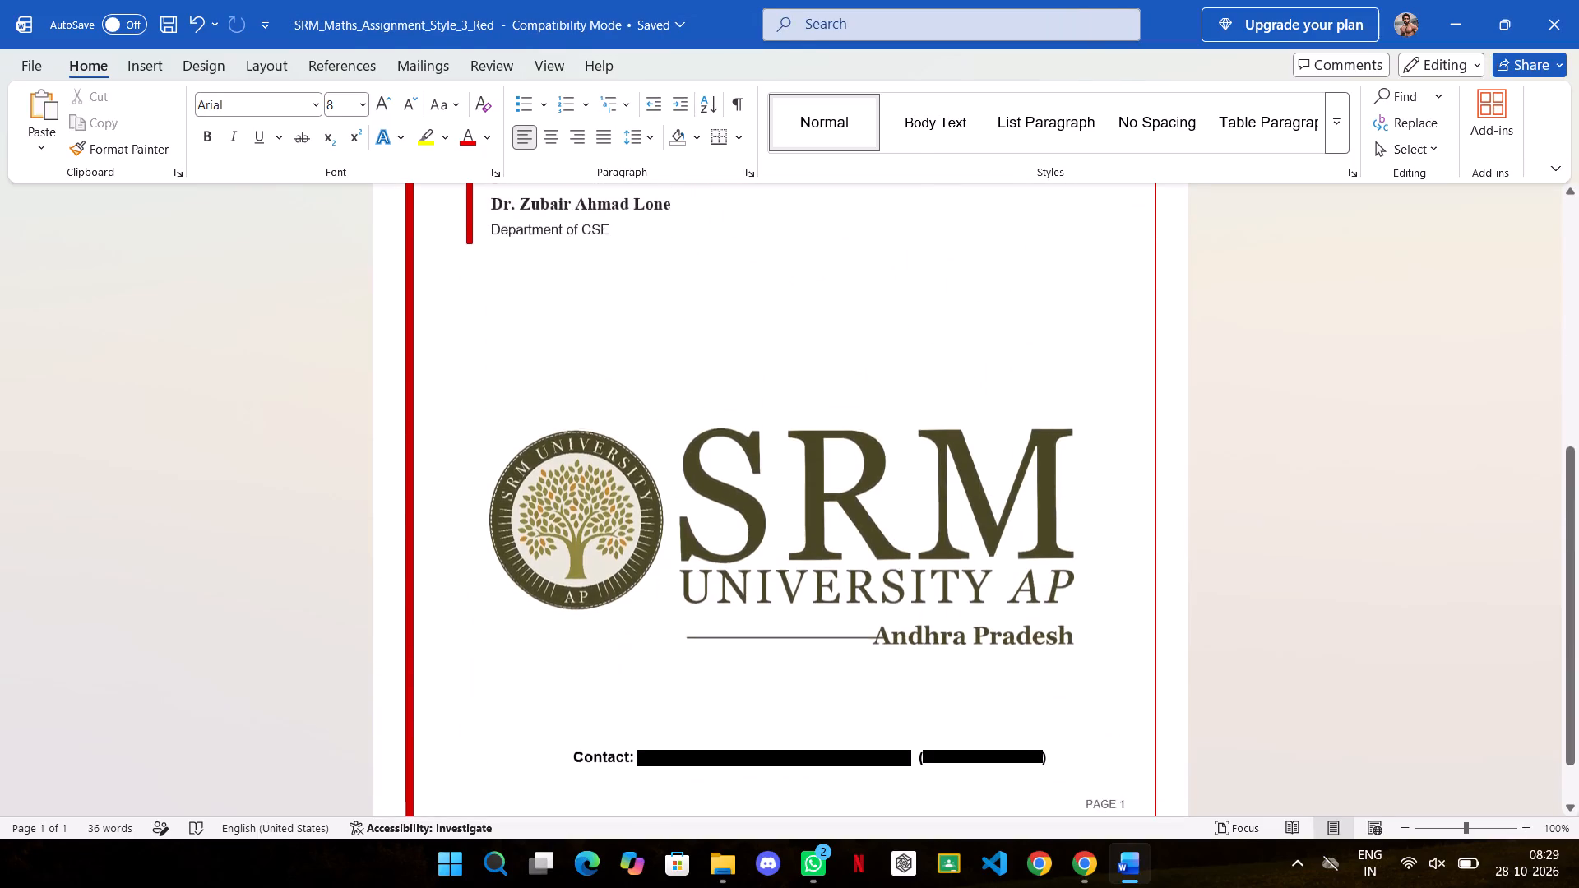
{"action": "scroll", "coordinate": [1371, 548], "scroll_direction": "up", "scroll_amount": 6}
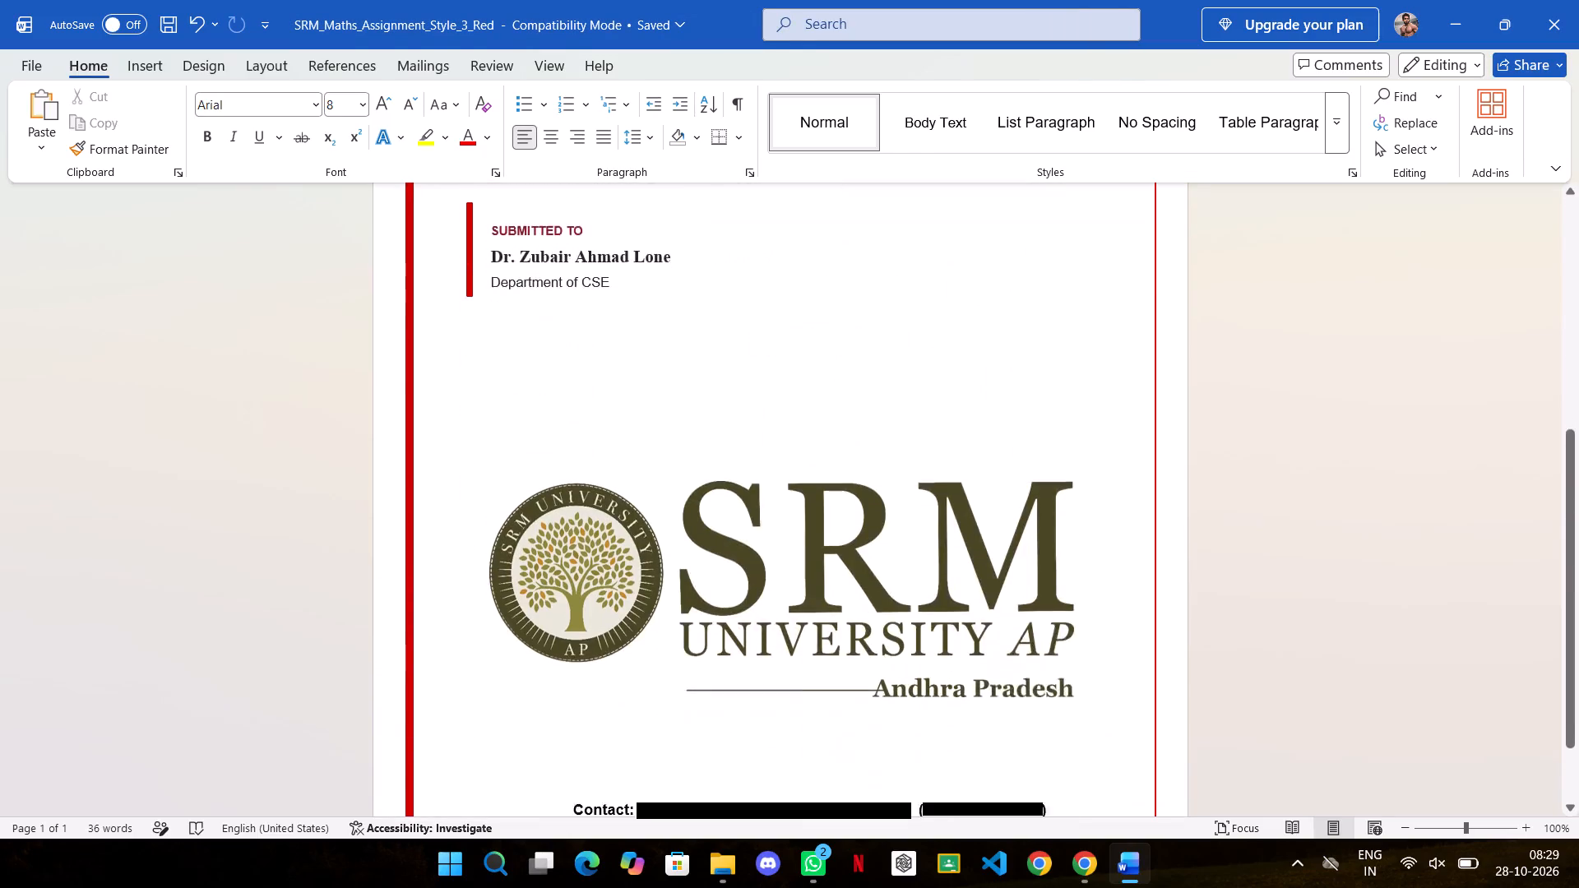
{"action": "scroll", "coordinate": [1371, 548], "scroll_direction": "up", "scroll_amount": 2}
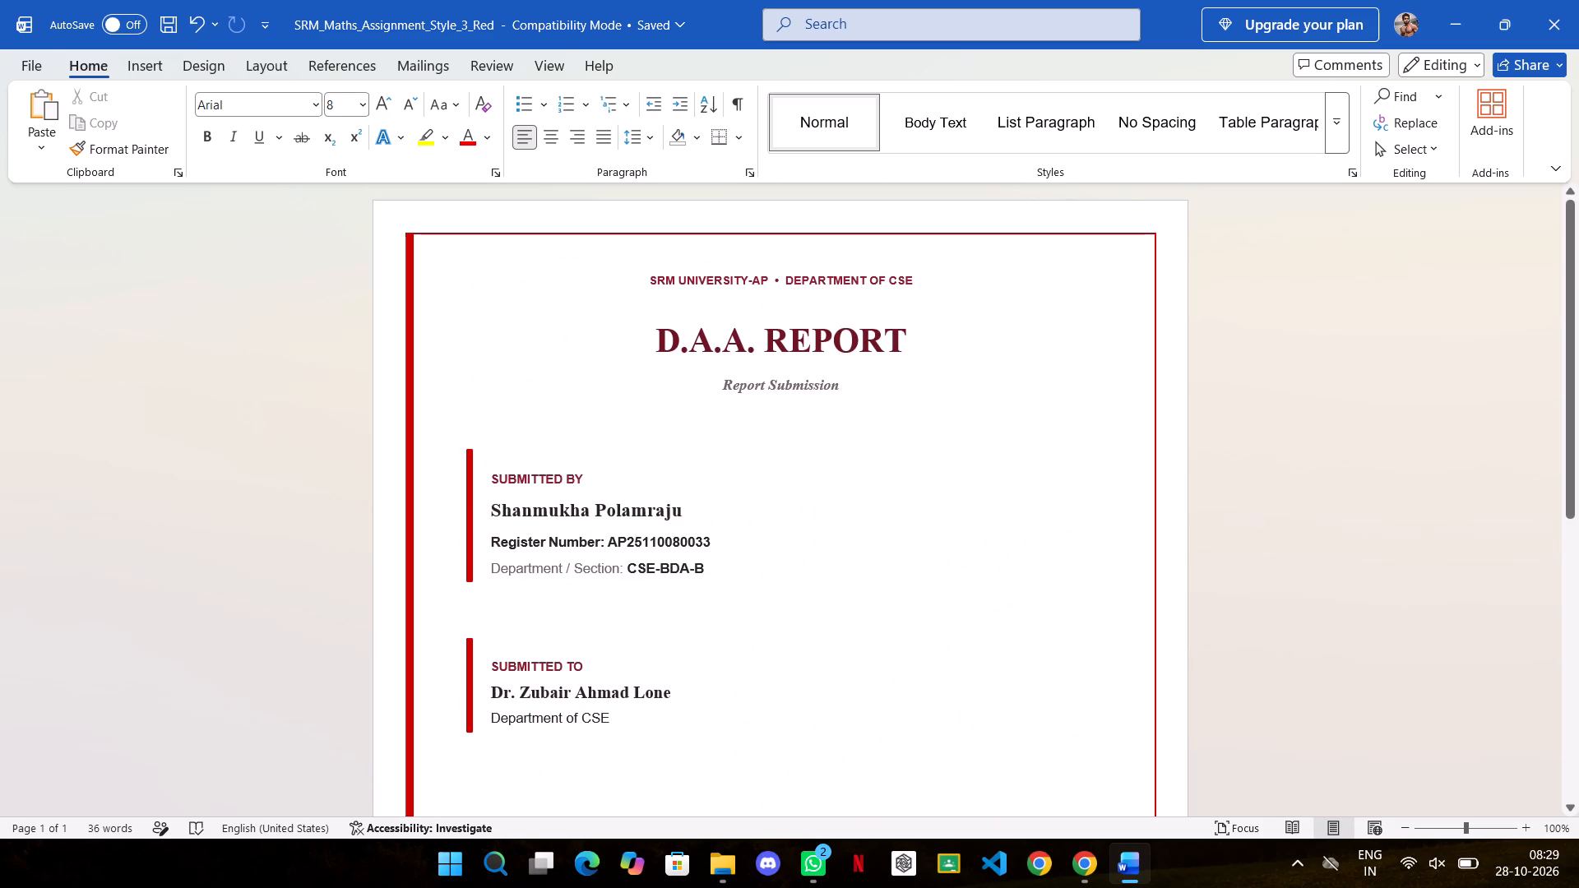
{"action": "left_click", "coordinate": [35, 64]}
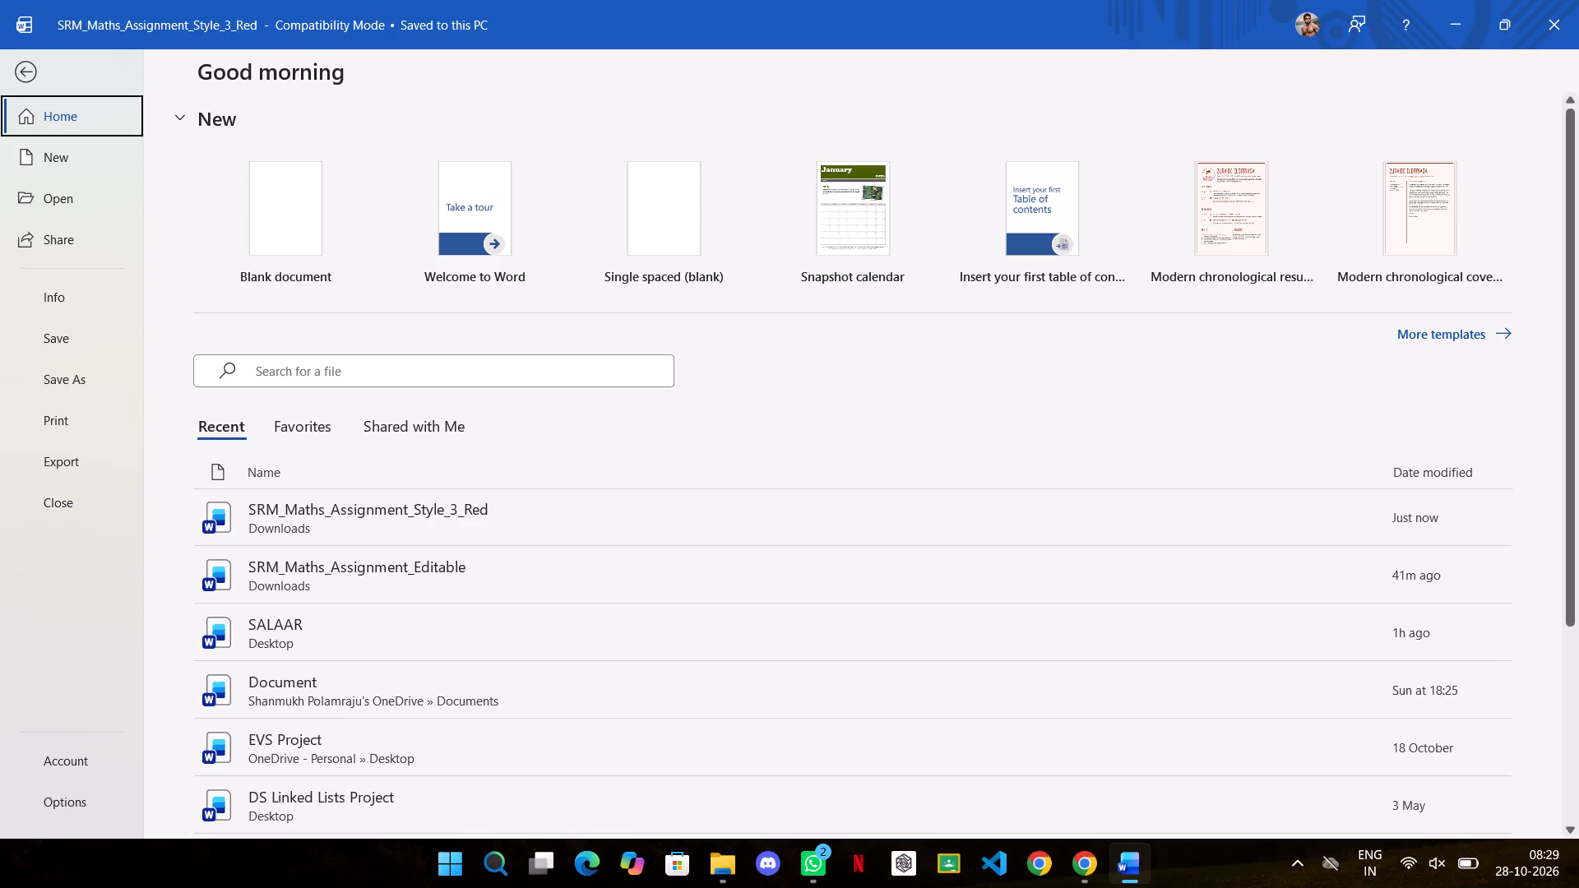
{"action": "left_click", "coordinate": [91, 380]}
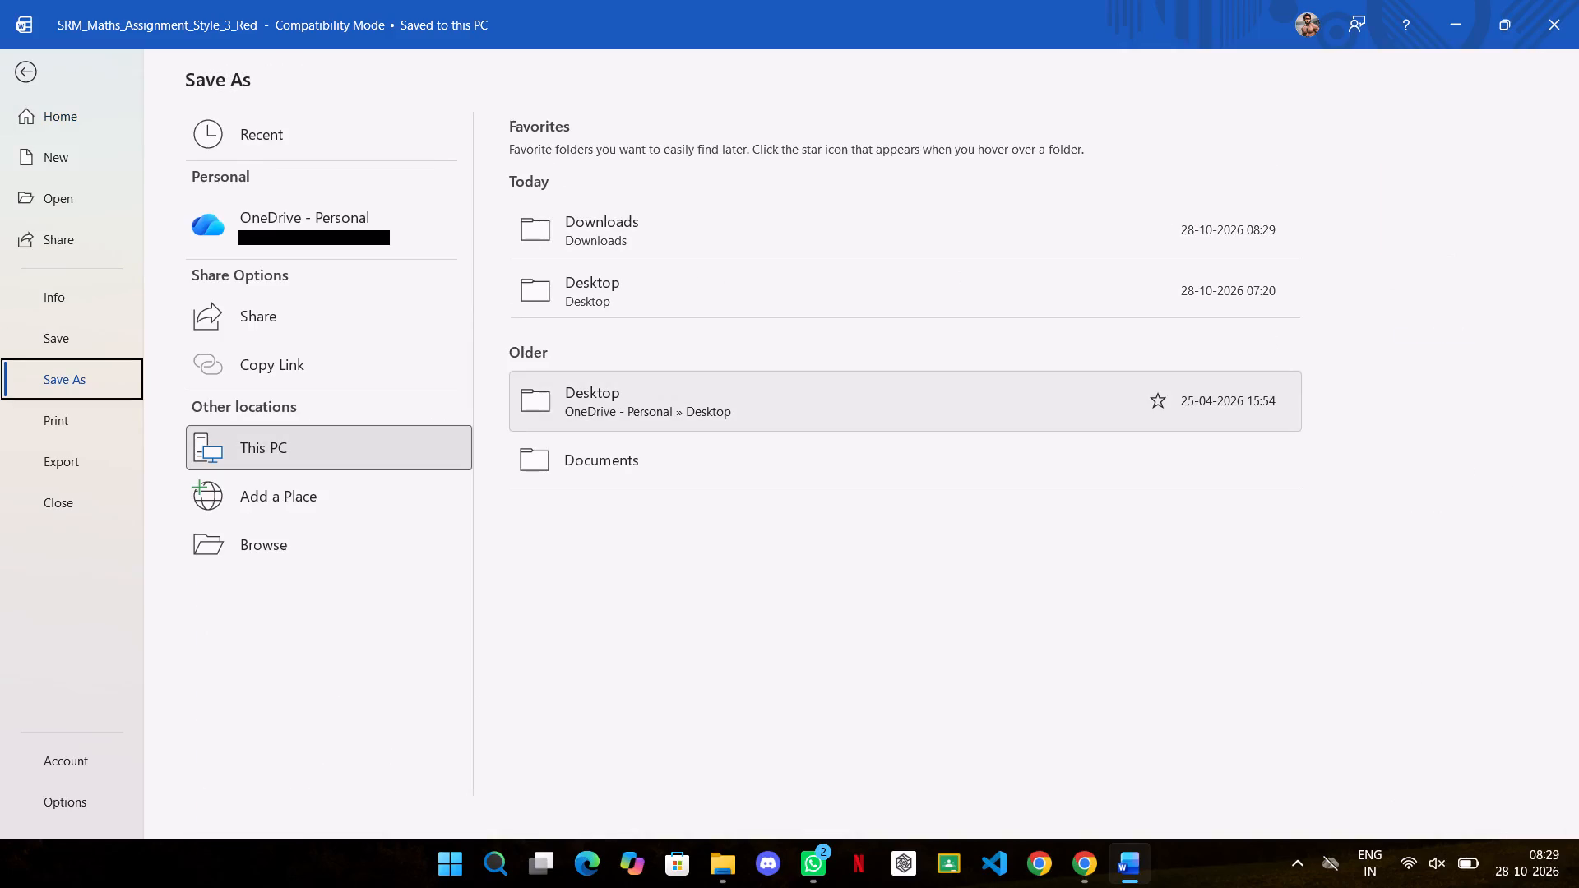
{"action": "left_click", "coordinate": [718, 278]}
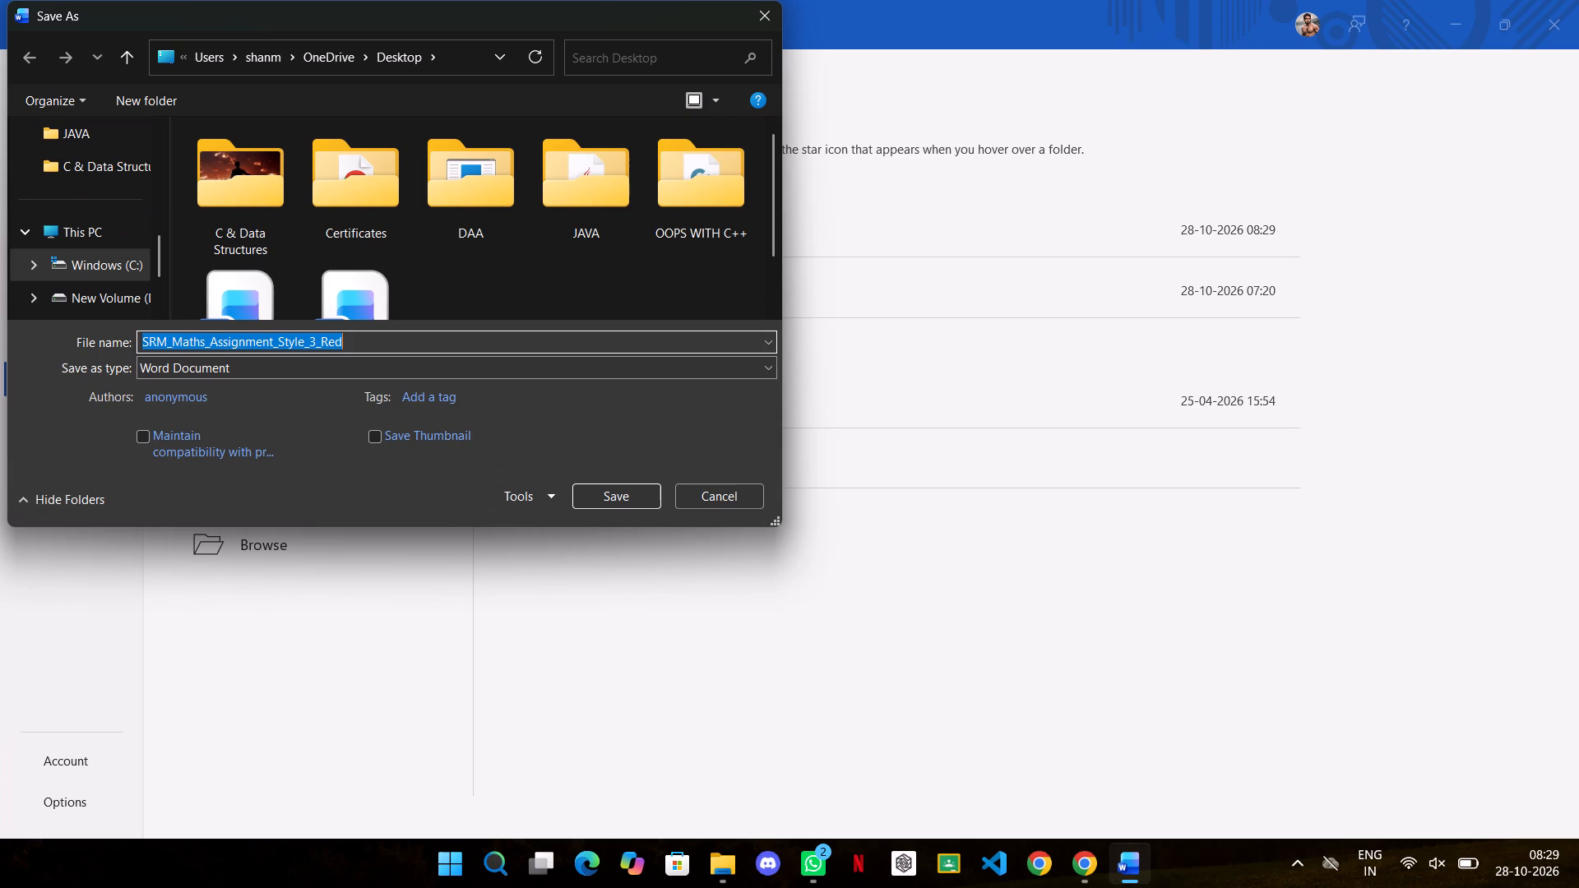
{"action": "left_click", "coordinate": [693, 374]}
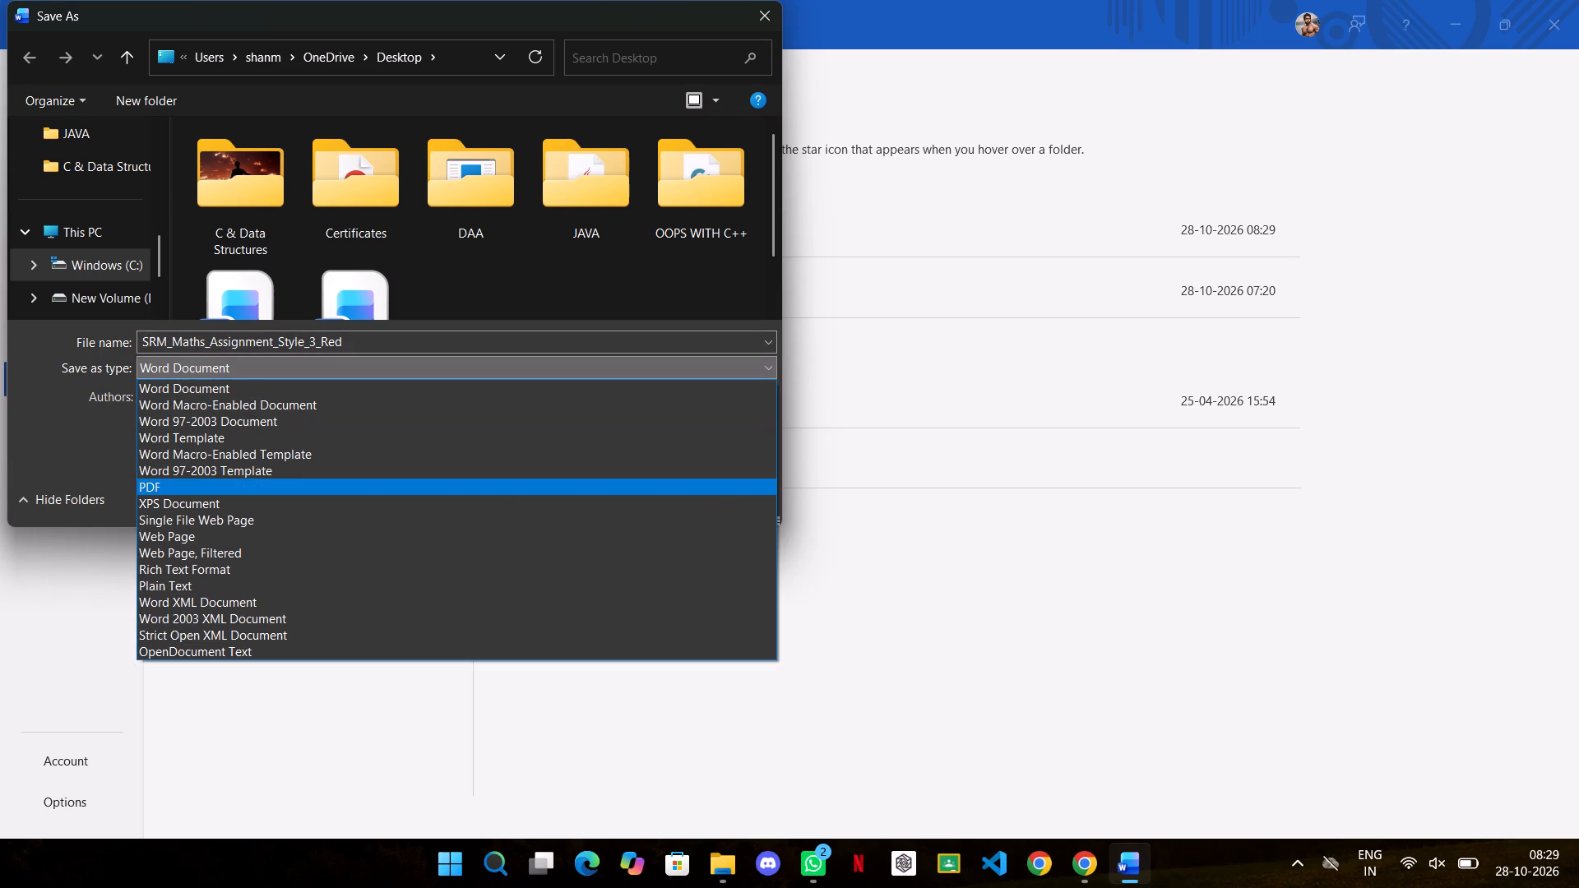
{"action": "left_click", "coordinate": [692, 488]}
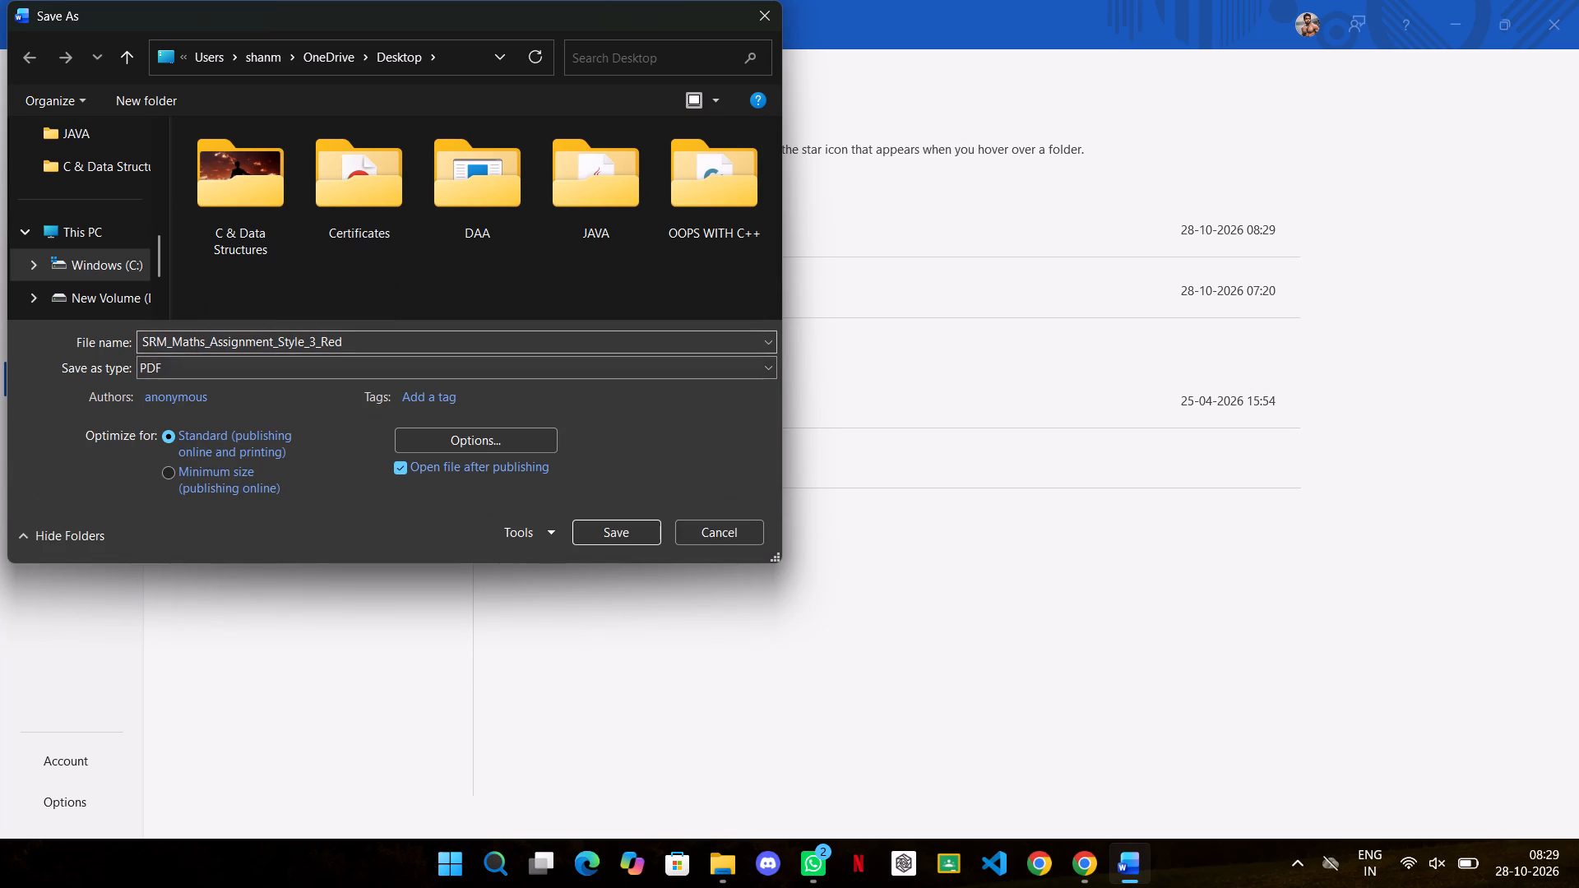
{"action": "left_click", "coordinate": [557, 337]}
{"action": "type", "text": "DAA Cover Page"}
{"action": "key", "text": "Return"}
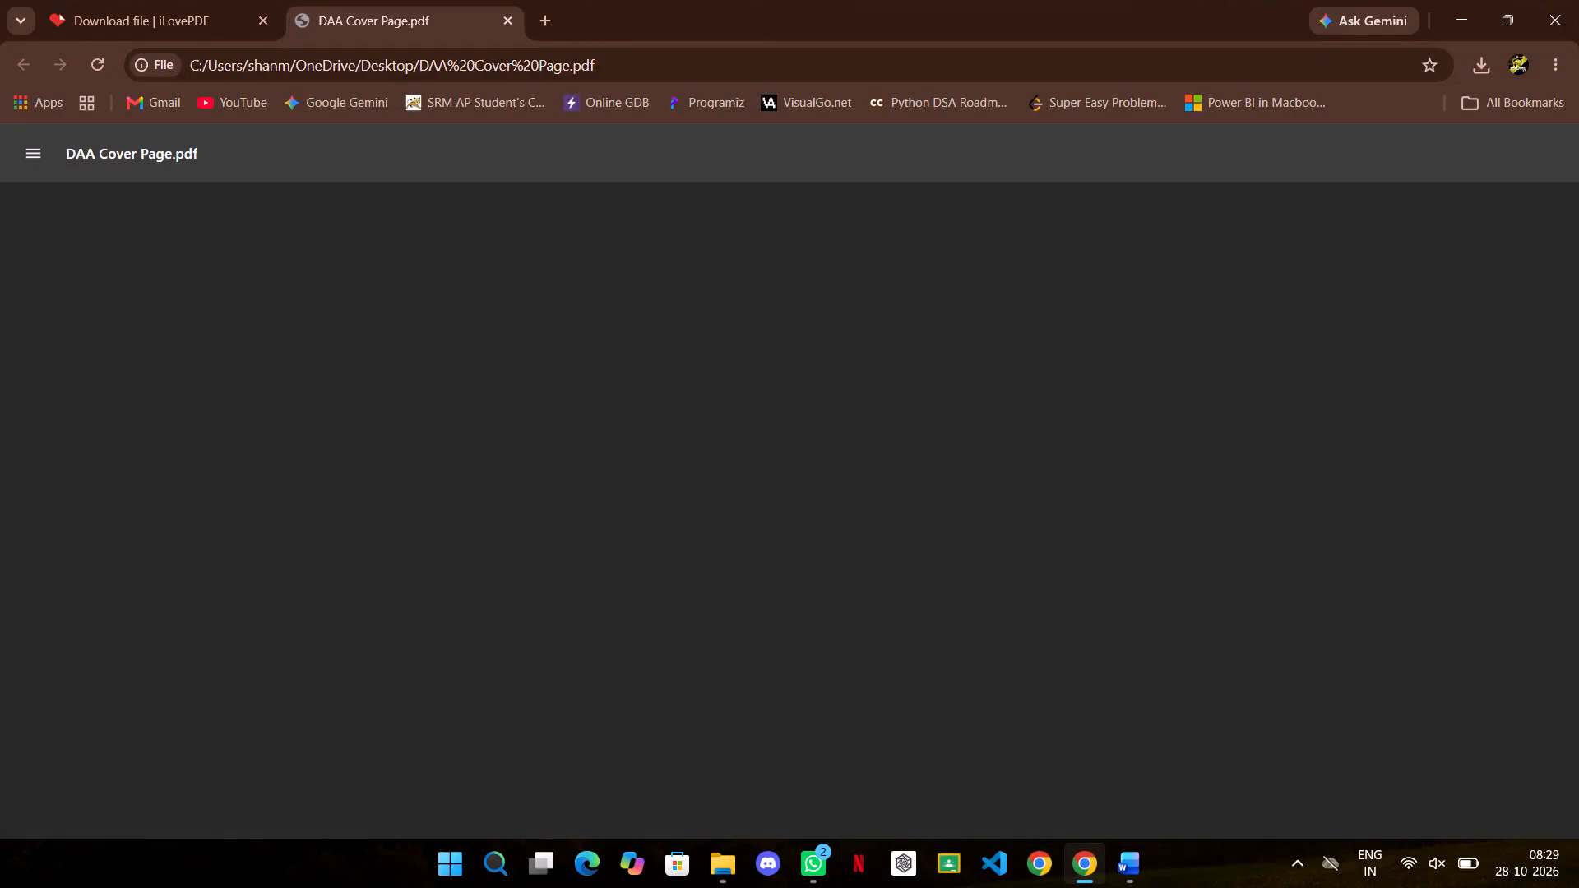
Look over the exported cover page PDF from top to bottom, and close it together with the browser window.
{"action": "scroll", "coordinate": [1239, 460], "scroll_direction": "down", "scroll_amount": 3}
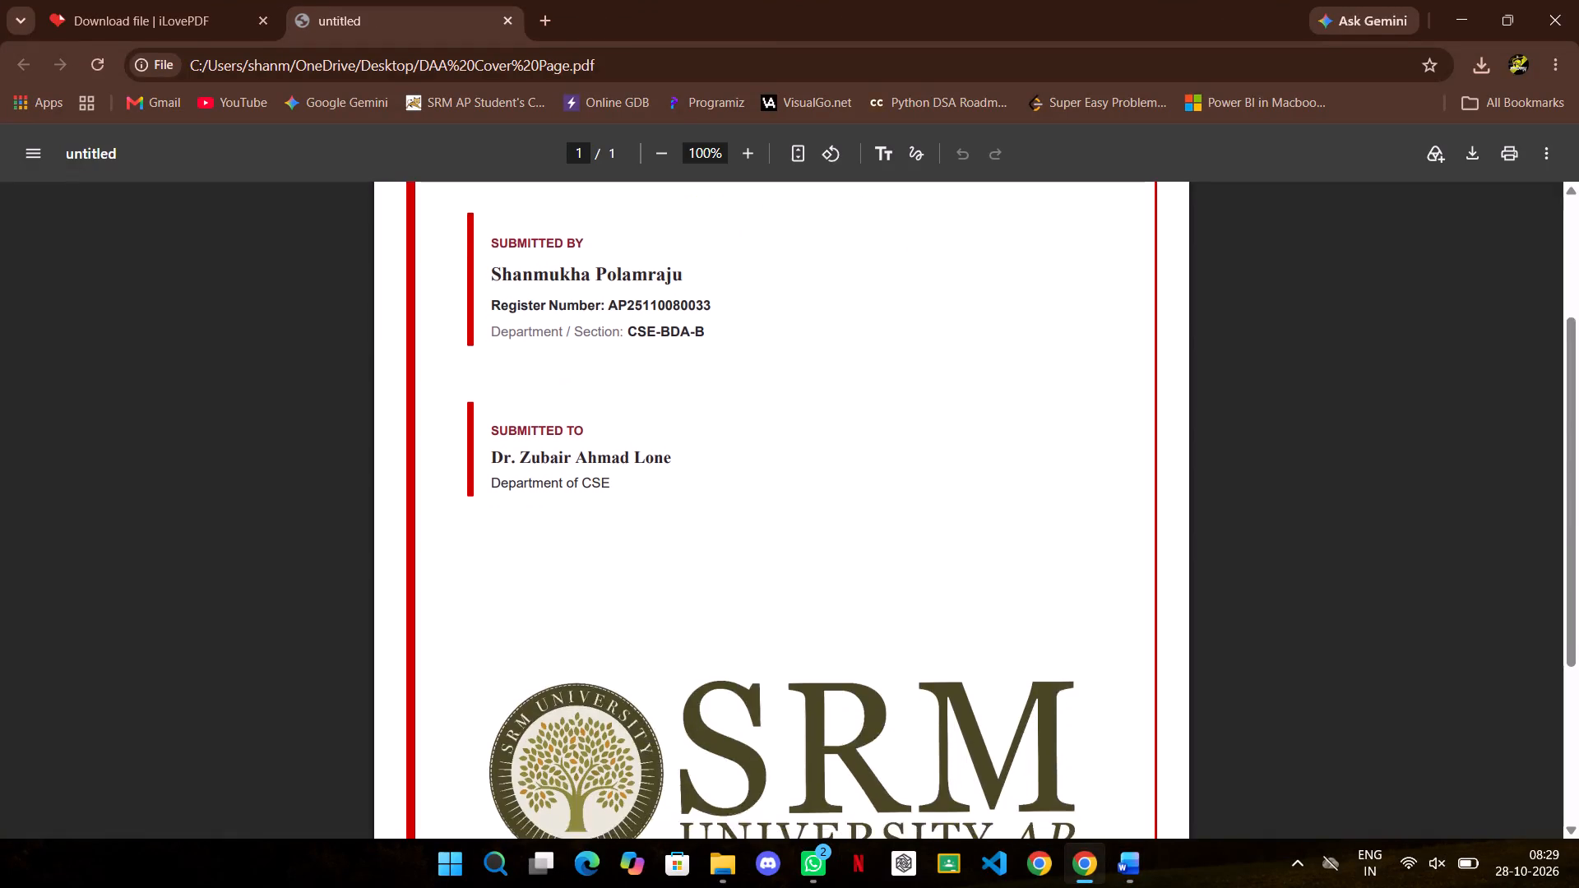
{"action": "scroll", "coordinate": [1239, 460], "scroll_direction": "down", "scroll_amount": 7}
{"action": "scroll", "coordinate": [1239, 460], "scroll_direction": "up", "scroll_amount": 8}
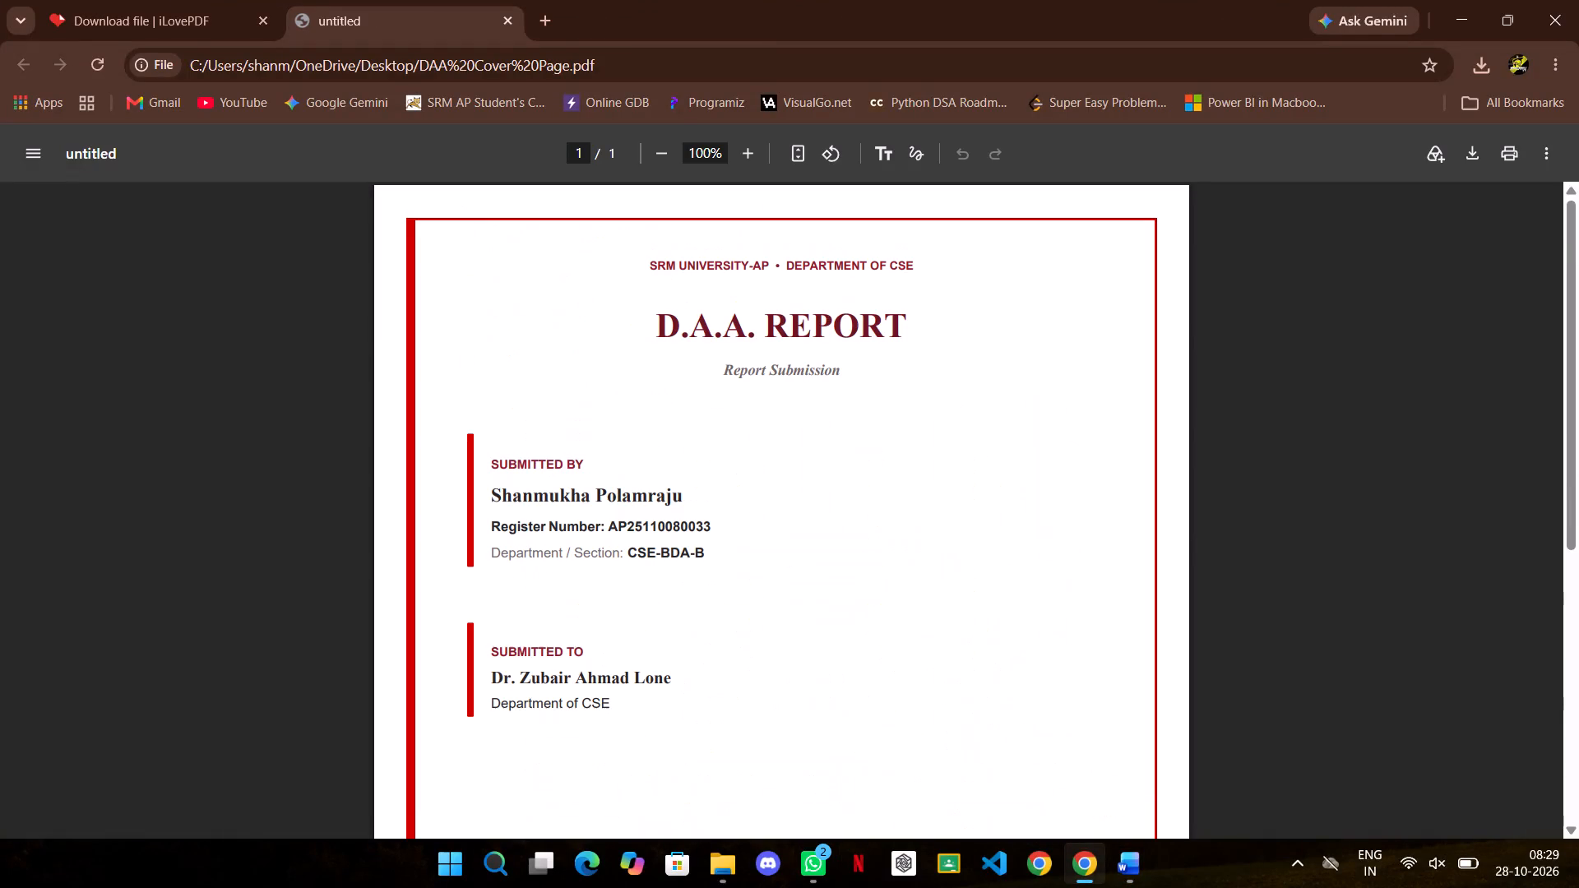
{"action": "scroll", "coordinate": [1239, 460], "scroll_direction": "up", "scroll_amount": 3}
{"action": "left_click", "coordinate": [508, 17]}
{"action": "left_click", "coordinate": [1578, 0]}
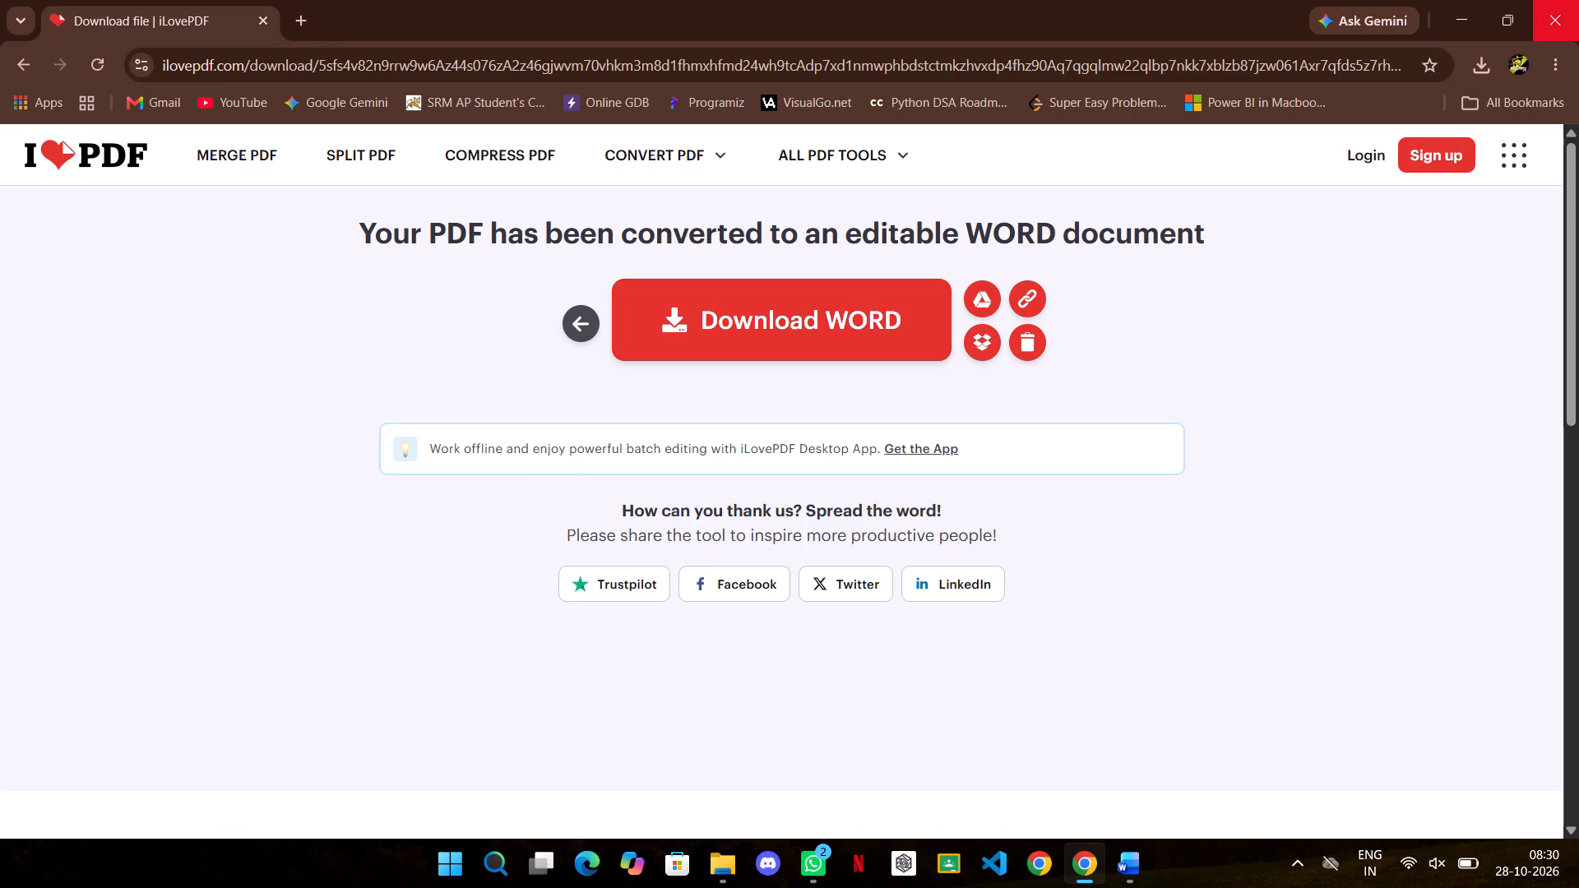
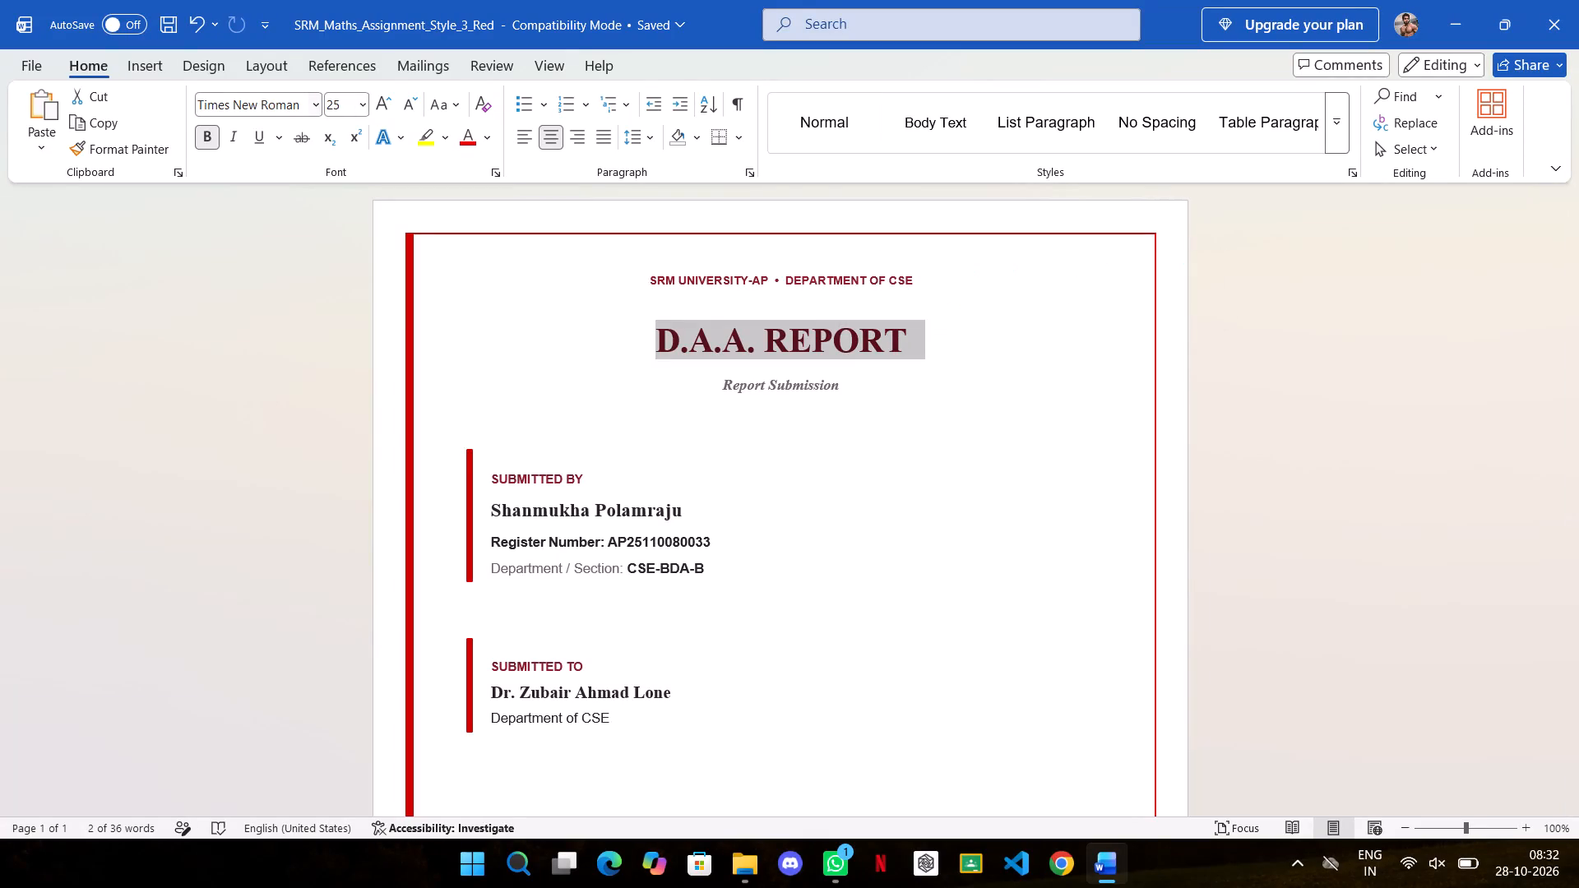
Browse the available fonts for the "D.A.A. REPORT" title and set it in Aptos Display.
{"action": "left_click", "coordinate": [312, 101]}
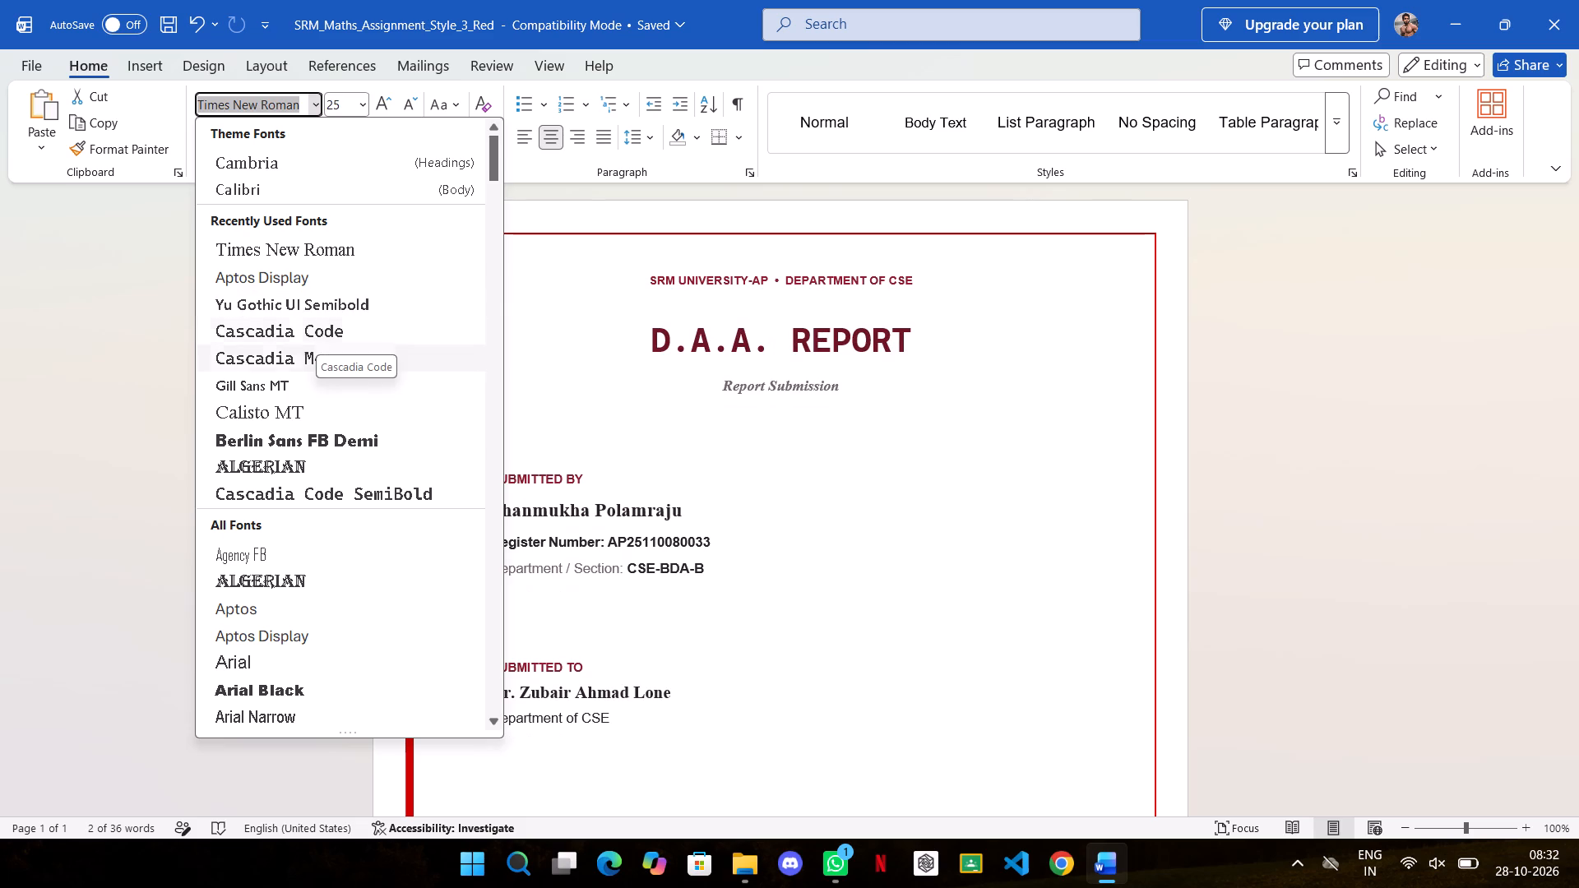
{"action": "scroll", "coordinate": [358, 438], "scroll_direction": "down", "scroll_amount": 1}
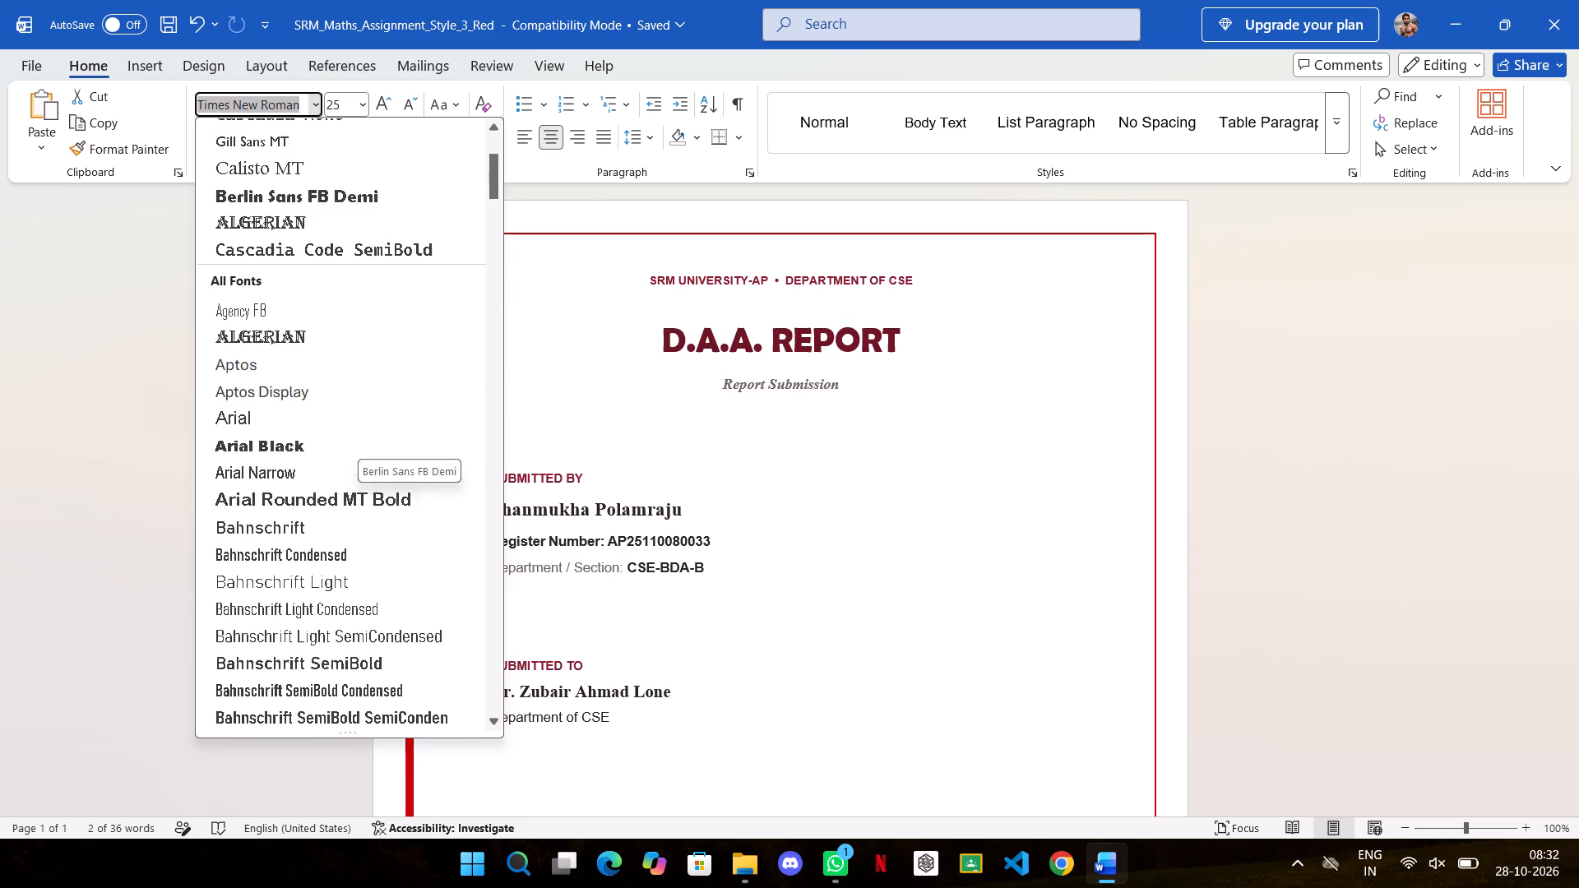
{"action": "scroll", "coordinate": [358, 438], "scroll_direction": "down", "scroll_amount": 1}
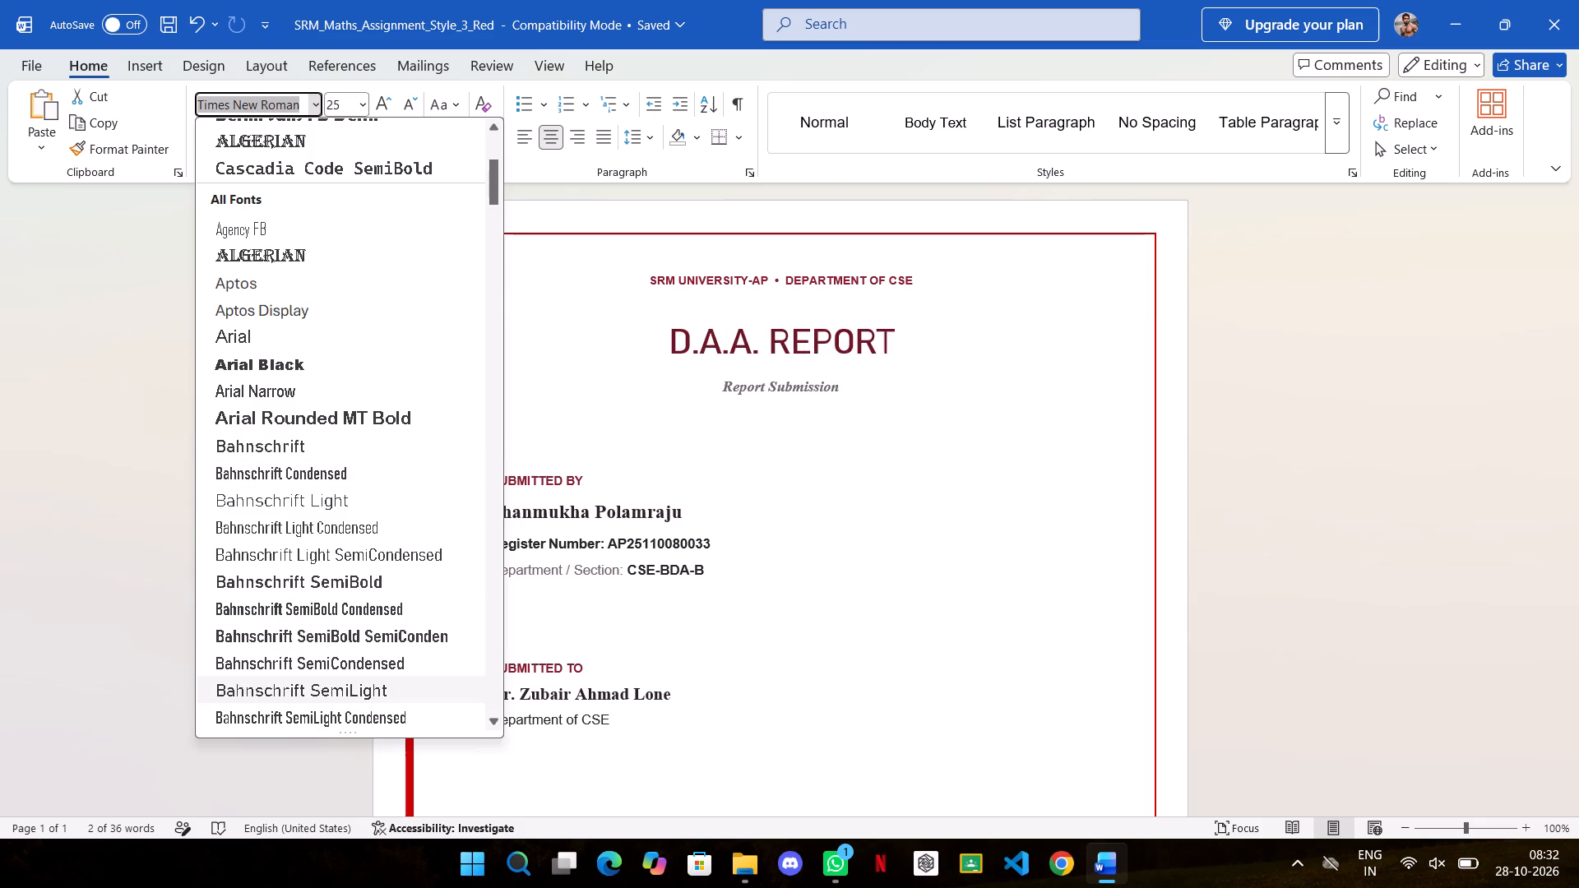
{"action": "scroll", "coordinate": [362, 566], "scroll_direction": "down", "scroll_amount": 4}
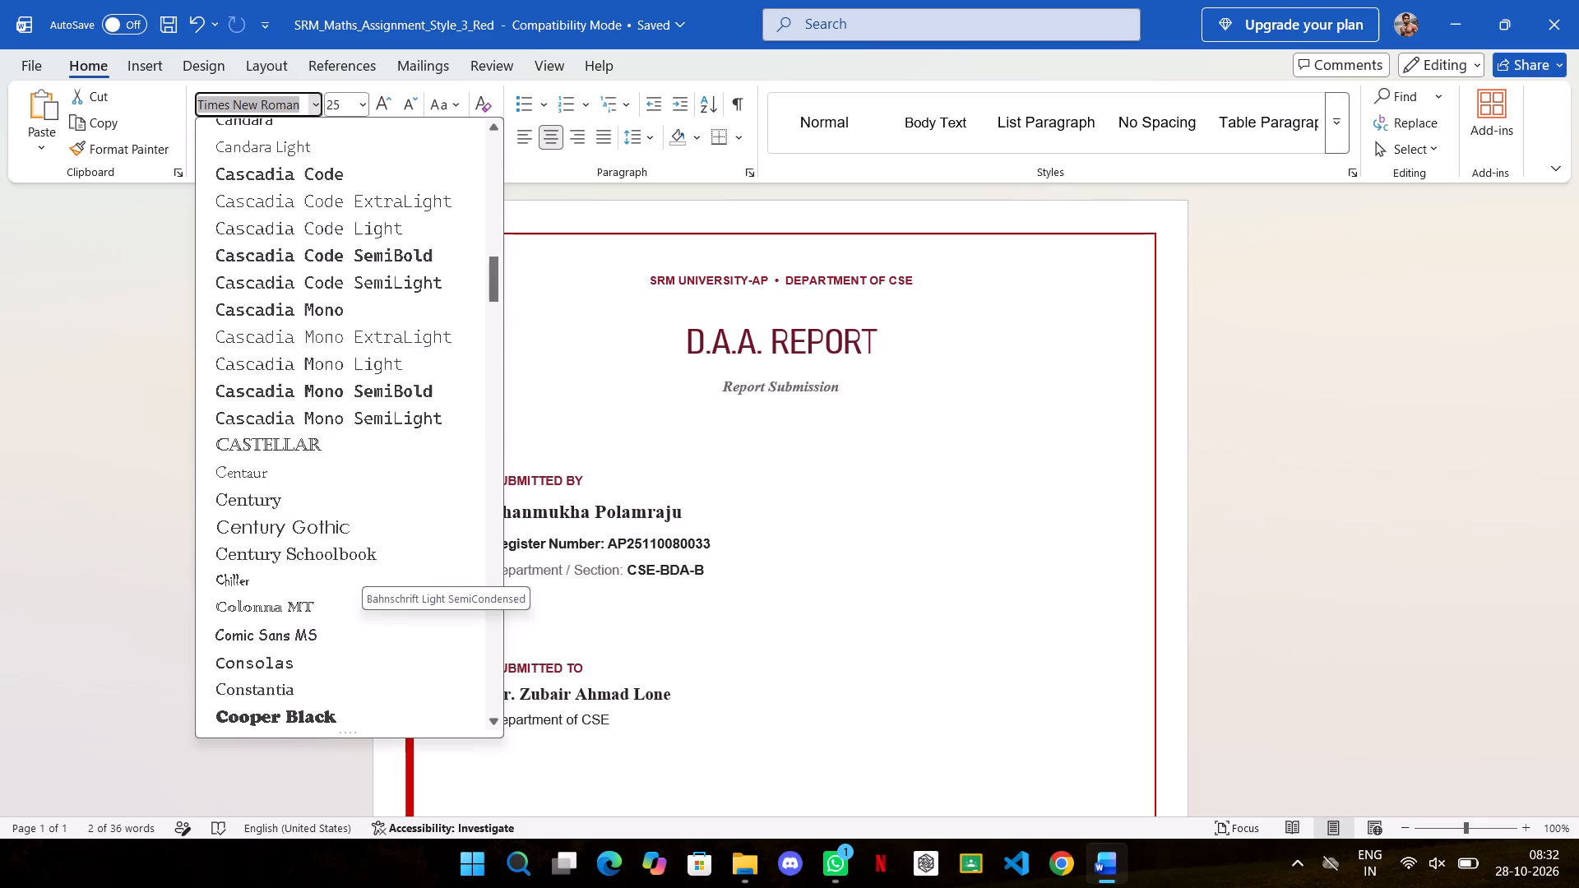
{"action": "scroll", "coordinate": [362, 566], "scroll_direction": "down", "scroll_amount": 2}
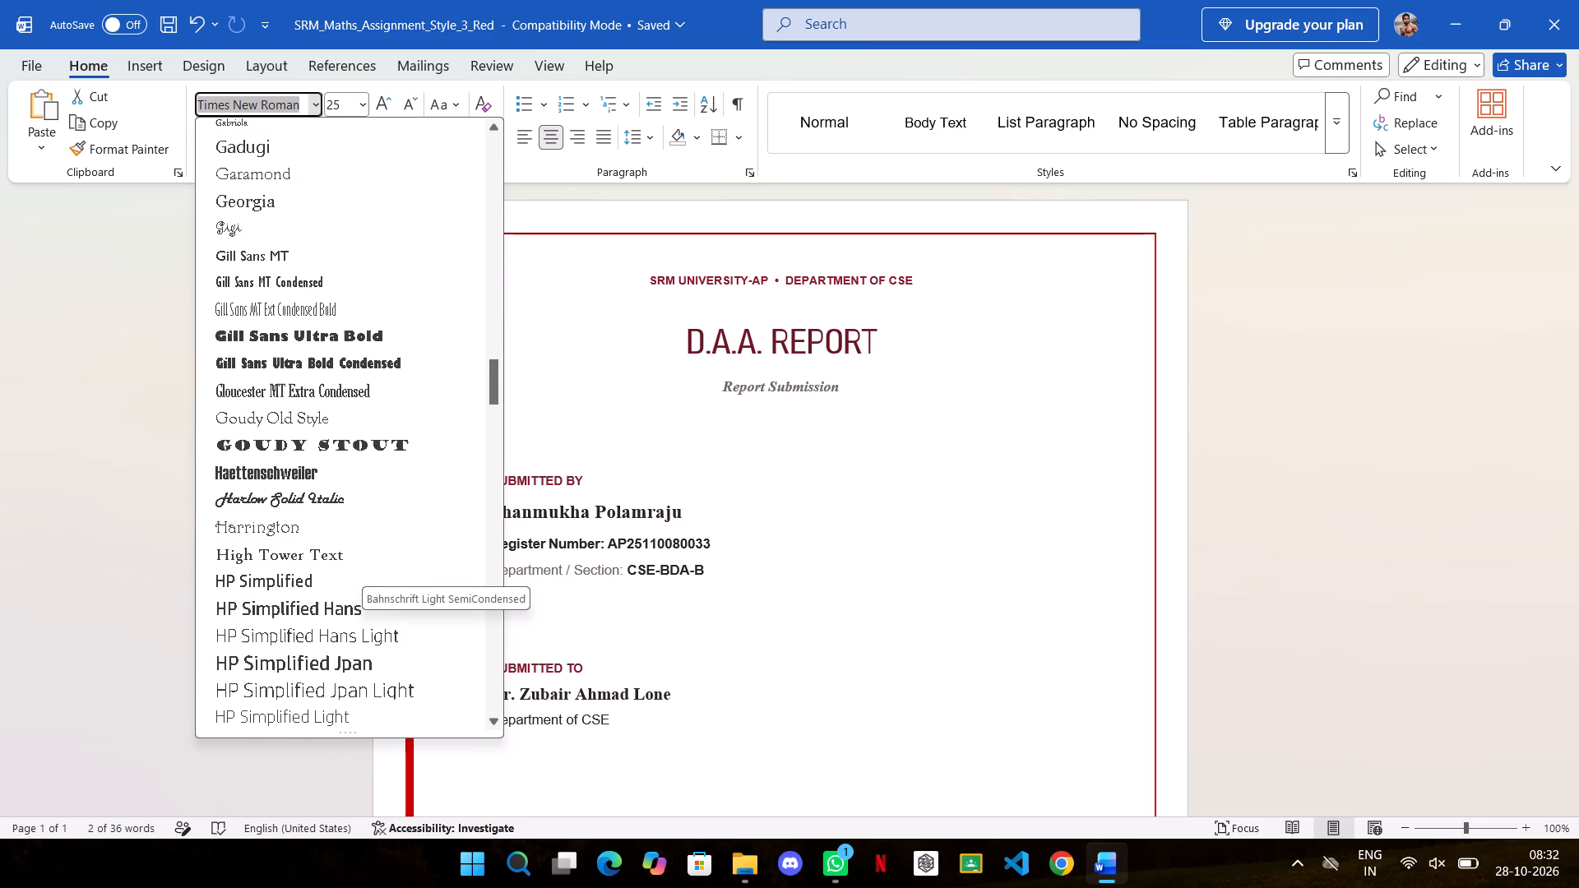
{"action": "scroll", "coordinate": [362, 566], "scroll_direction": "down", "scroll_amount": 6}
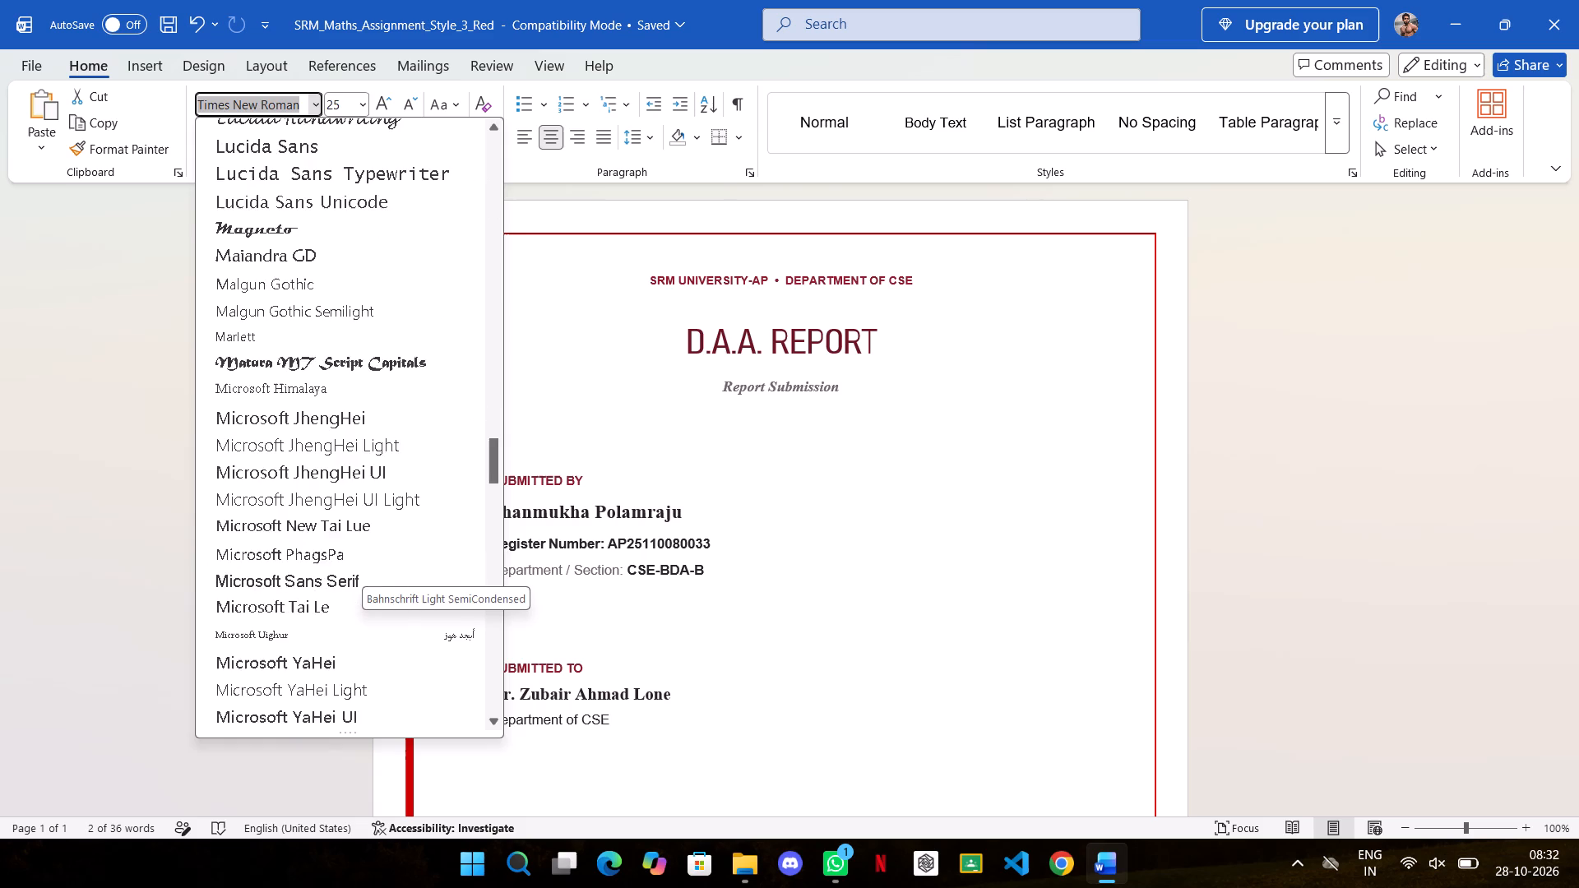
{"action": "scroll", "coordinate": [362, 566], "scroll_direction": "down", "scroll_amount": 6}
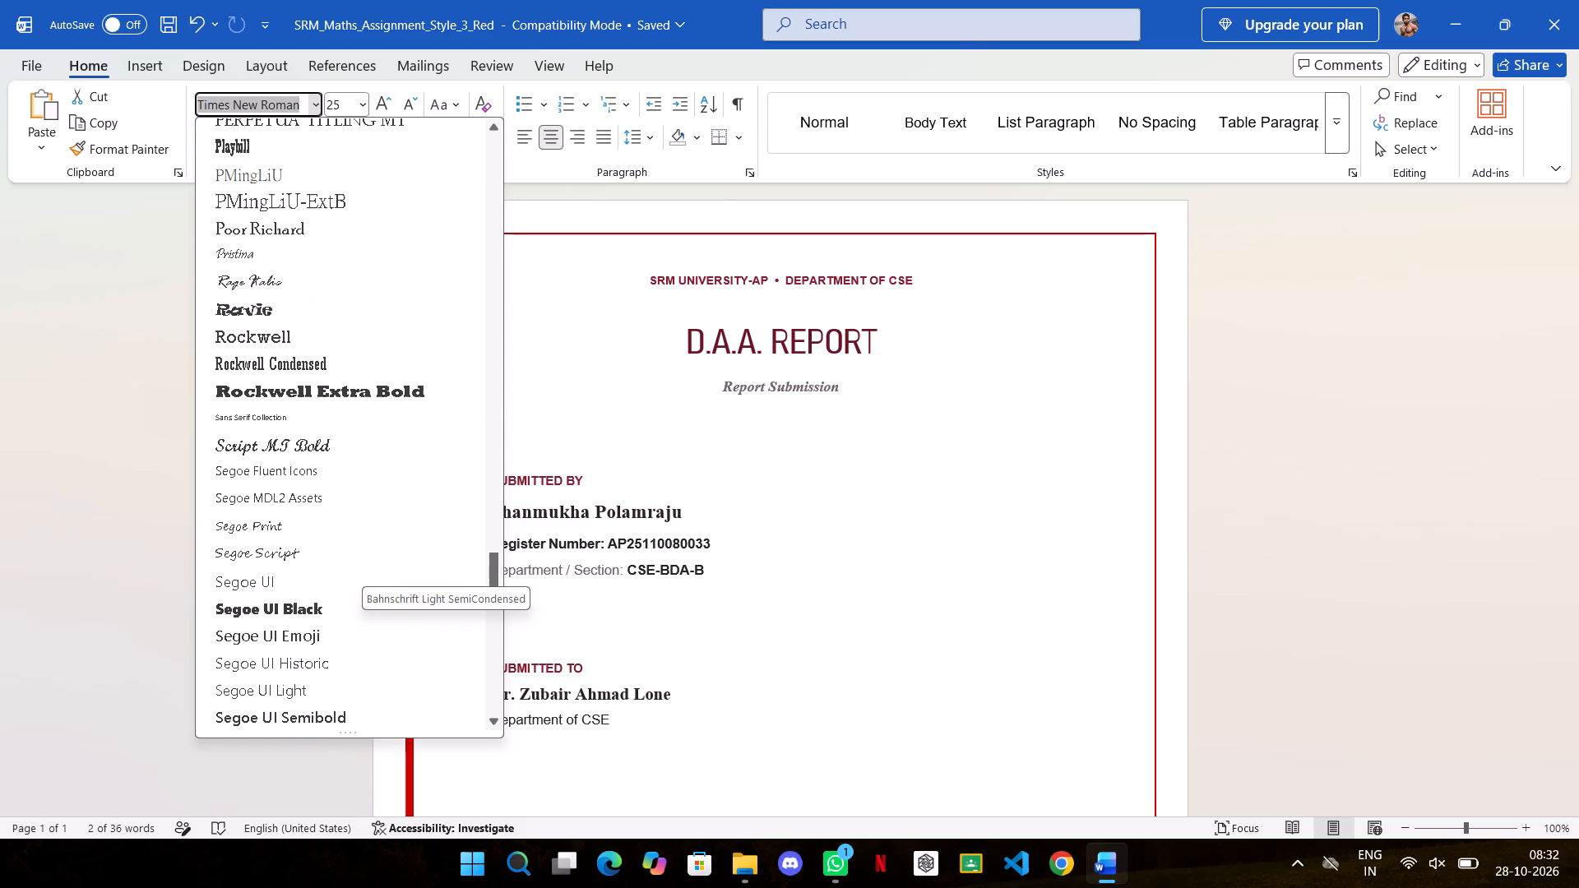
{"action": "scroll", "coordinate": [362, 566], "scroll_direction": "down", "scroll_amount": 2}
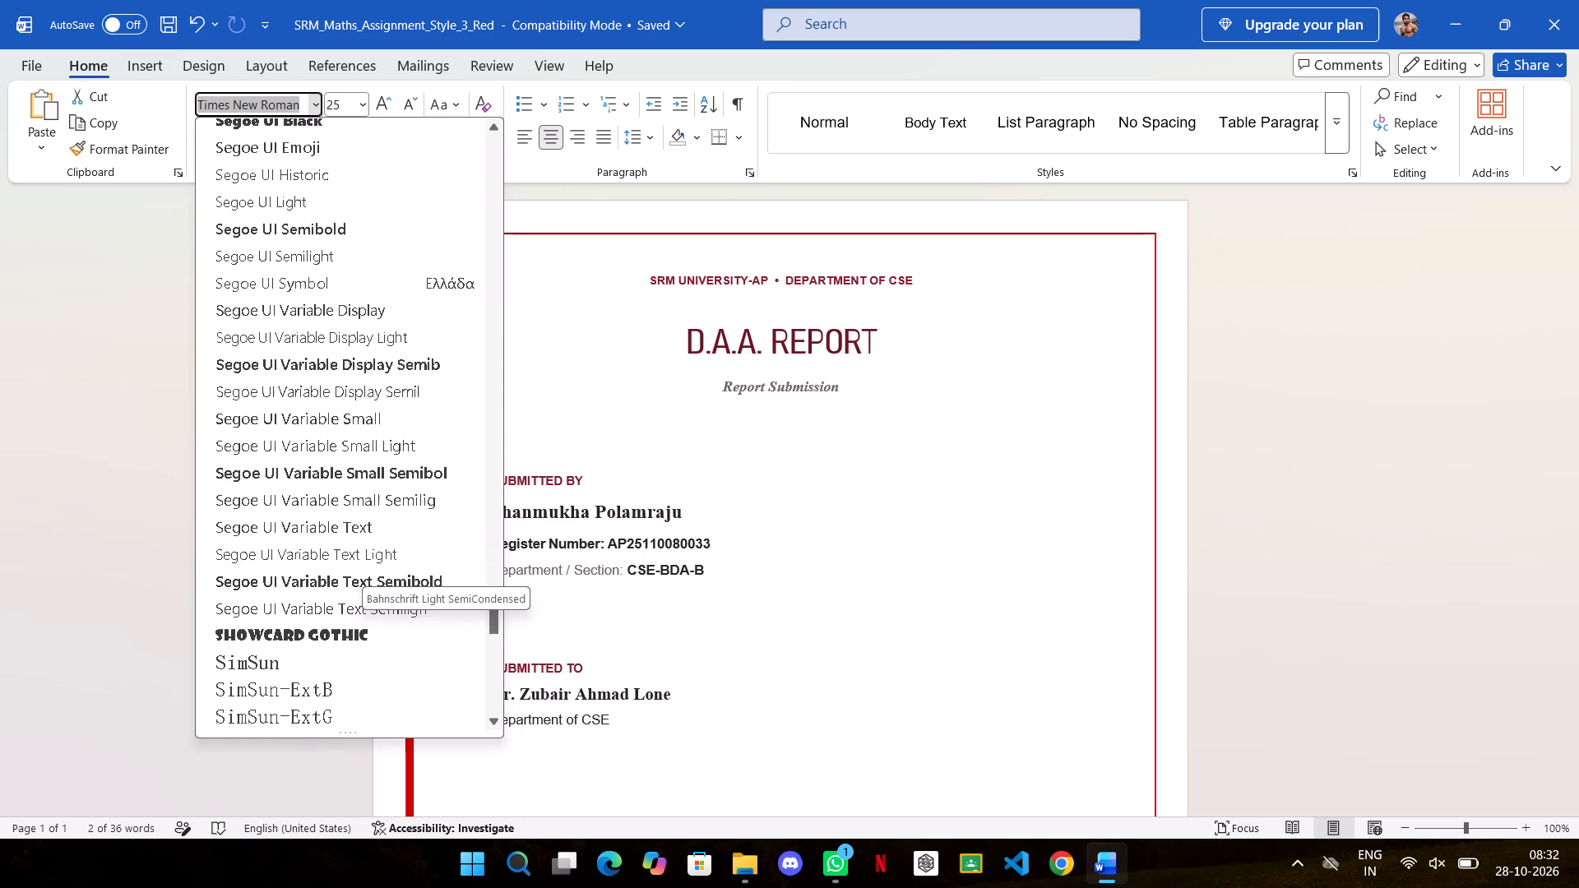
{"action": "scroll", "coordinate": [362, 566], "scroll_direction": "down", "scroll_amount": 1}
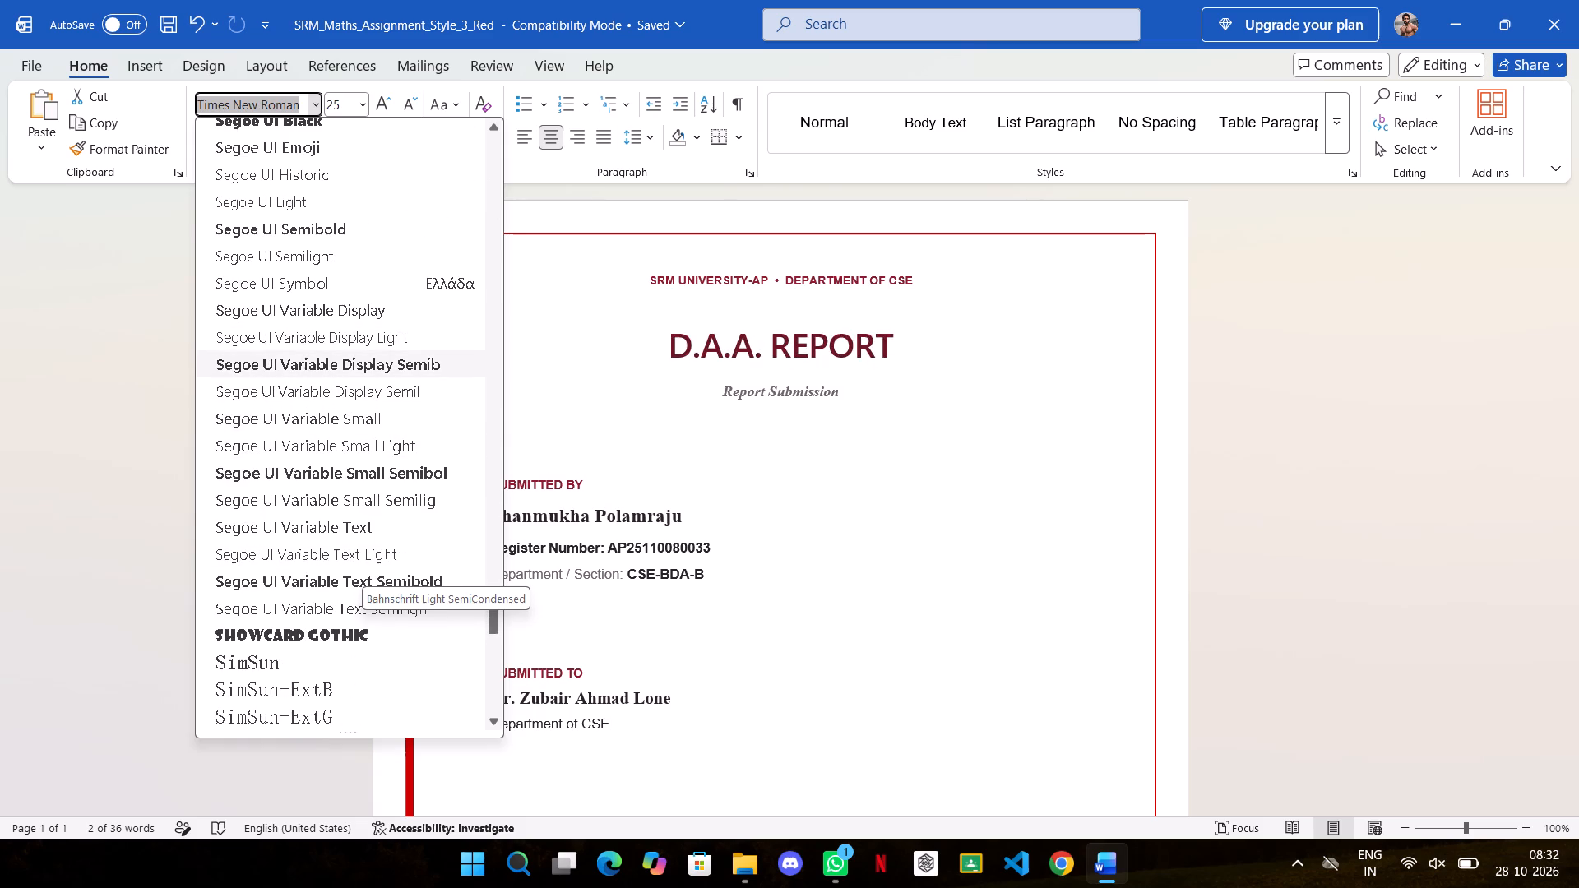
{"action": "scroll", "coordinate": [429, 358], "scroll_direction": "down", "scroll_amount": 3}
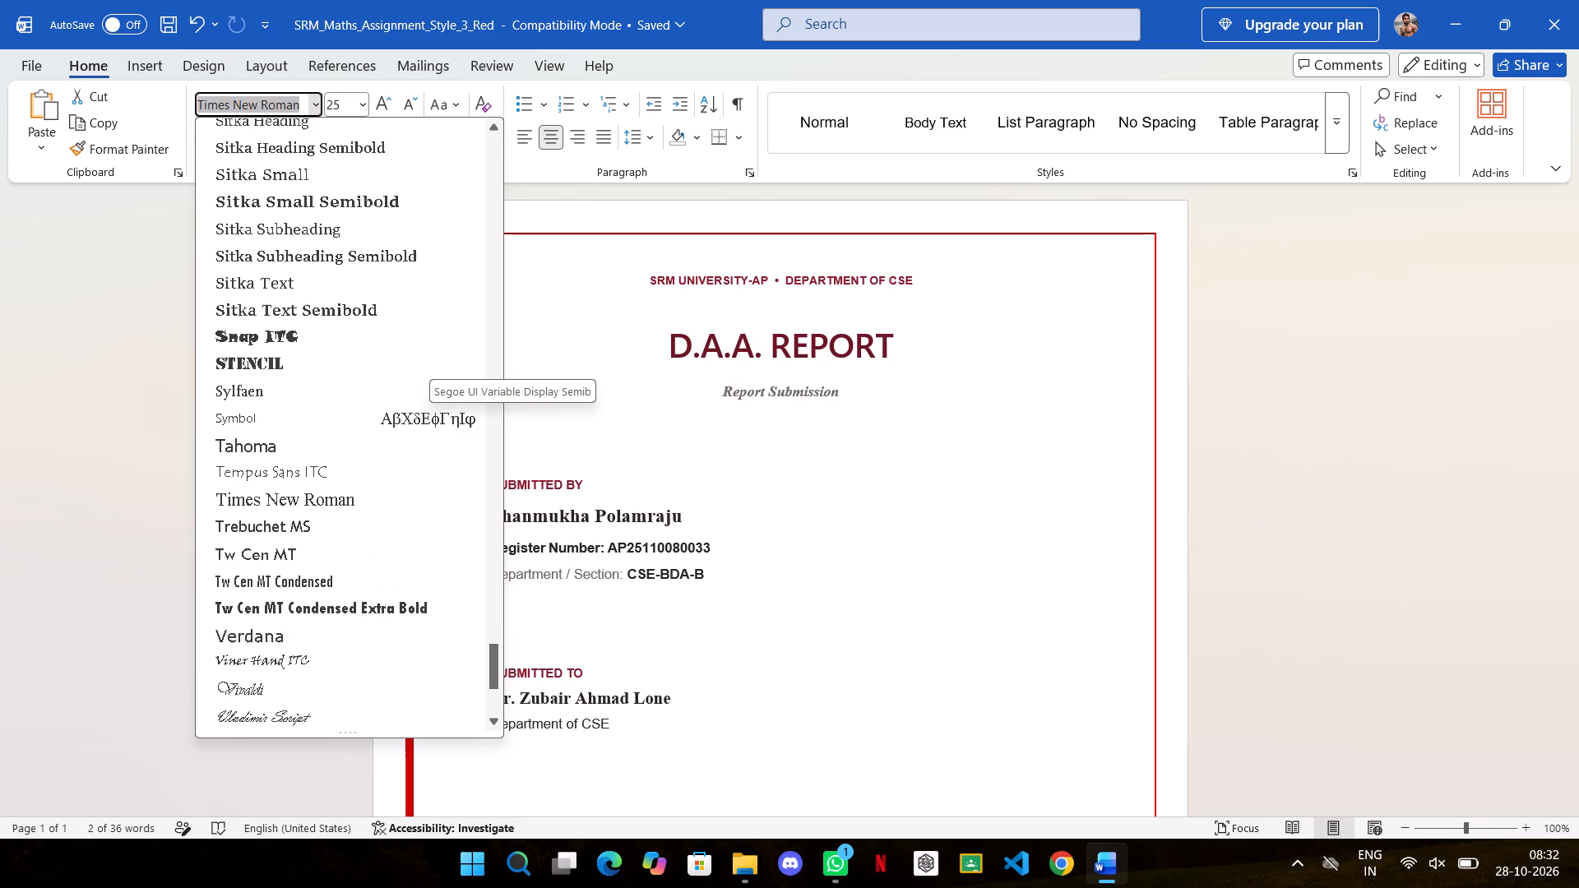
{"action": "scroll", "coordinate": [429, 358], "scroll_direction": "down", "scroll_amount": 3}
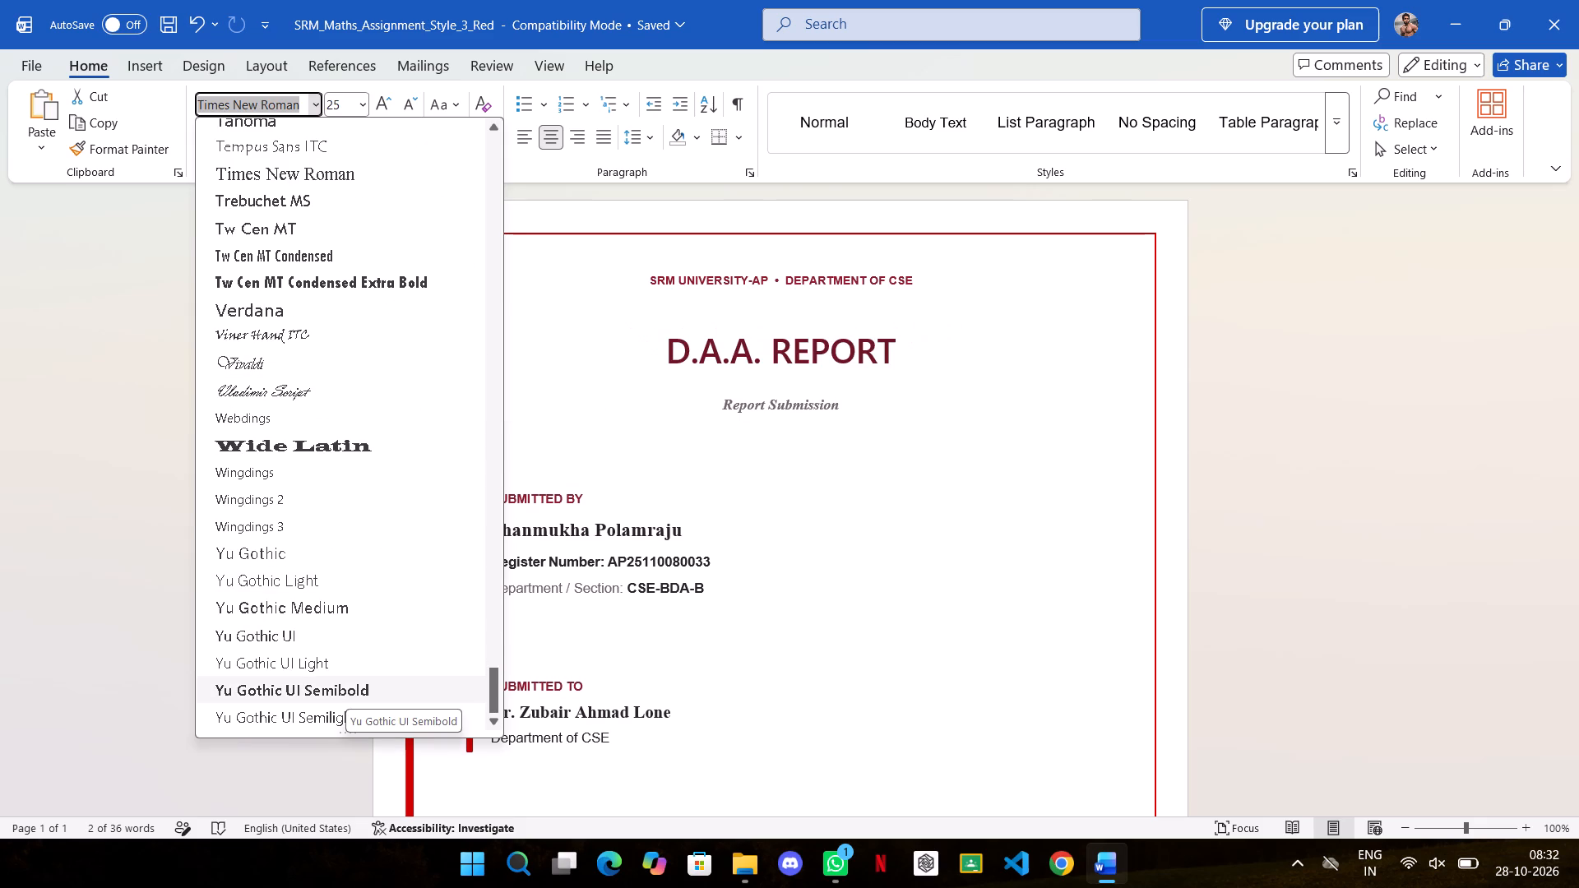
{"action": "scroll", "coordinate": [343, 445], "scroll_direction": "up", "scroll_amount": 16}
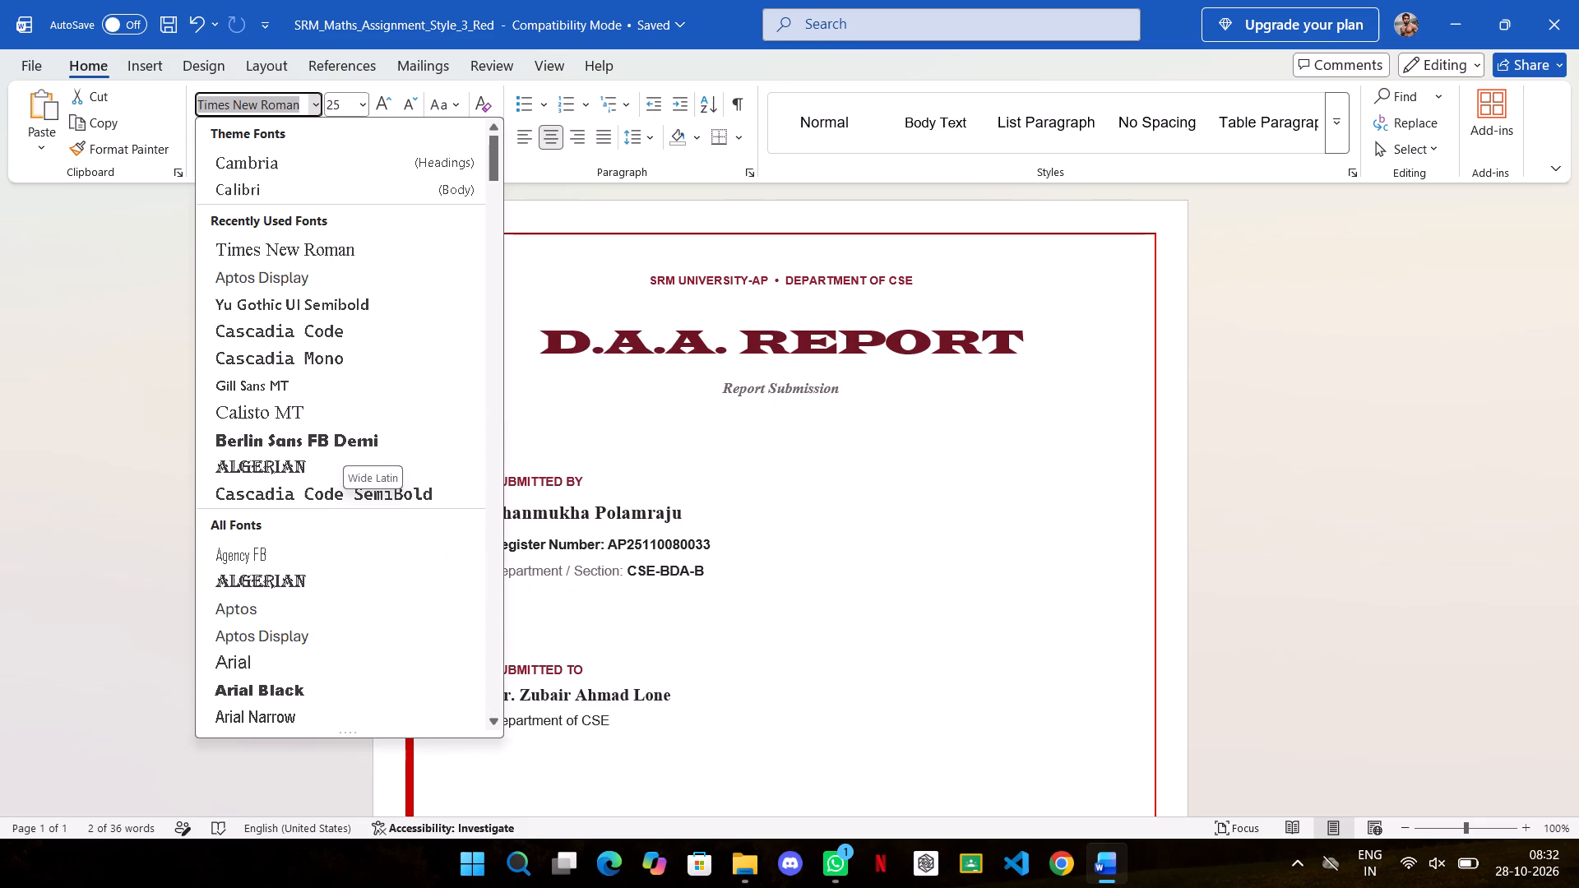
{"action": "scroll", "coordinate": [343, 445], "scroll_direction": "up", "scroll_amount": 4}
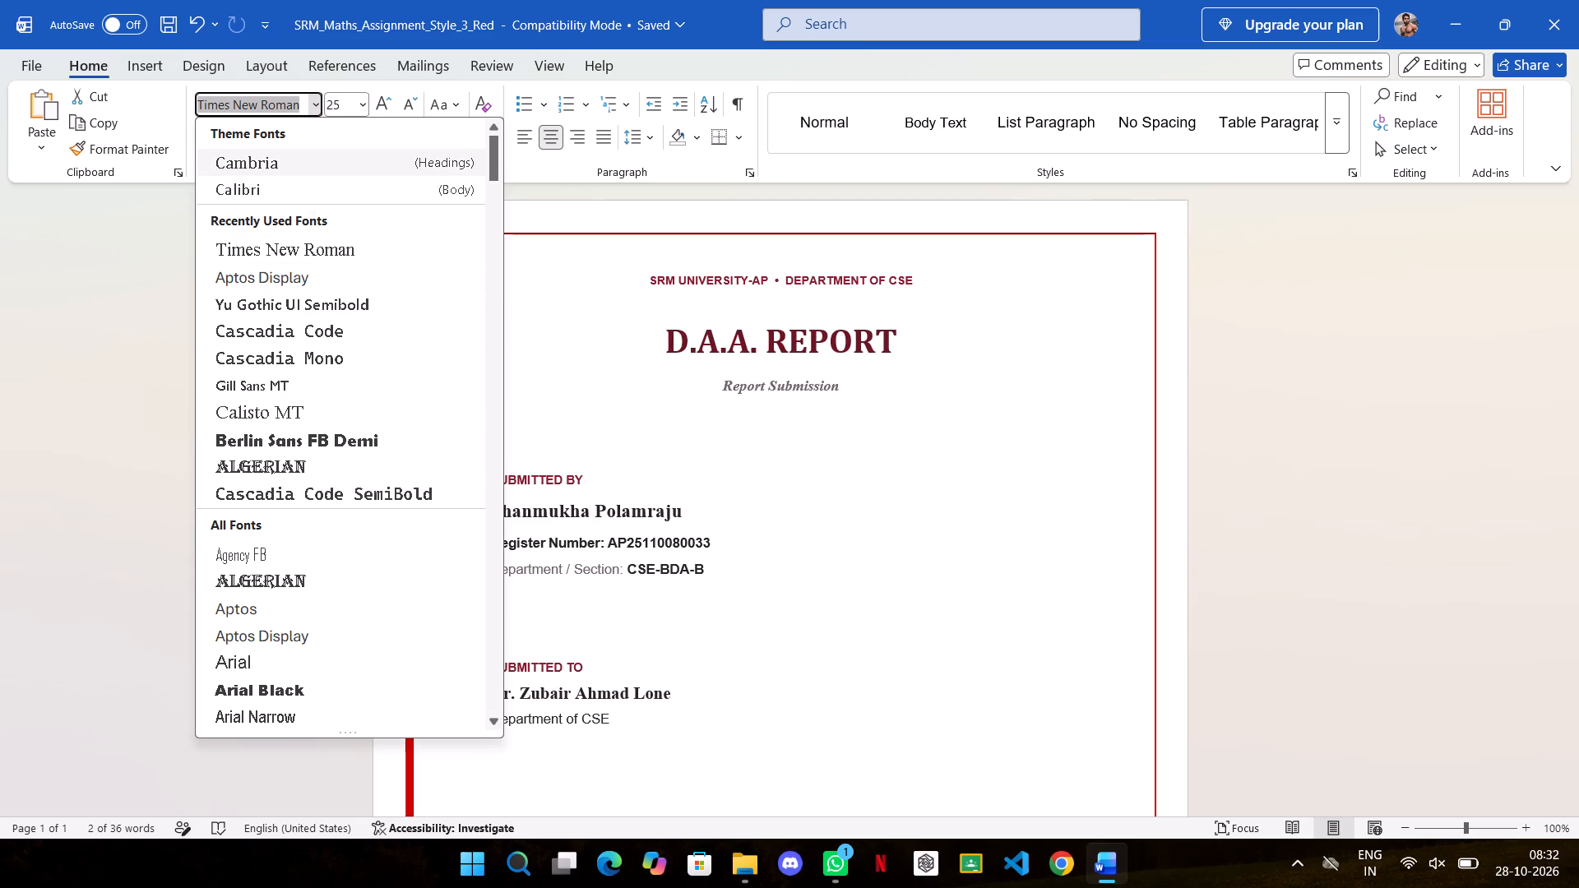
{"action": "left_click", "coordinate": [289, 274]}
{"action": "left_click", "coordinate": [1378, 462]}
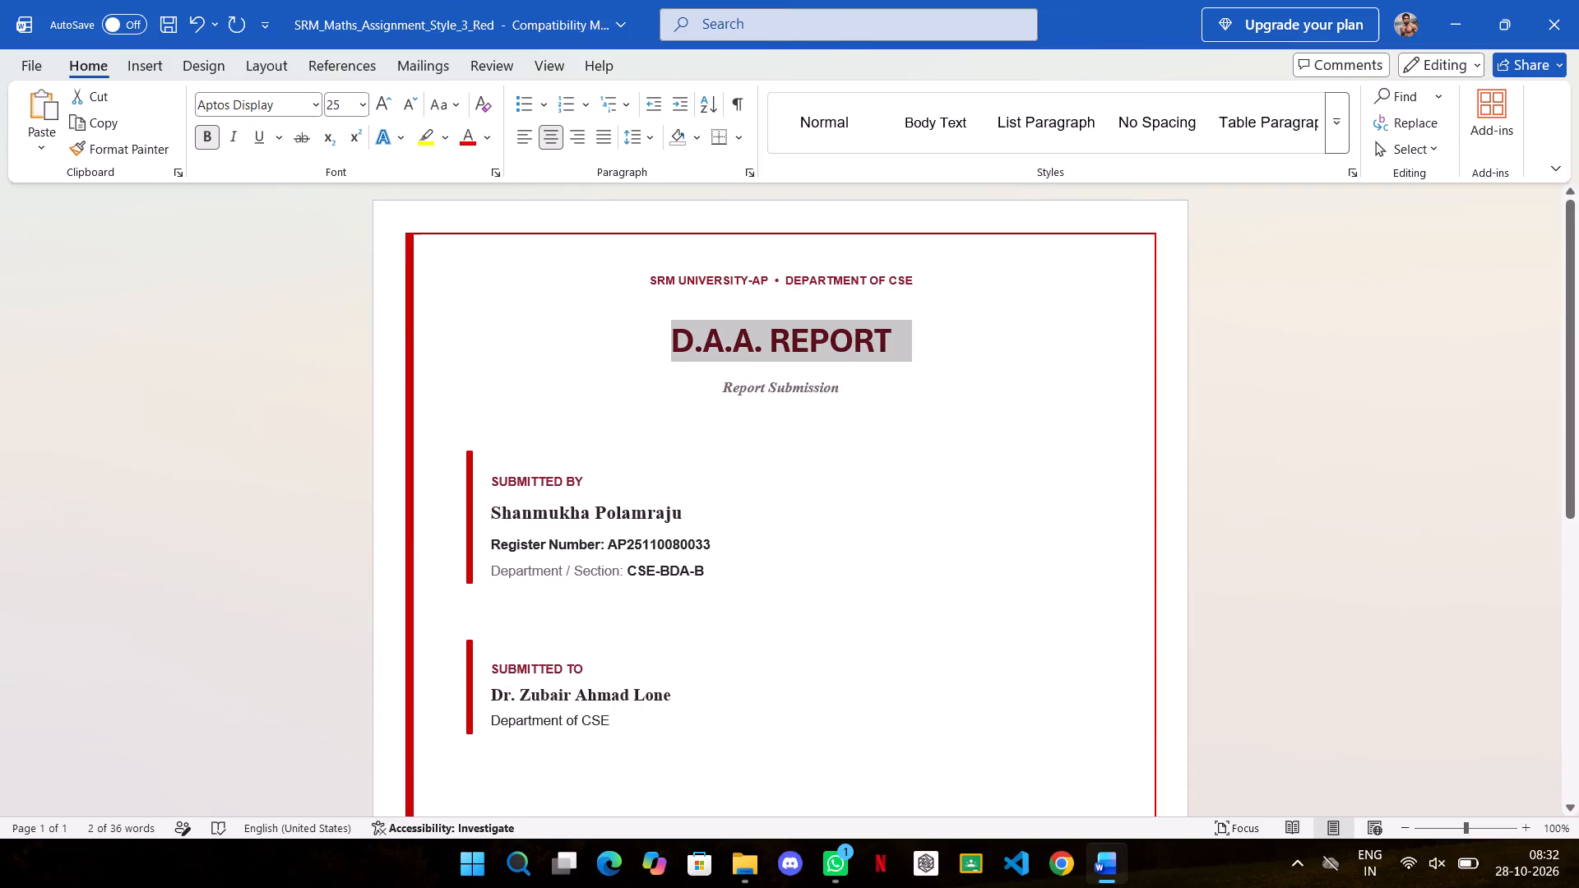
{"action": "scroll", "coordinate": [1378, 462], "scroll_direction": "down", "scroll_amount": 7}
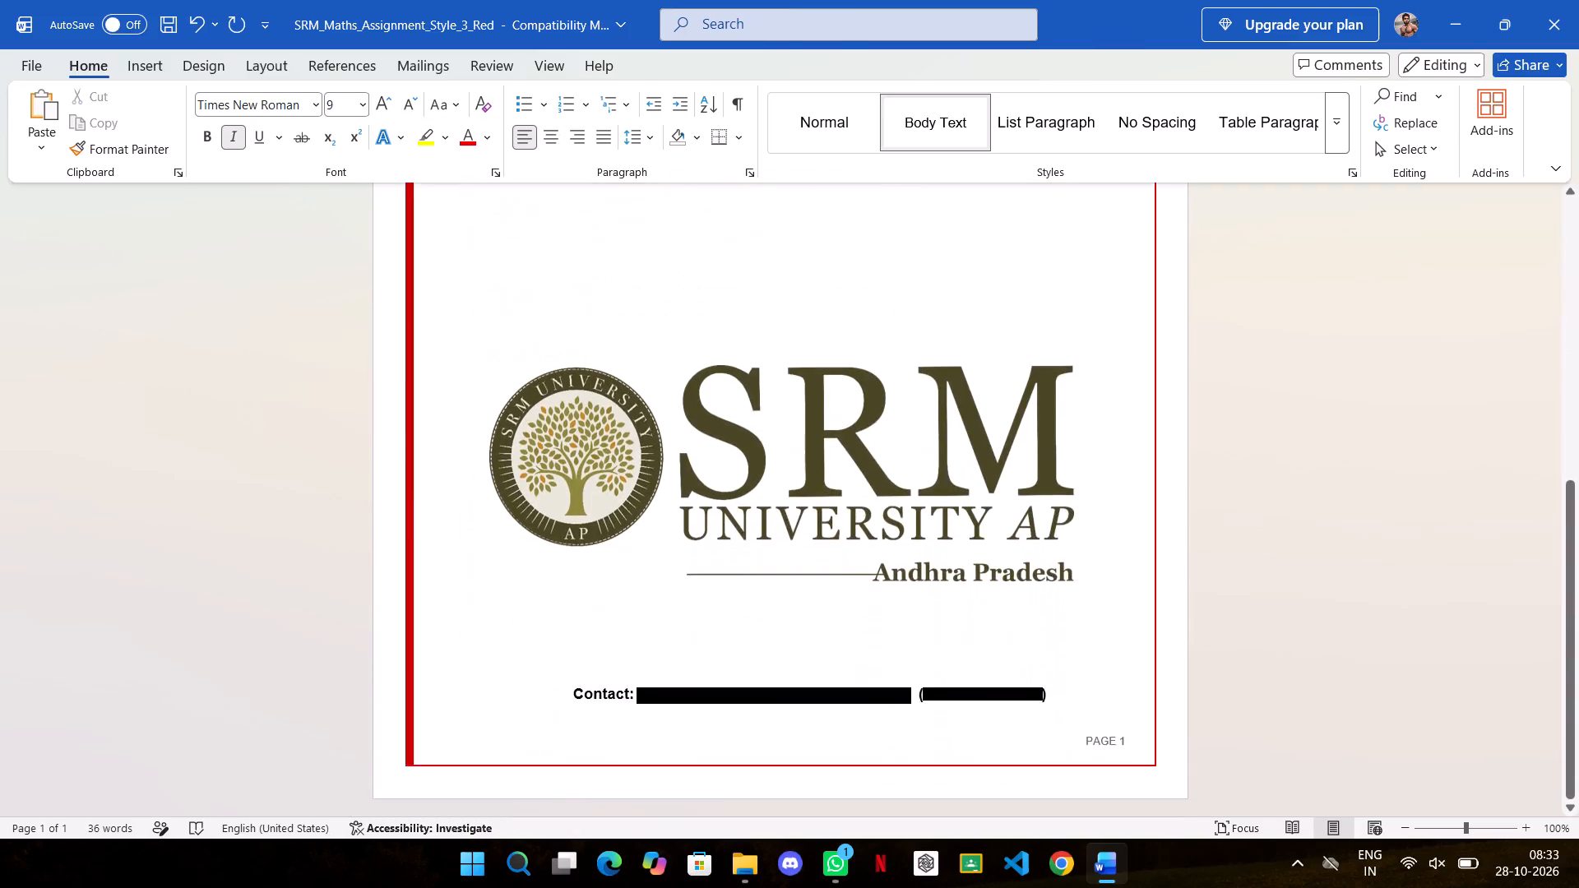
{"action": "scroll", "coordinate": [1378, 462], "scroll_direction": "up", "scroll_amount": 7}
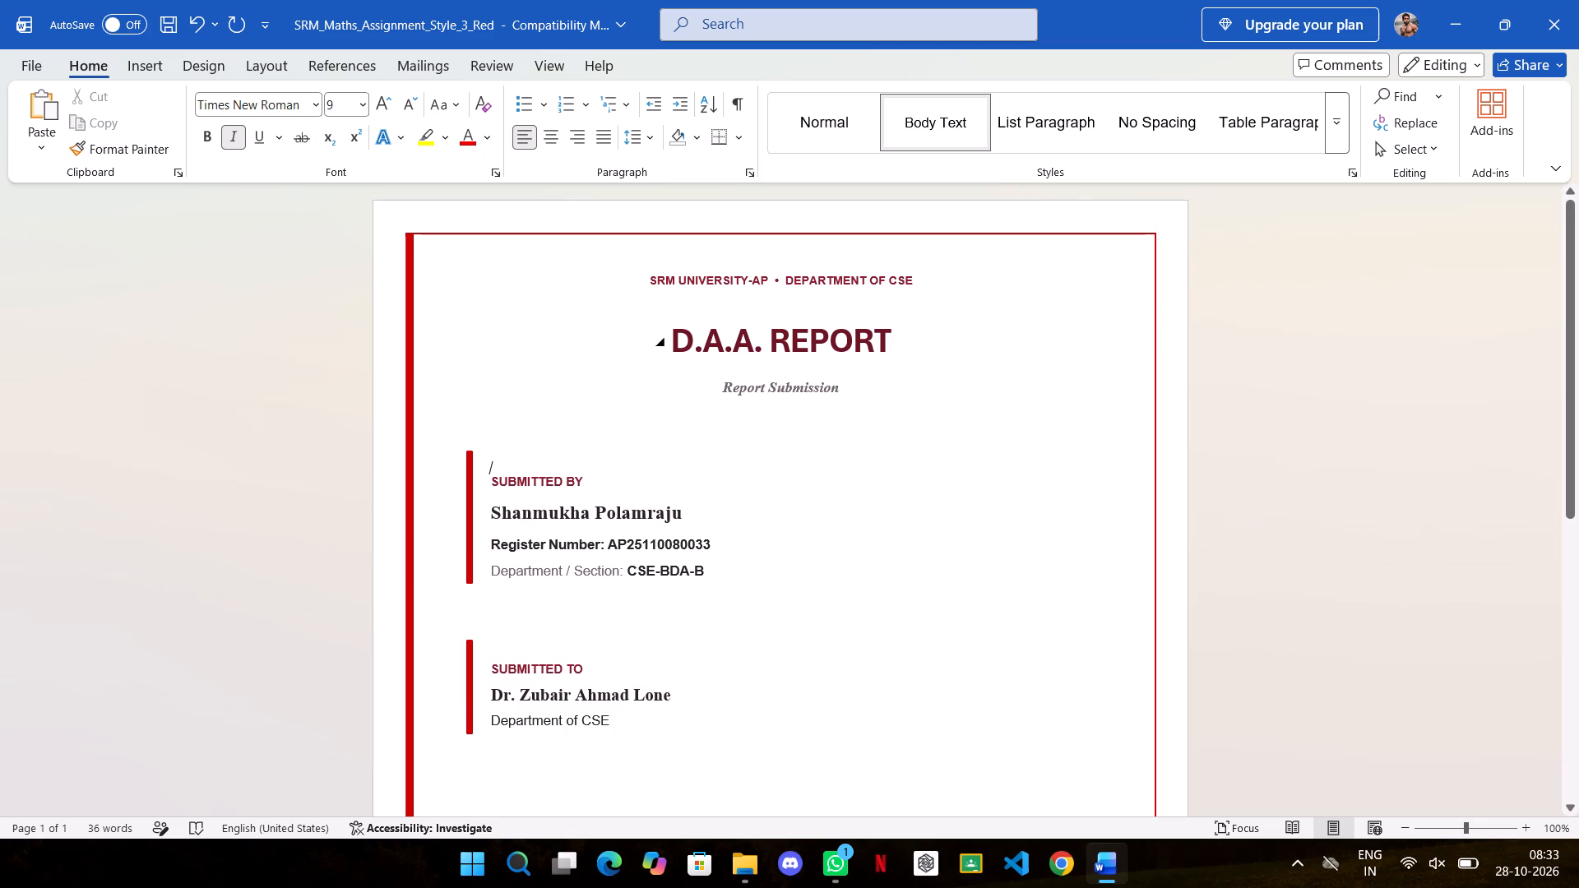
Change the font of the "D.A.A. REPORT" title to Calisto MT.
{"action": "left_click_drag", "start_coordinate": [669, 340], "coordinate": [880, 354]}
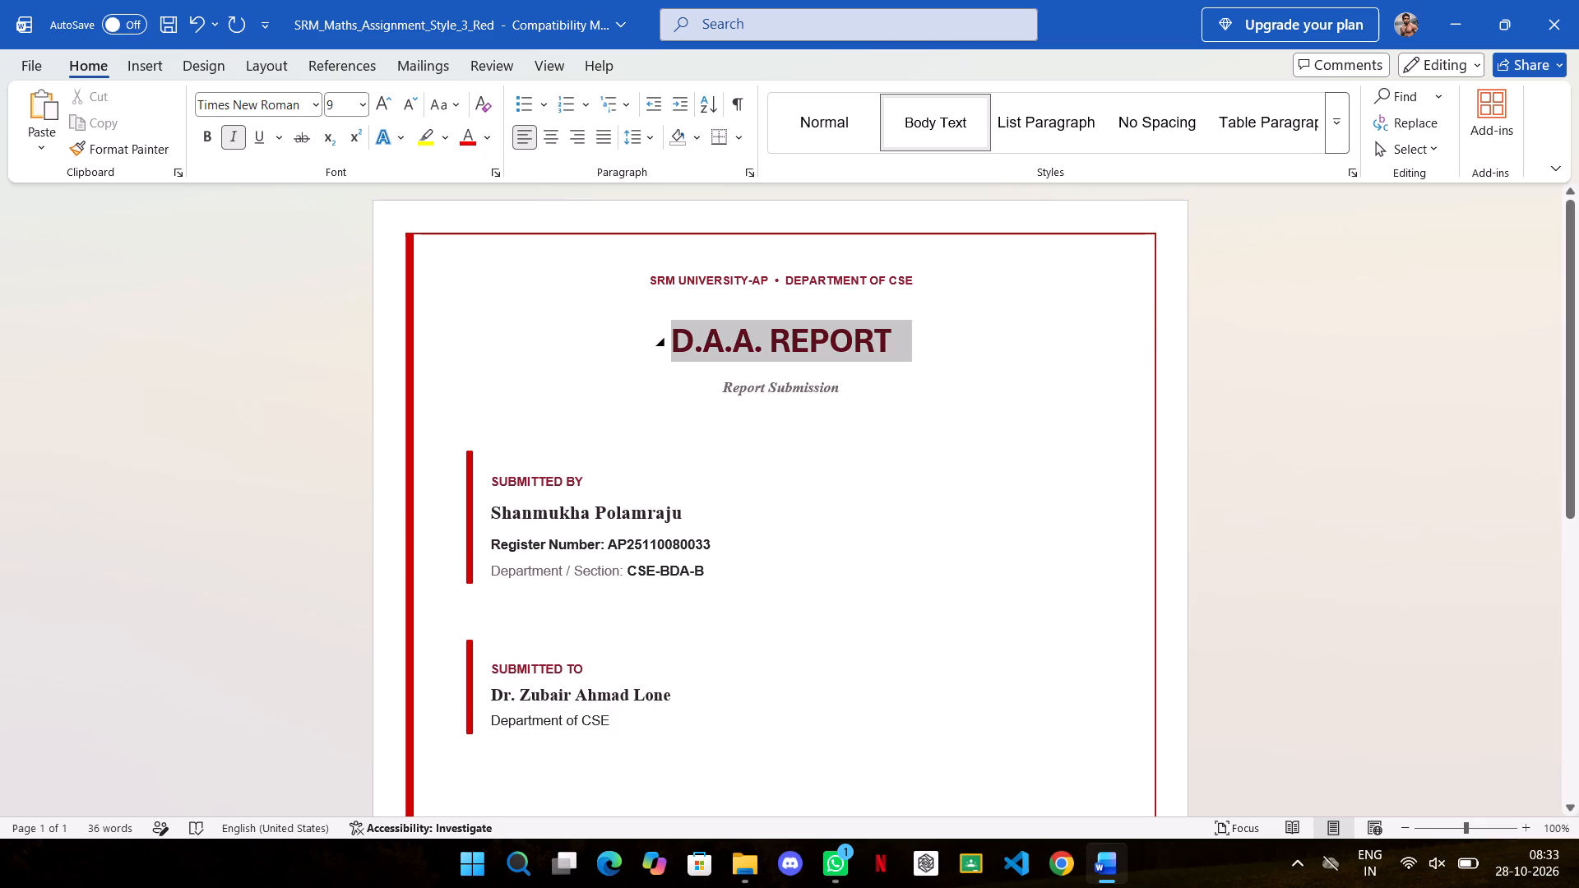
{"action": "left_click_drag", "start_coordinate": [880, 354], "coordinate": [882, 353]}
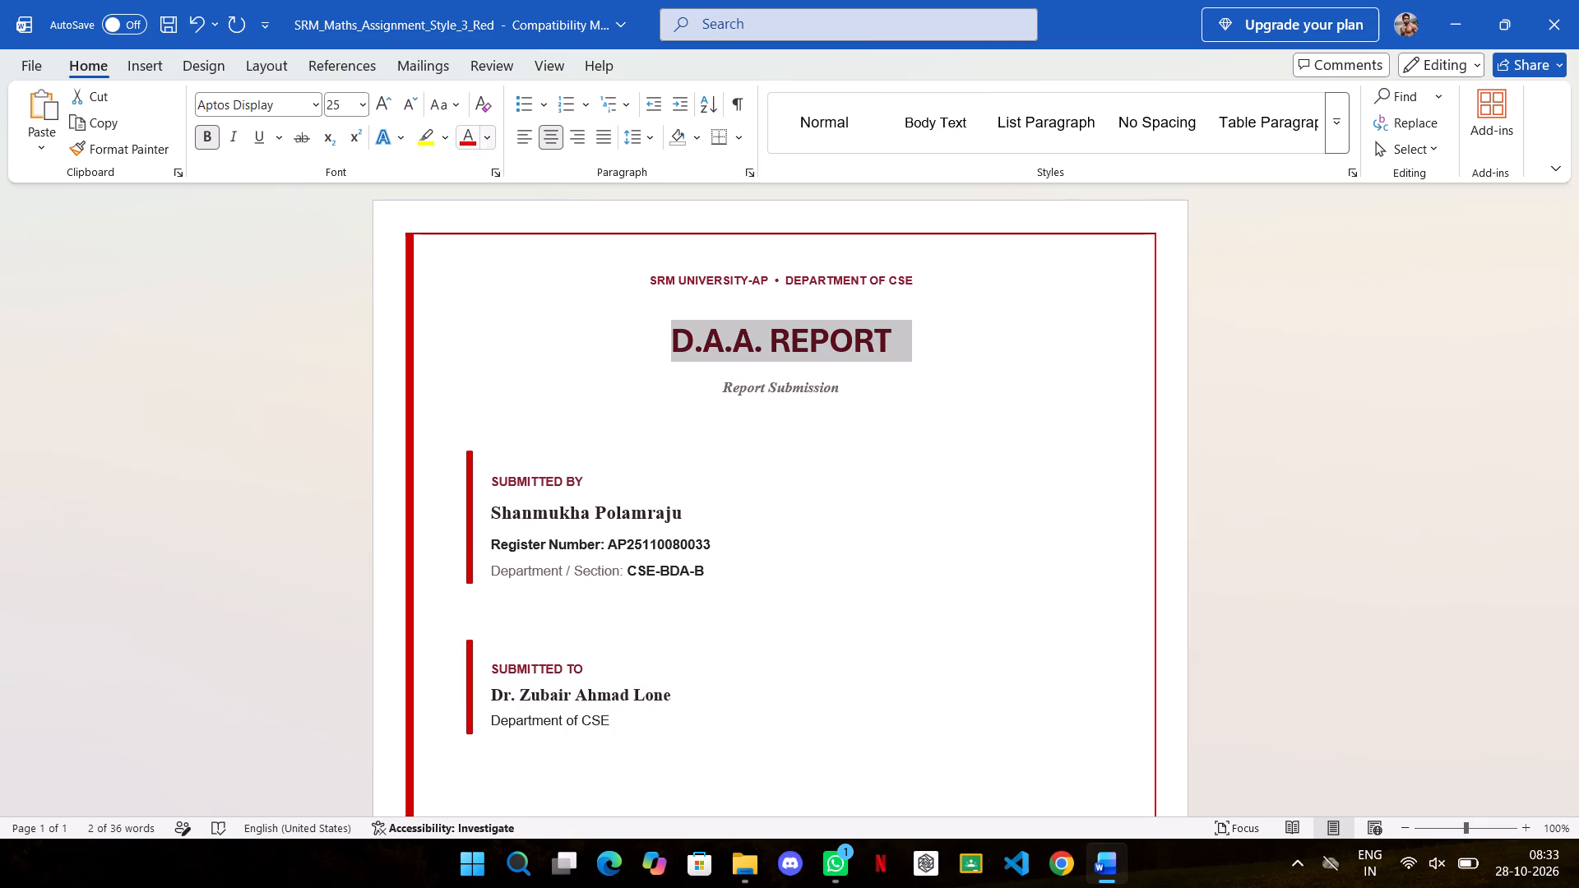
{"action": "left_click", "coordinate": [317, 101]}
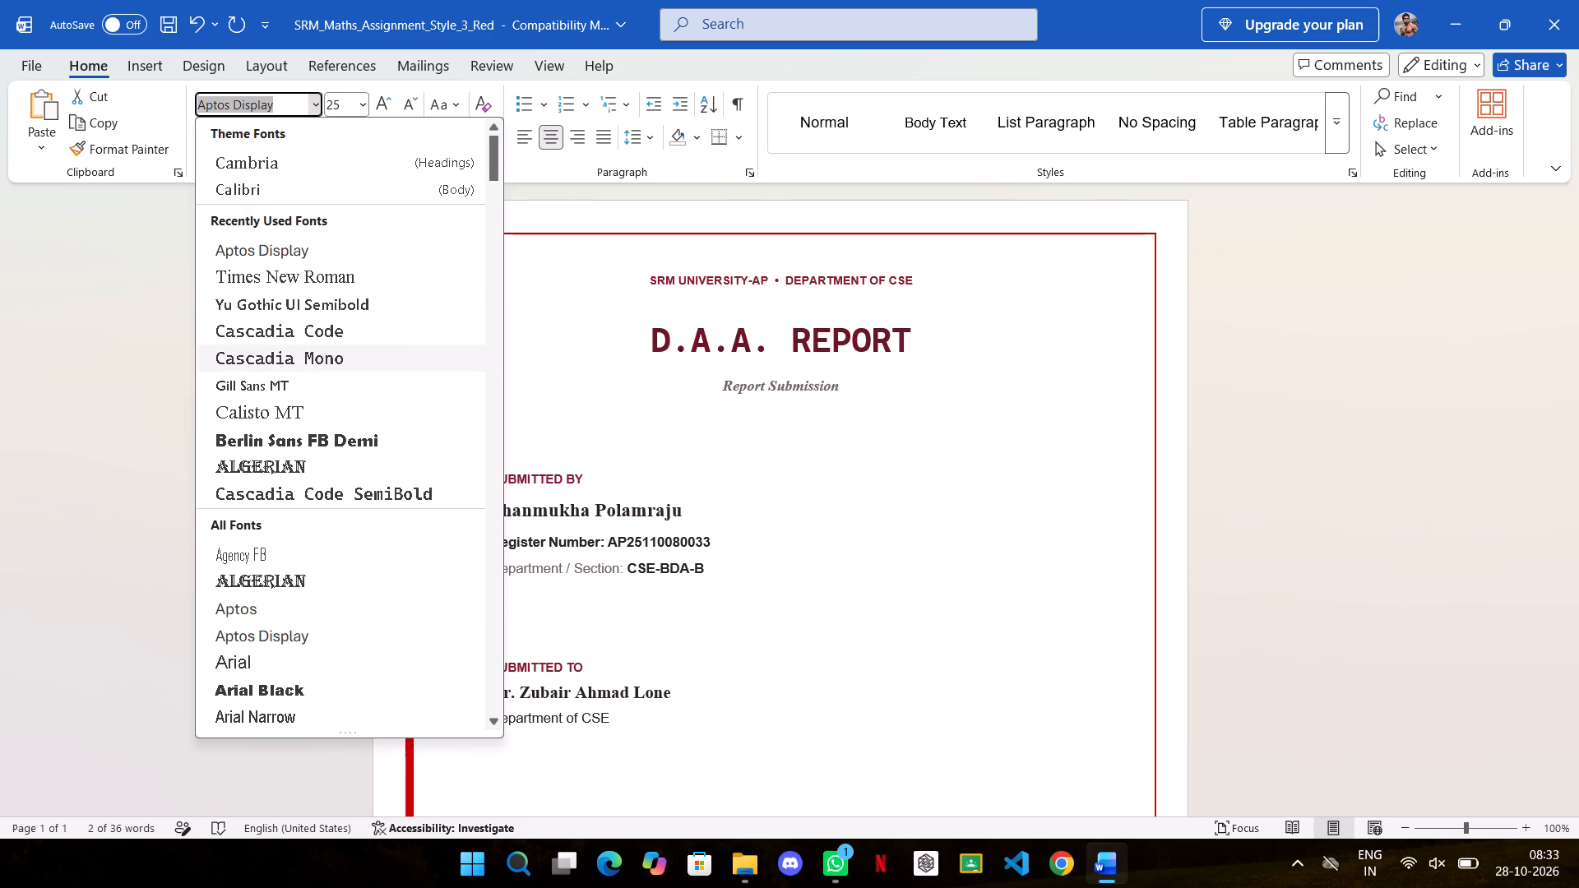
{"action": "left_click", "coordinate": [281, 411]}
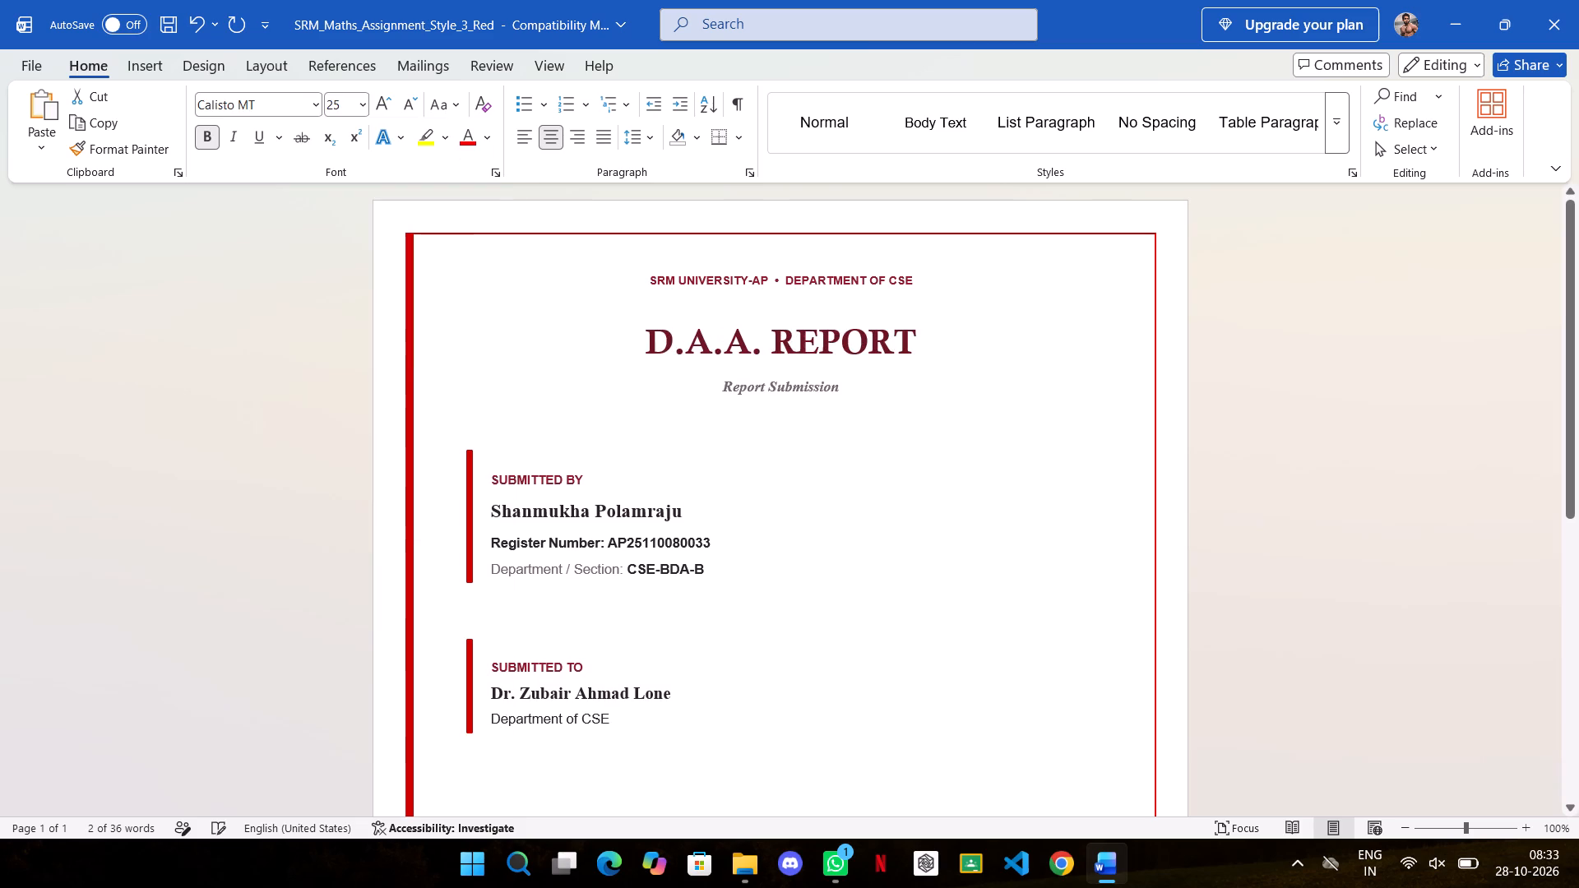
{"action": "left_click", "coordinate": [1314, 484]}
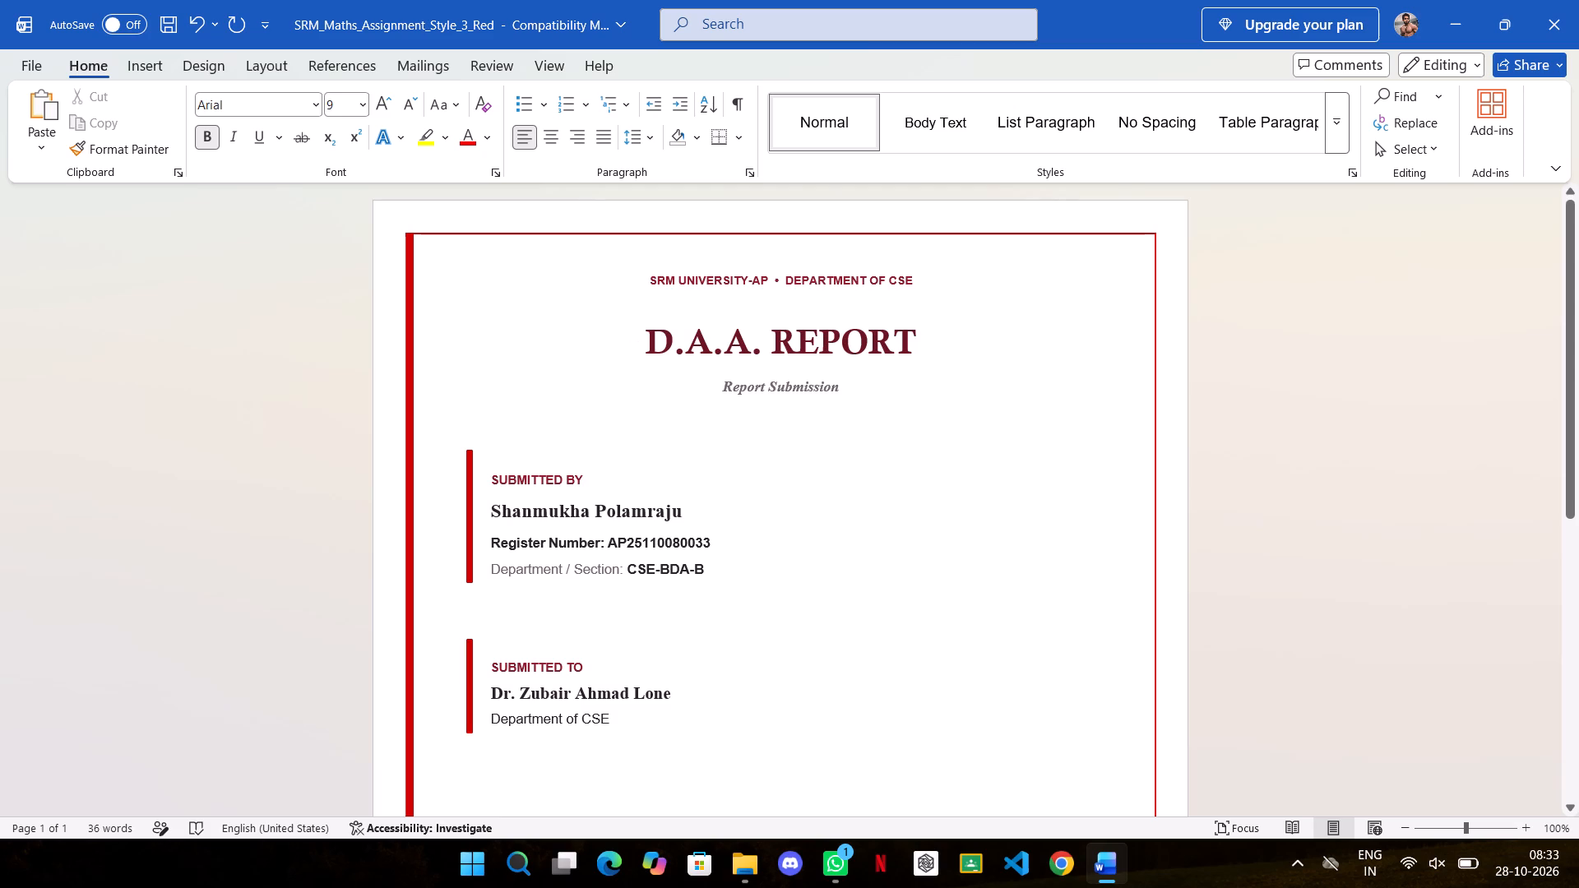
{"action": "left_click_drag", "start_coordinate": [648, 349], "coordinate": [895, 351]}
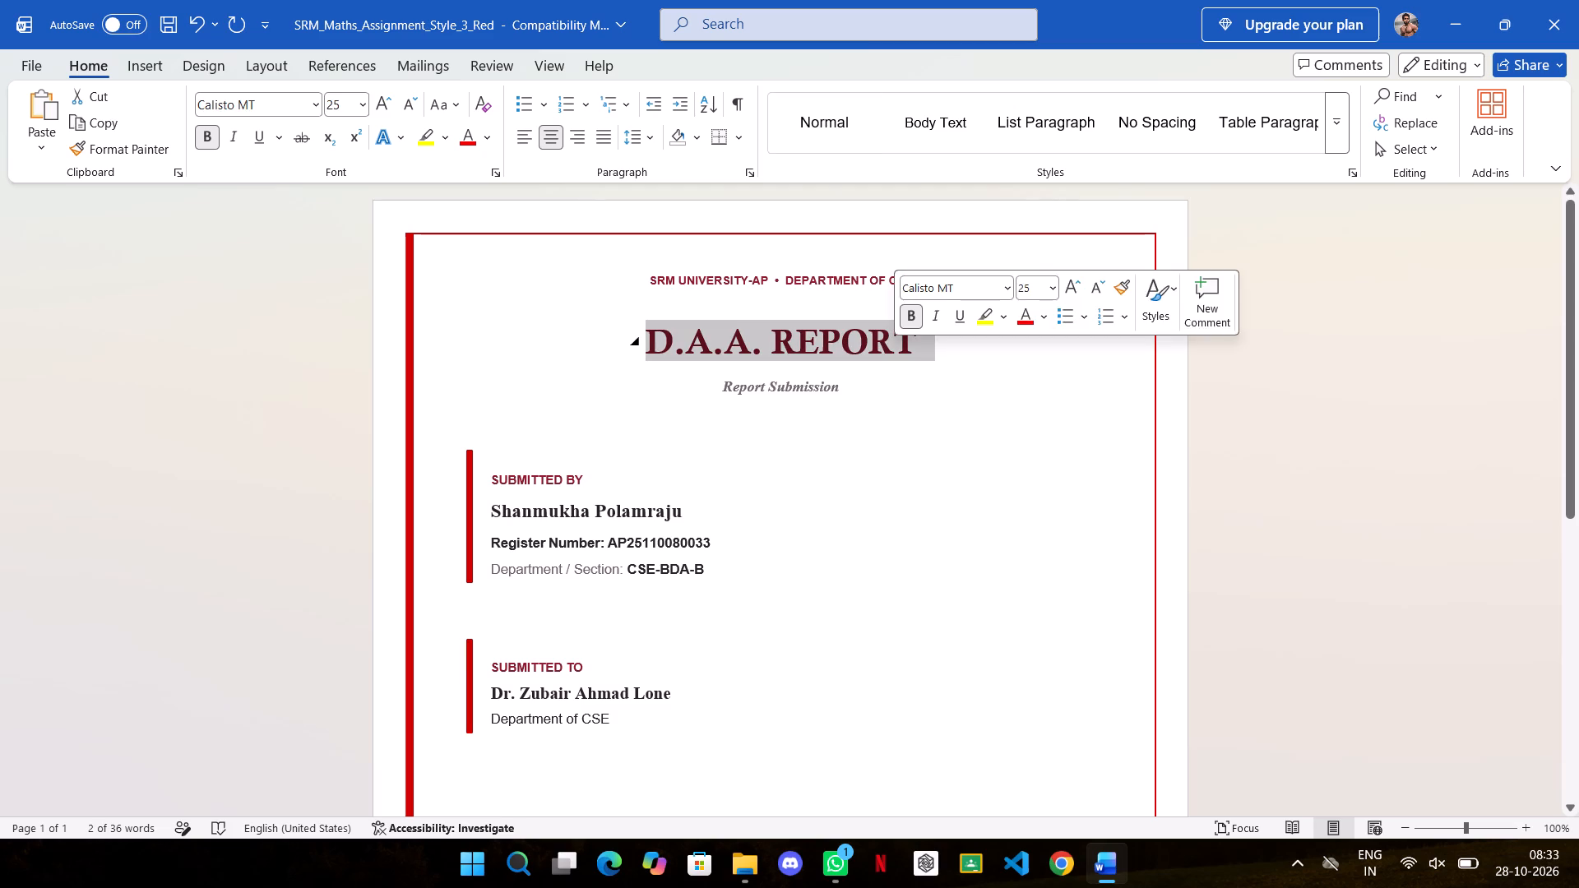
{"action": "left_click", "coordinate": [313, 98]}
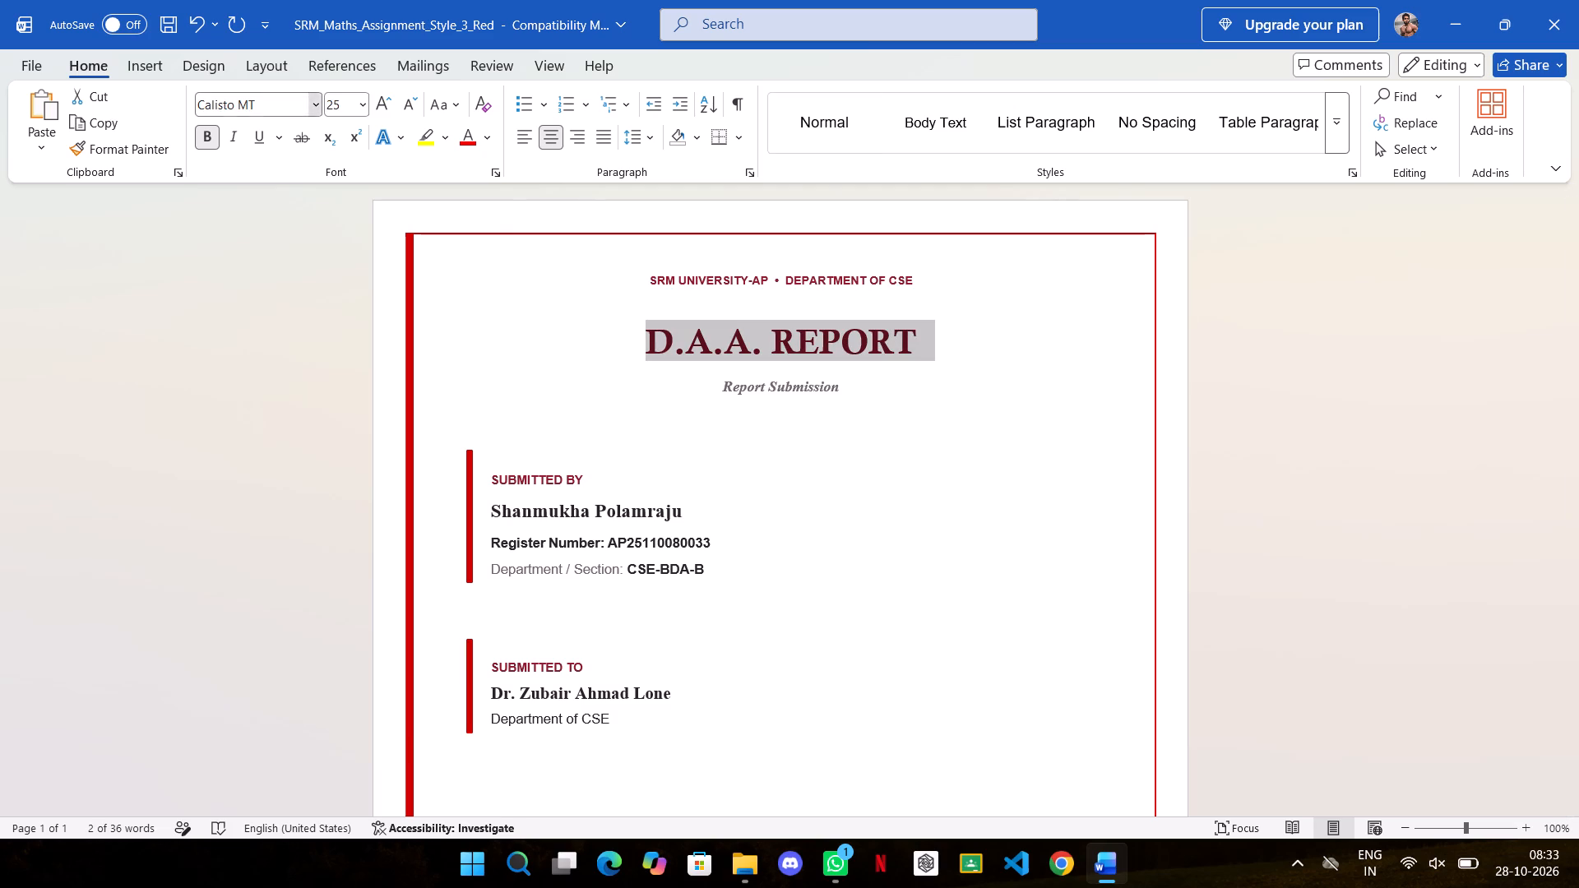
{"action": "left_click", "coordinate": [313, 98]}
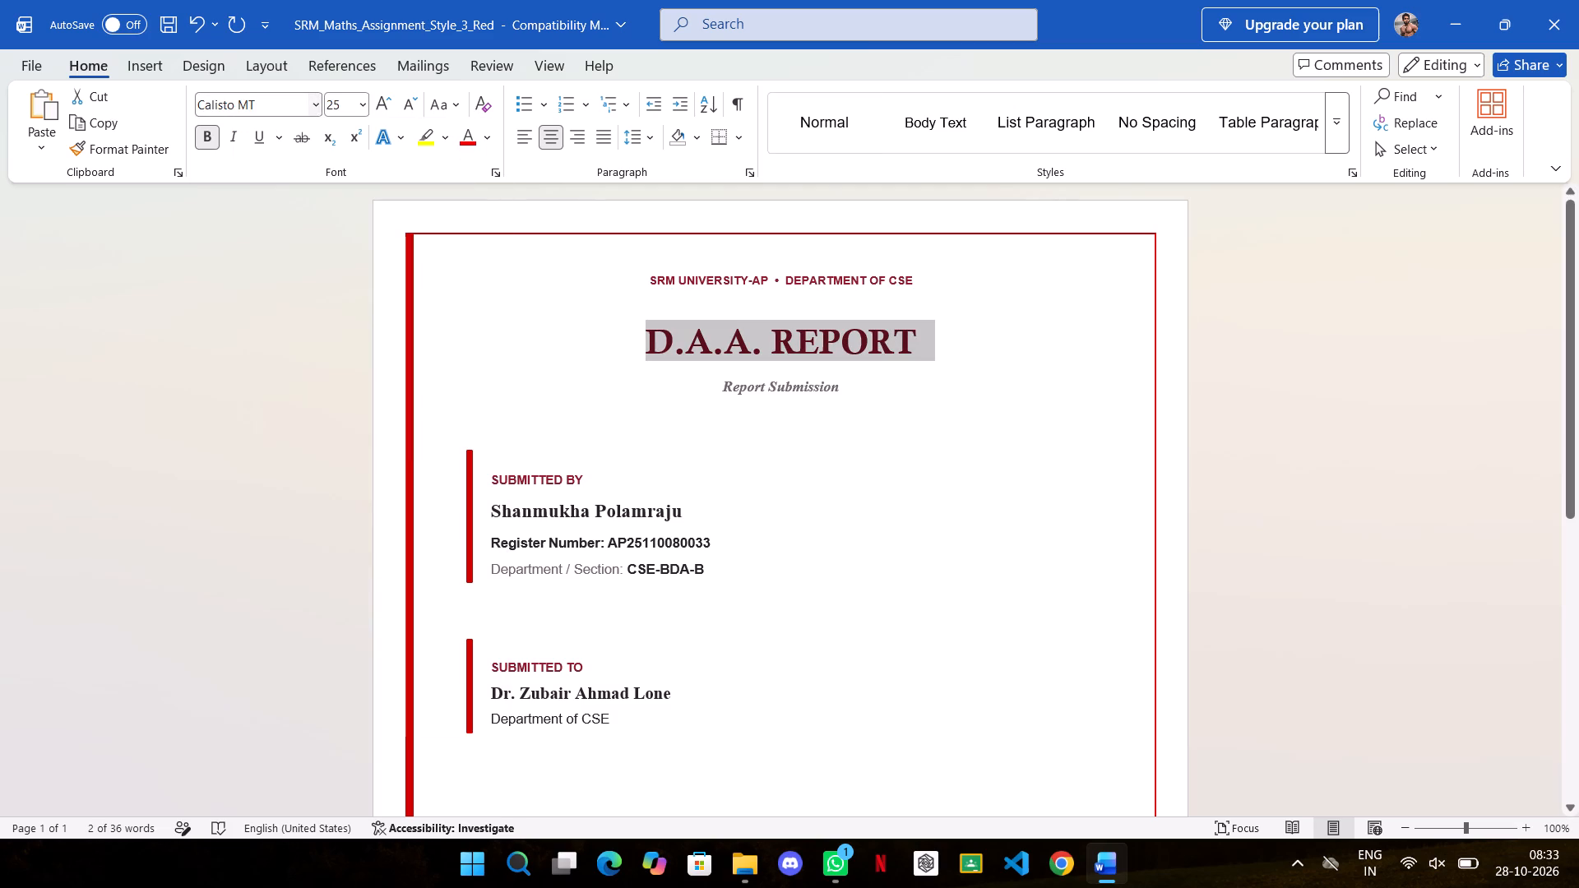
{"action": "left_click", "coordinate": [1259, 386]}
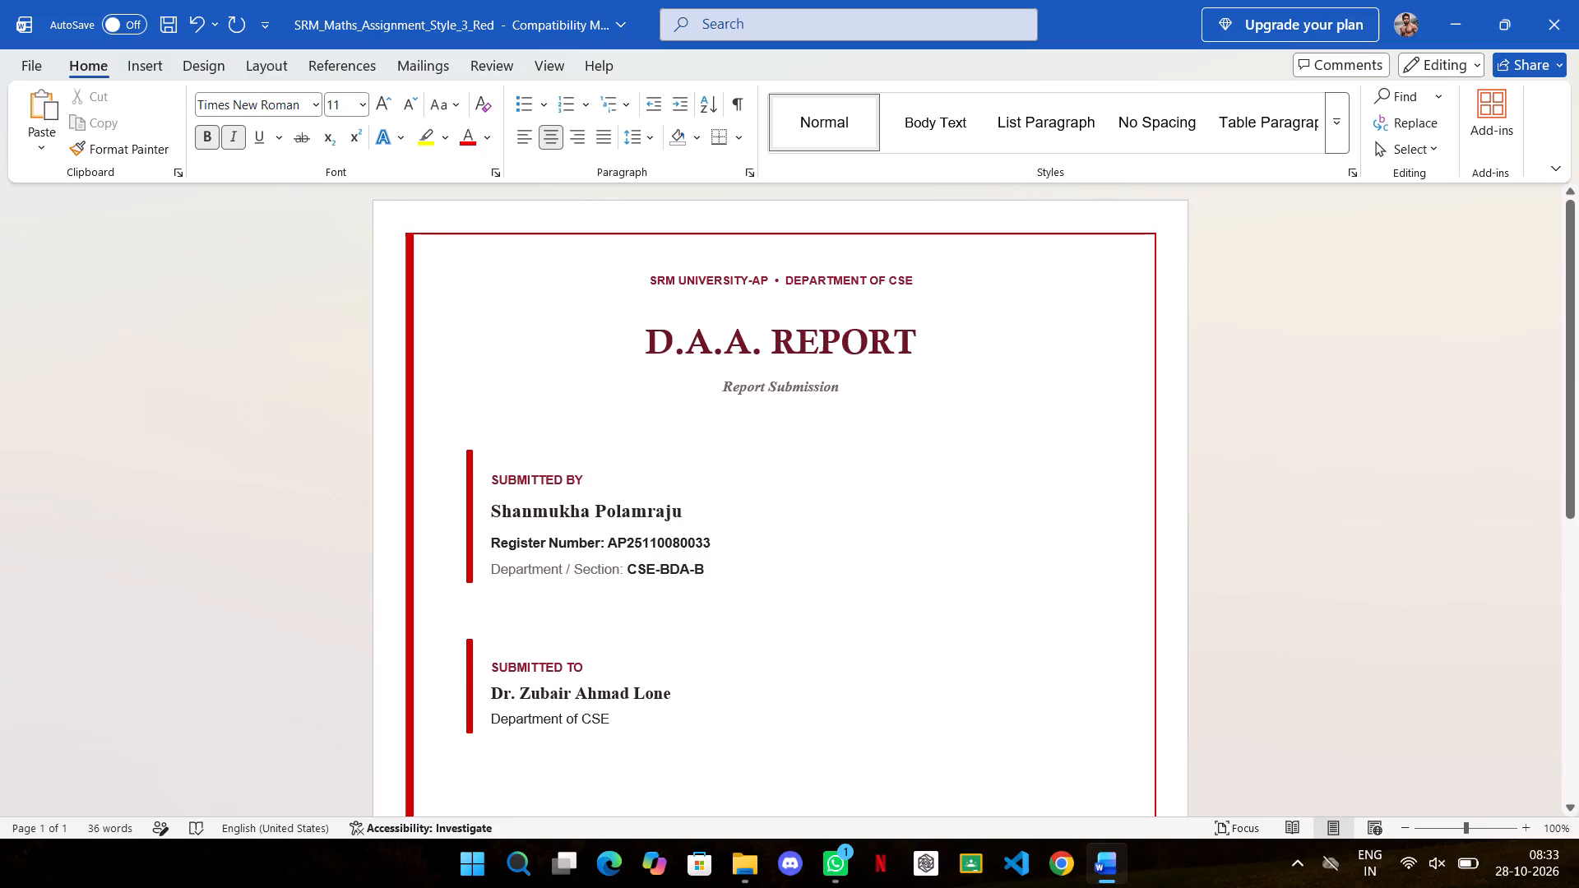
Look over the whole cover page from the title to the "PAGE 1" label to judge the title's font.
{"action": "scroll", "coordinate": [1257, 459], "scroll_direction": "down", "scroll_amount": 6, "text": "ctrl"}
{"action": "scroll", "coordinate": [1257, 459], "scroll_direction": "up", "scroll_amount": 2, "text": "ctrl"}
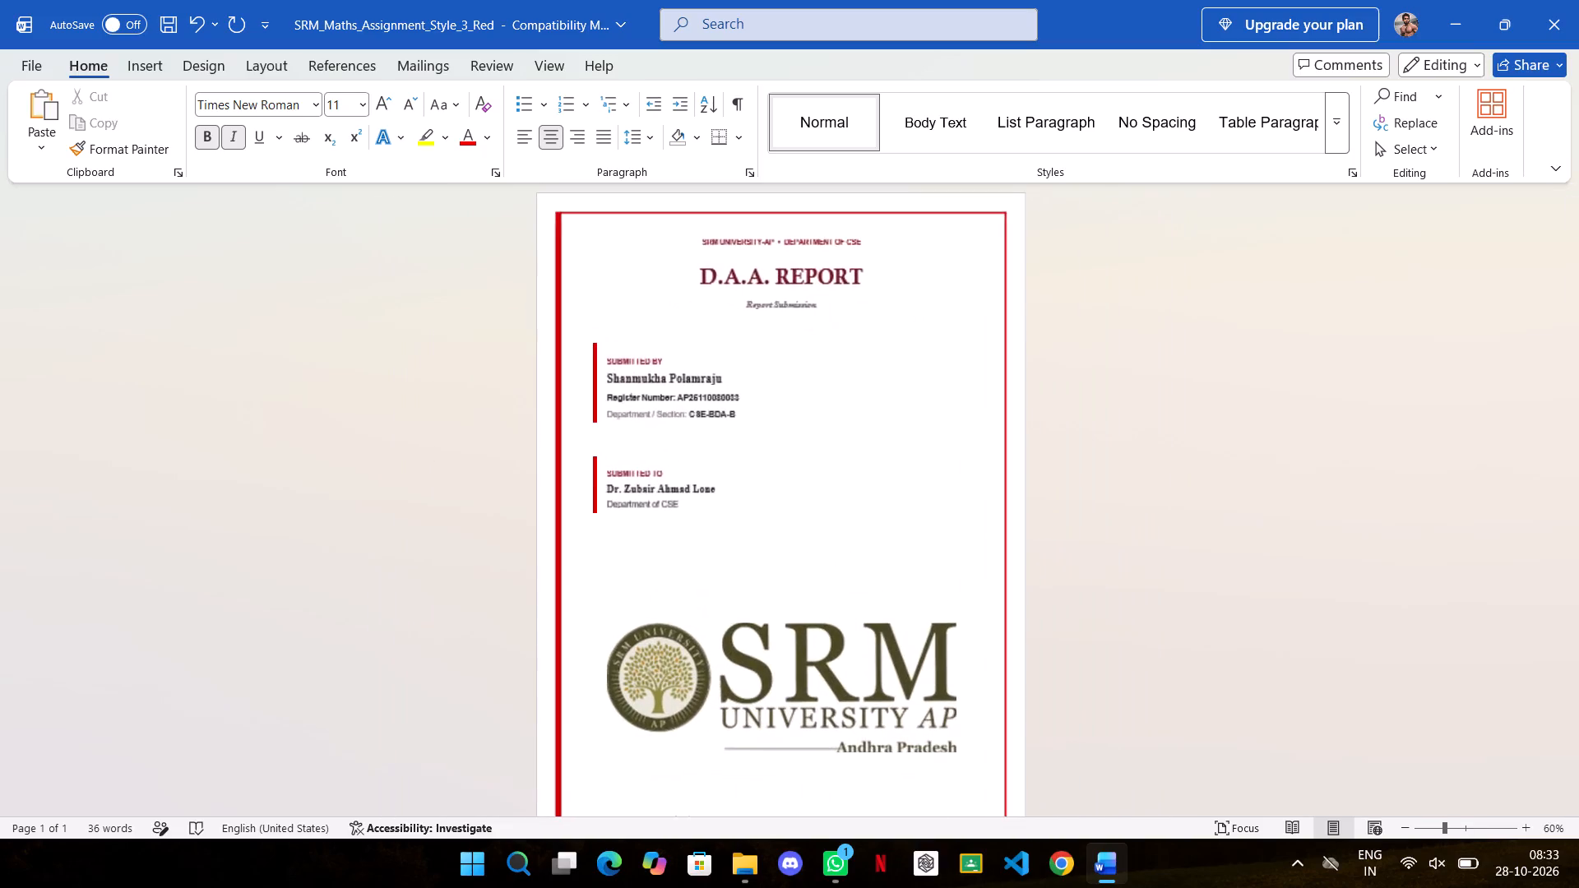
{"action": "scroll", "coordinate": [1257, 459], "scroll_direction": "up", "scroll_amount": 3, "text": "ctrl"}
{"action": "scroll", "coordinate": [1257, 459], "scroll_direction": "up", "scroll_amount": 1}
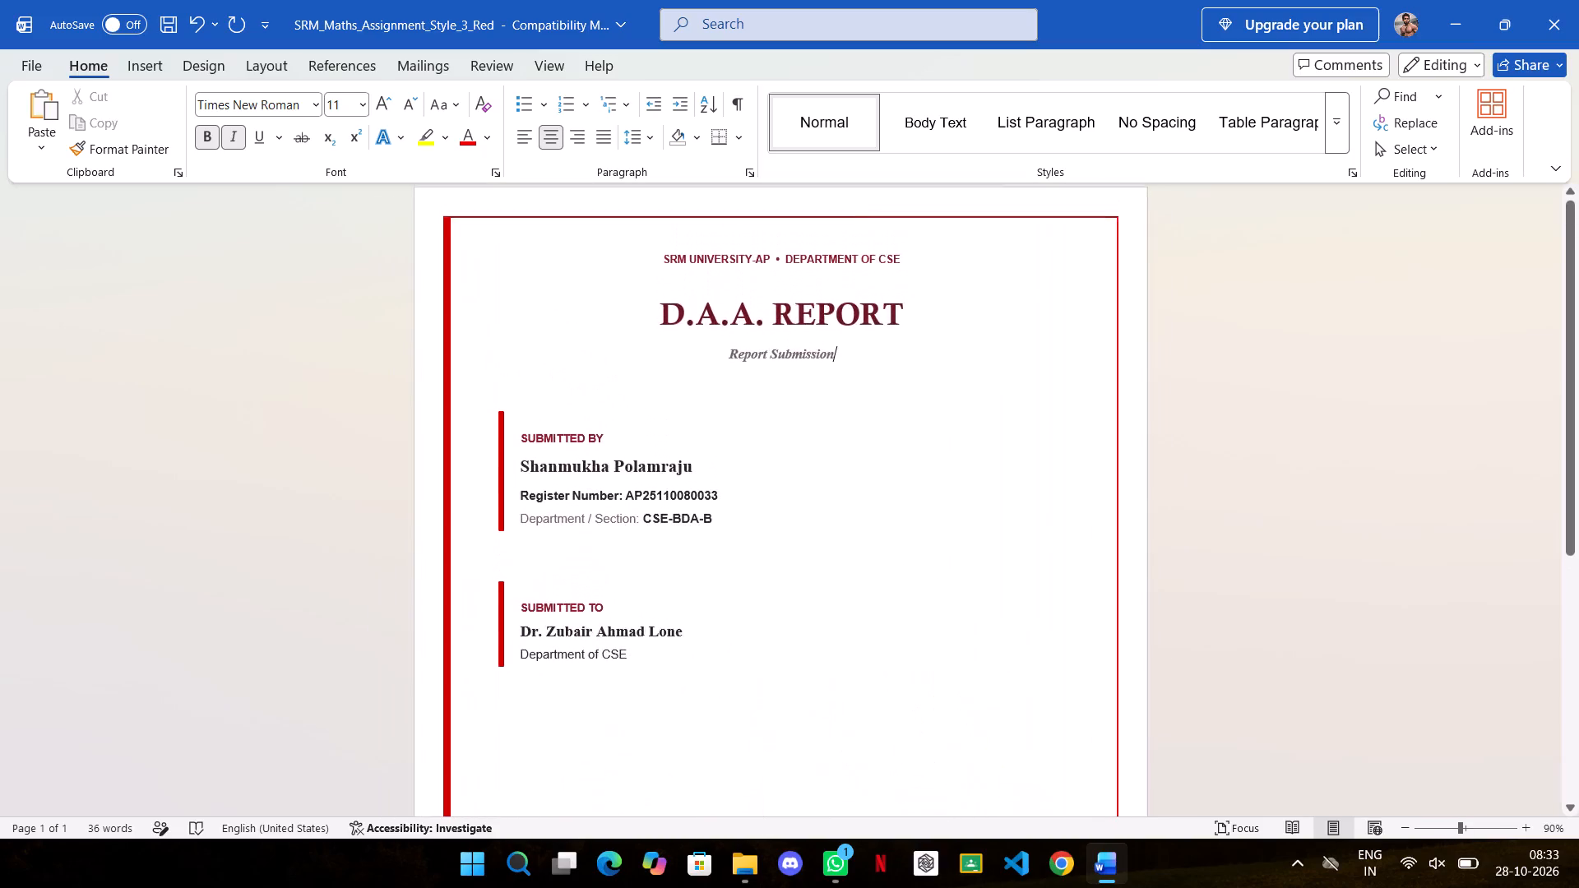
{"action": "scroll", "coordinate": [1257, 459], "scroll_direction": "up", "scroll_amount": 2}
{"action": "scroll", "coordinate": [1225, 488], "scroll_direction": "down", "scroll_amount": 1}
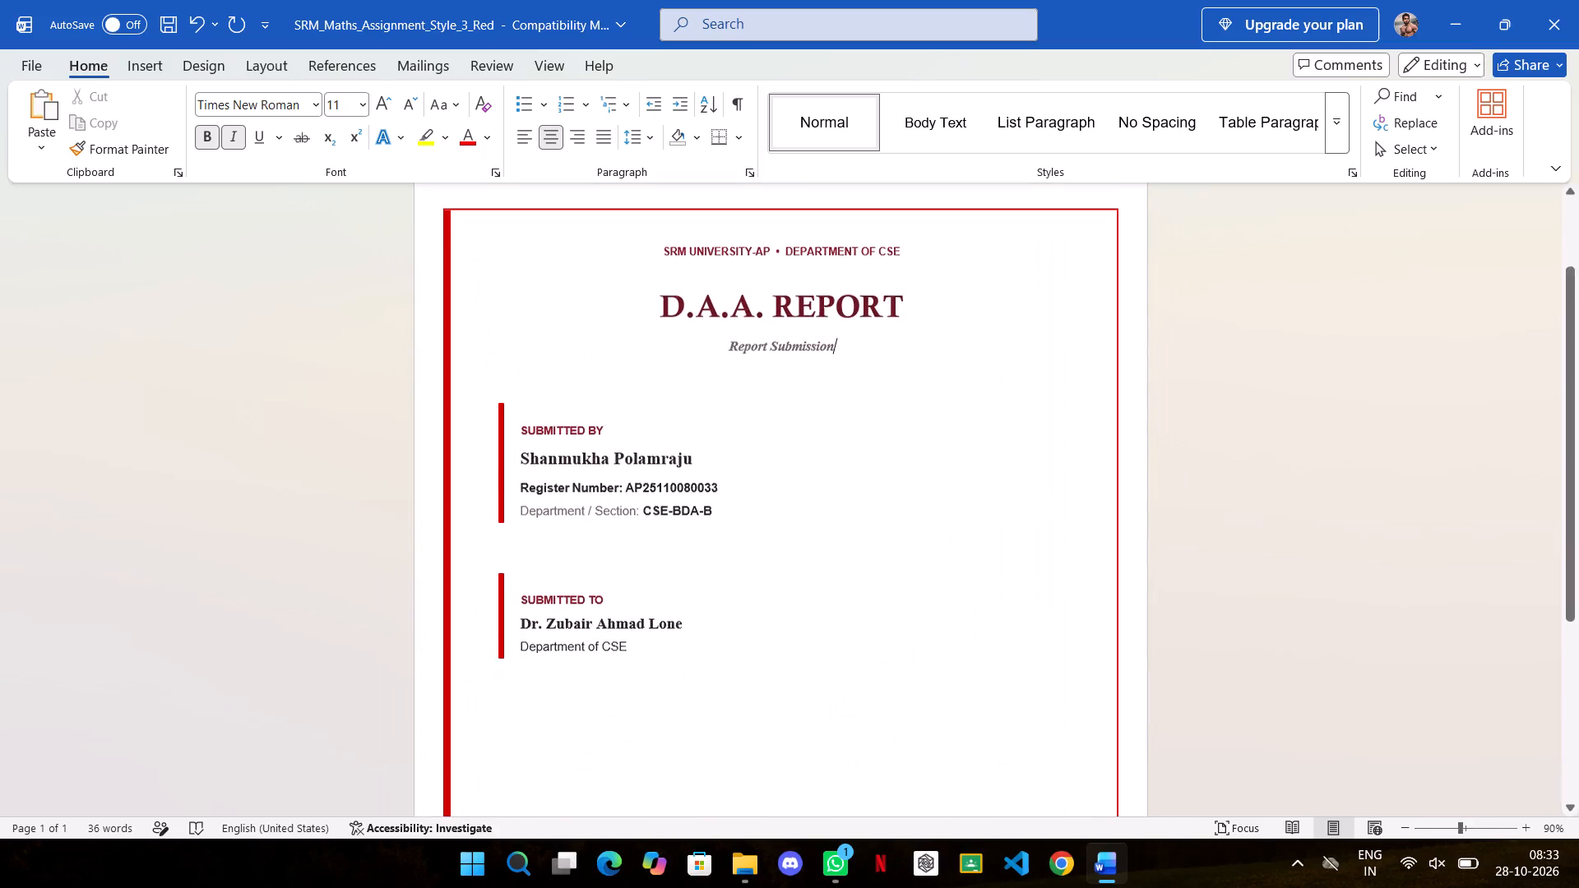
{"action": "scroll", "coordinate": [1225, 488], "scroll_direction": "down", "scroll_amount": 3}
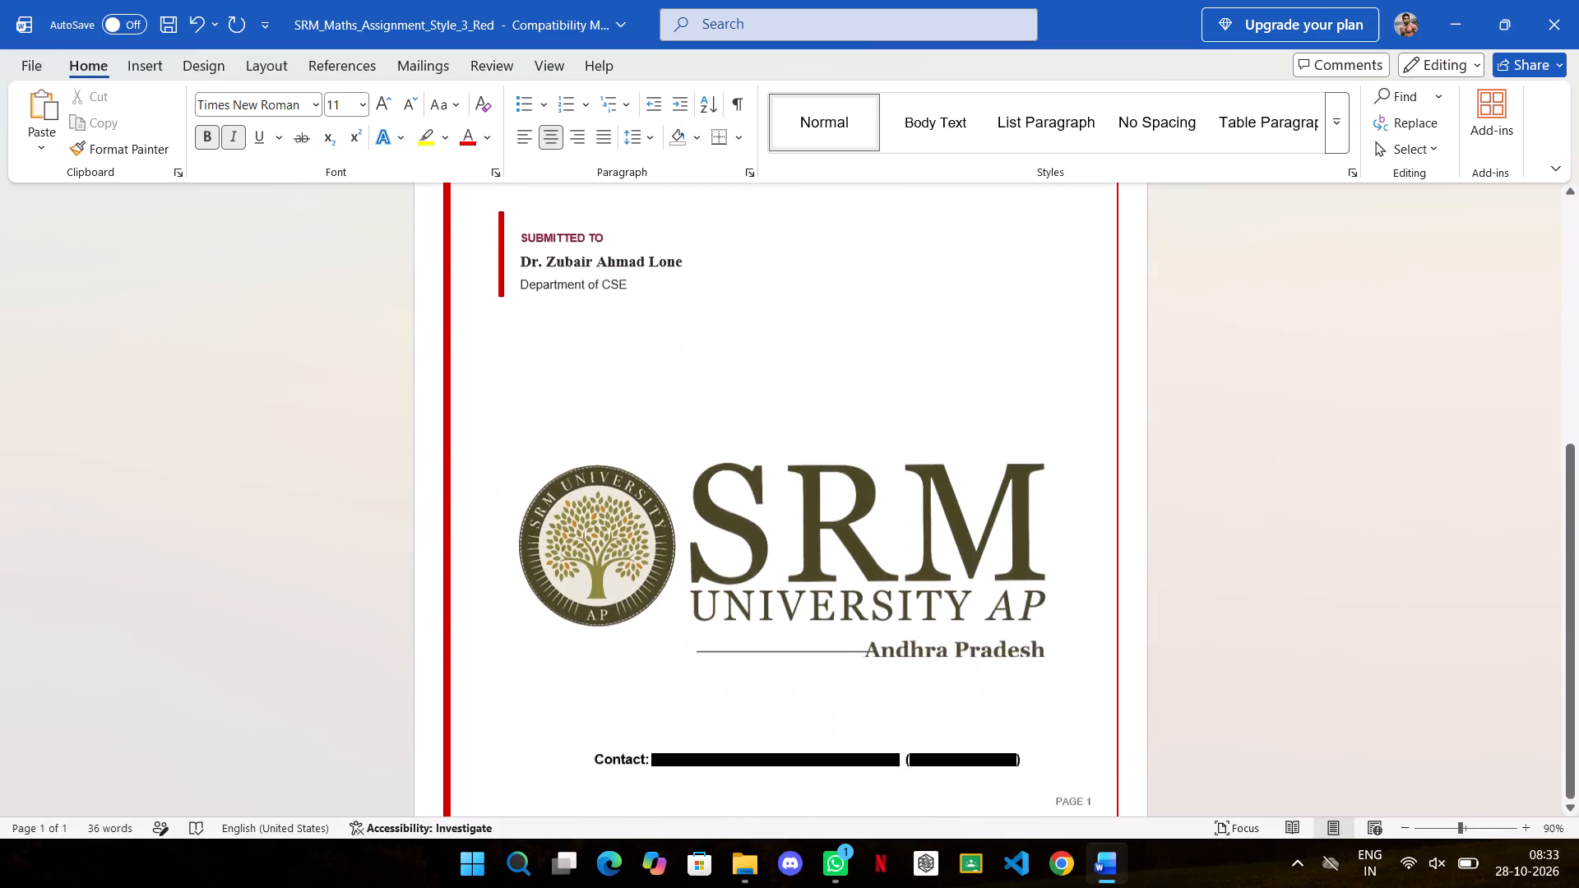
{"action": "scroll", "coordinate": [1225, 488], "scroll_direction": "up", "scroll_amount": 10}
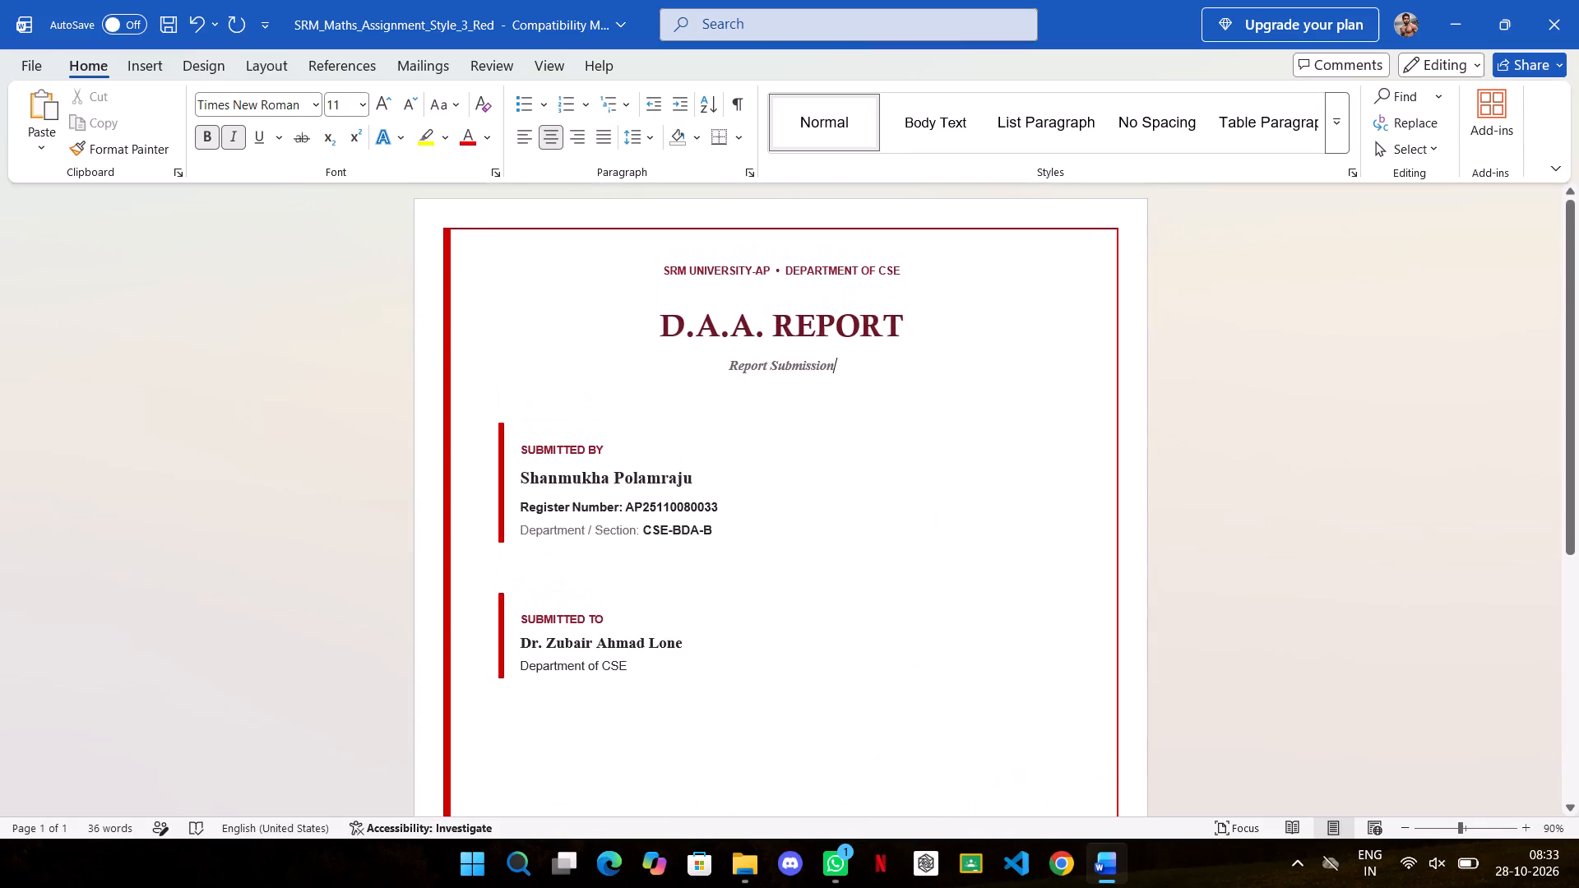
Reapply the Calisto MT font to the "D.A.A. REPORT" title only, leaving out the subtitle.
{"action": "left_click_drag", "start_coordinate": [658, 326], "coordinate": [909, 347]}
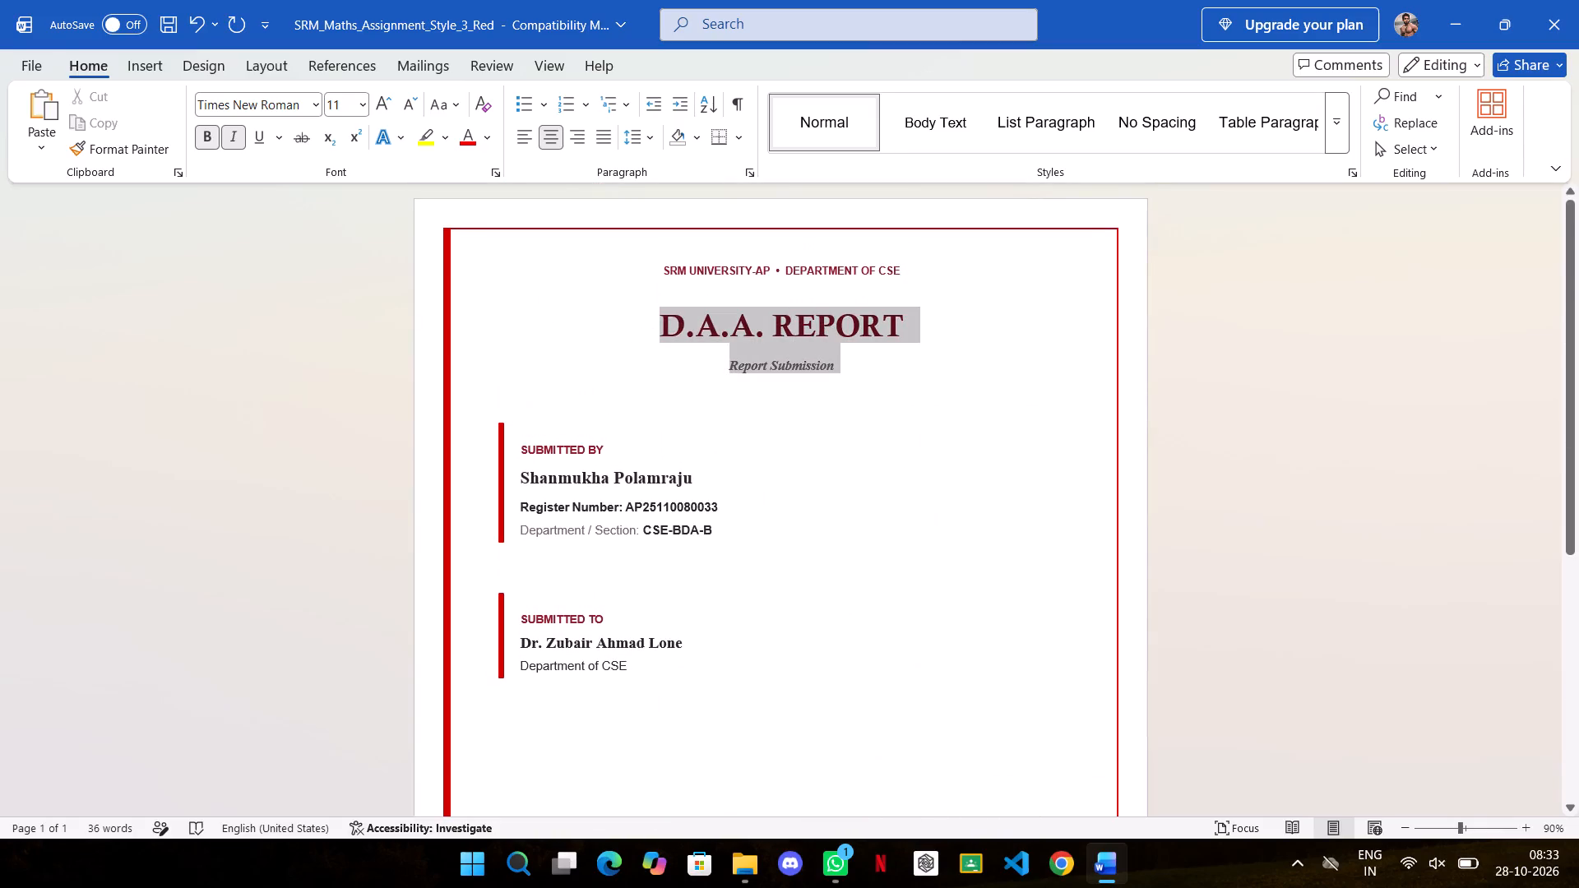
{"action": "left_click_drag", "start_coordinate": [909, 347], "coordinate": [909, 330]}
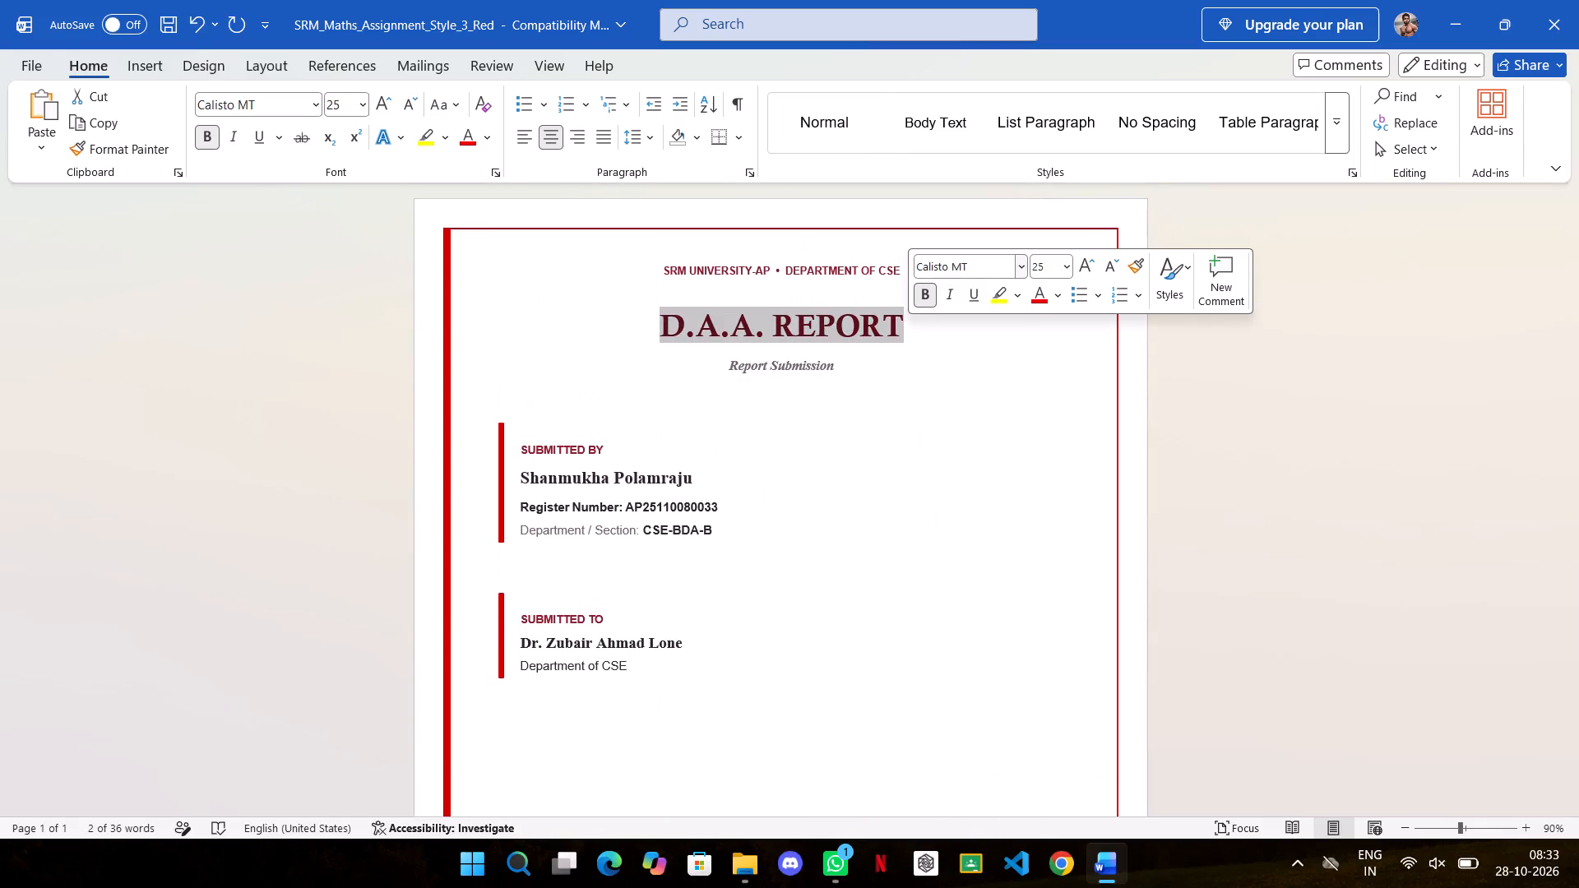
{"action": "left_click", "coordinate": [1018, 264]}
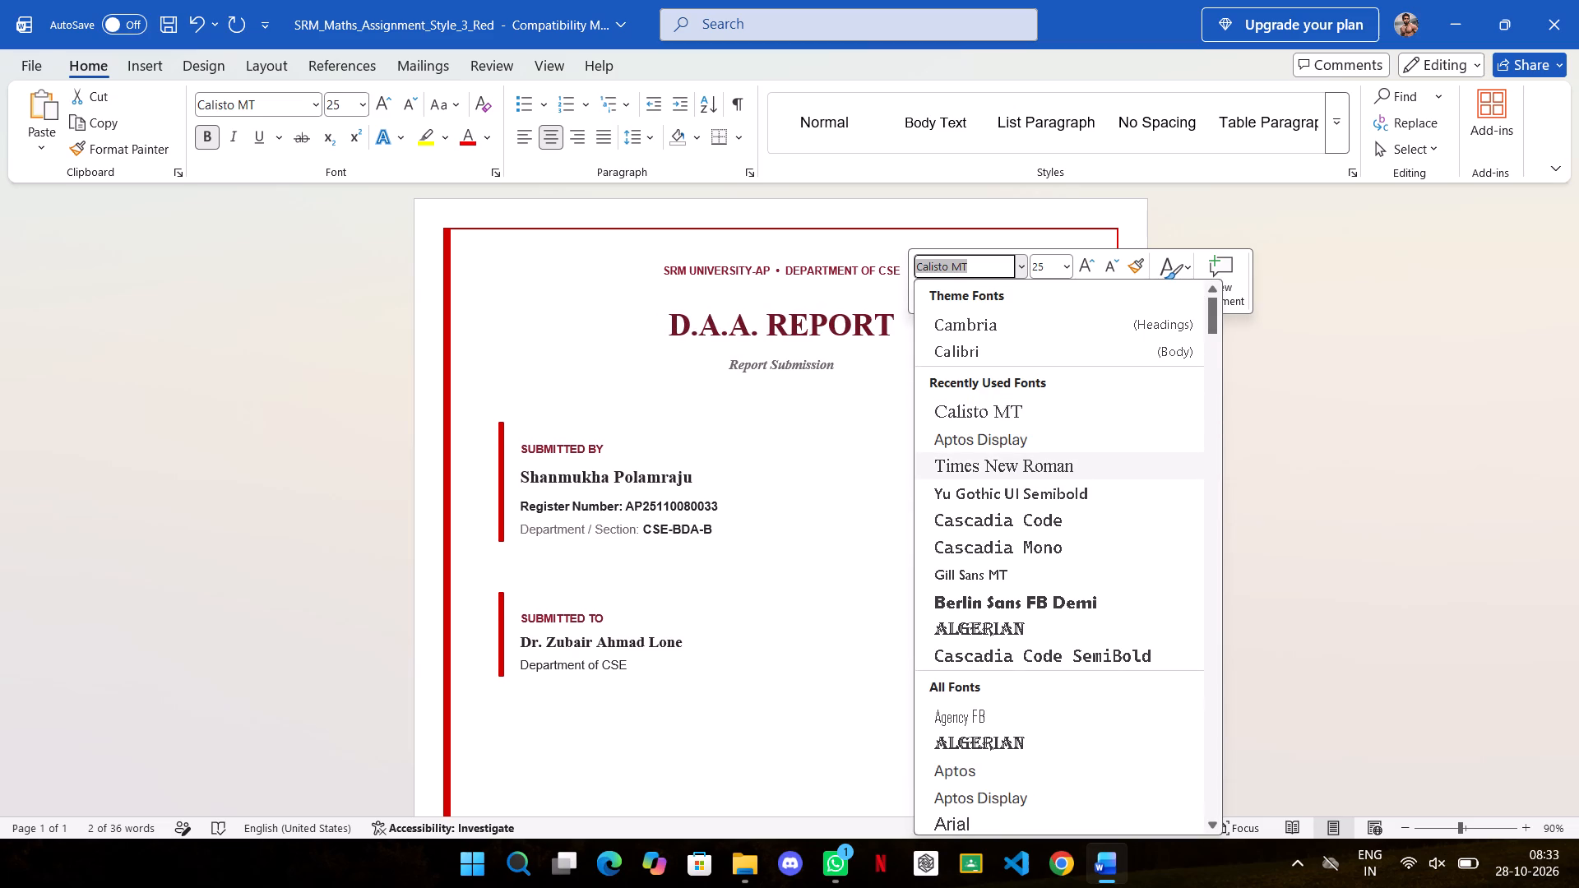
{"action": "left_click", "coordinate": [998, 406]}
{"action": "left_click", "coordinate": [1332, 407]}
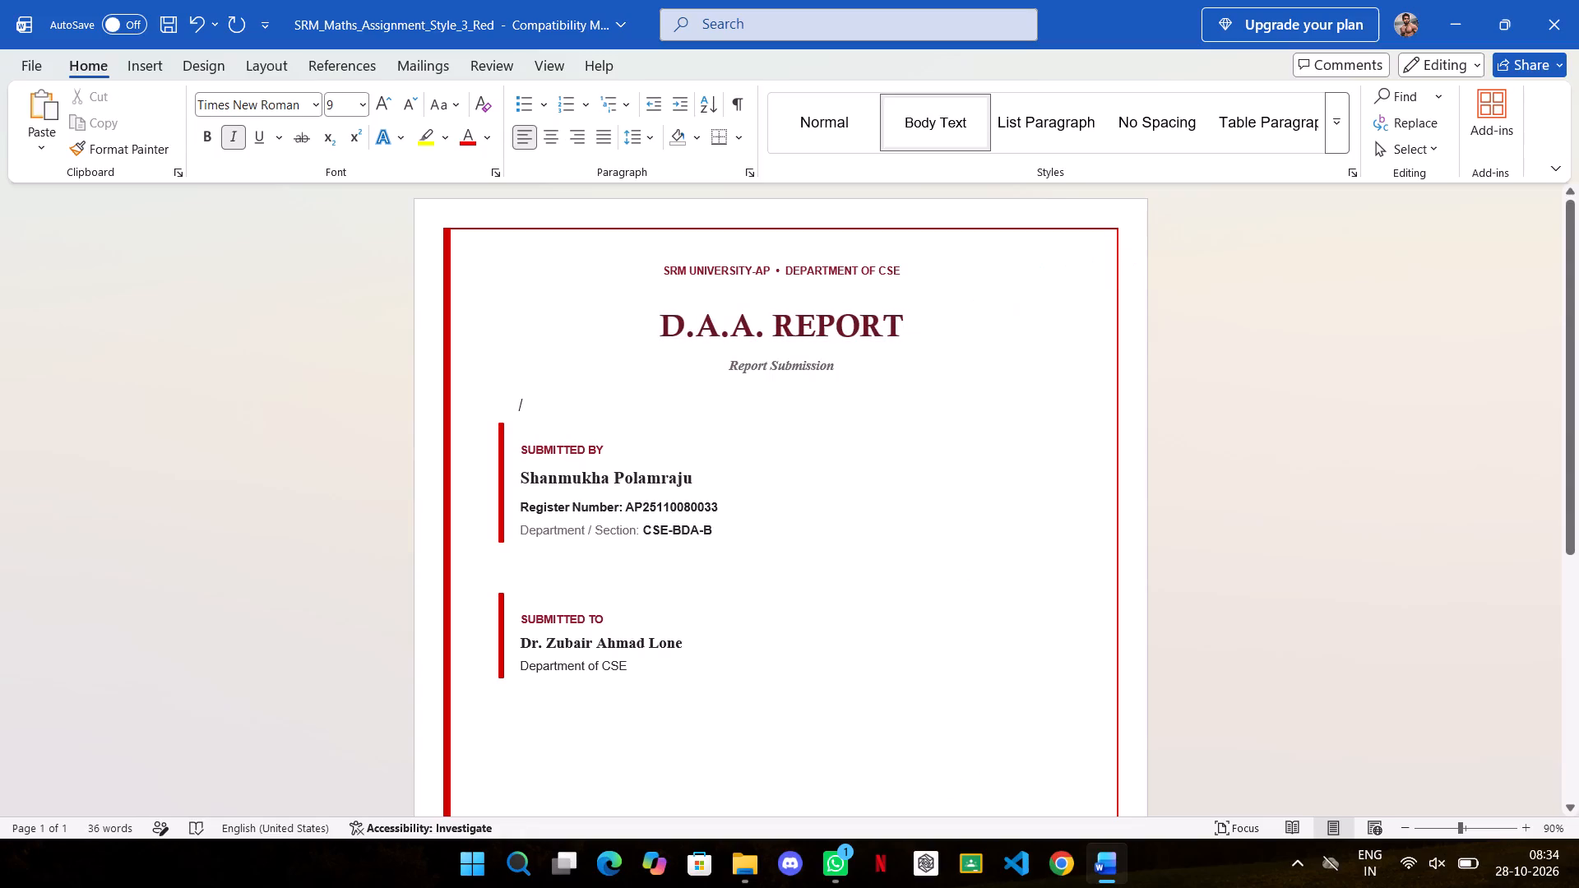
{"action": "scroll", "coordinate": [1332, 407], "scroll_direction": "down", "scroll_amount": 6}
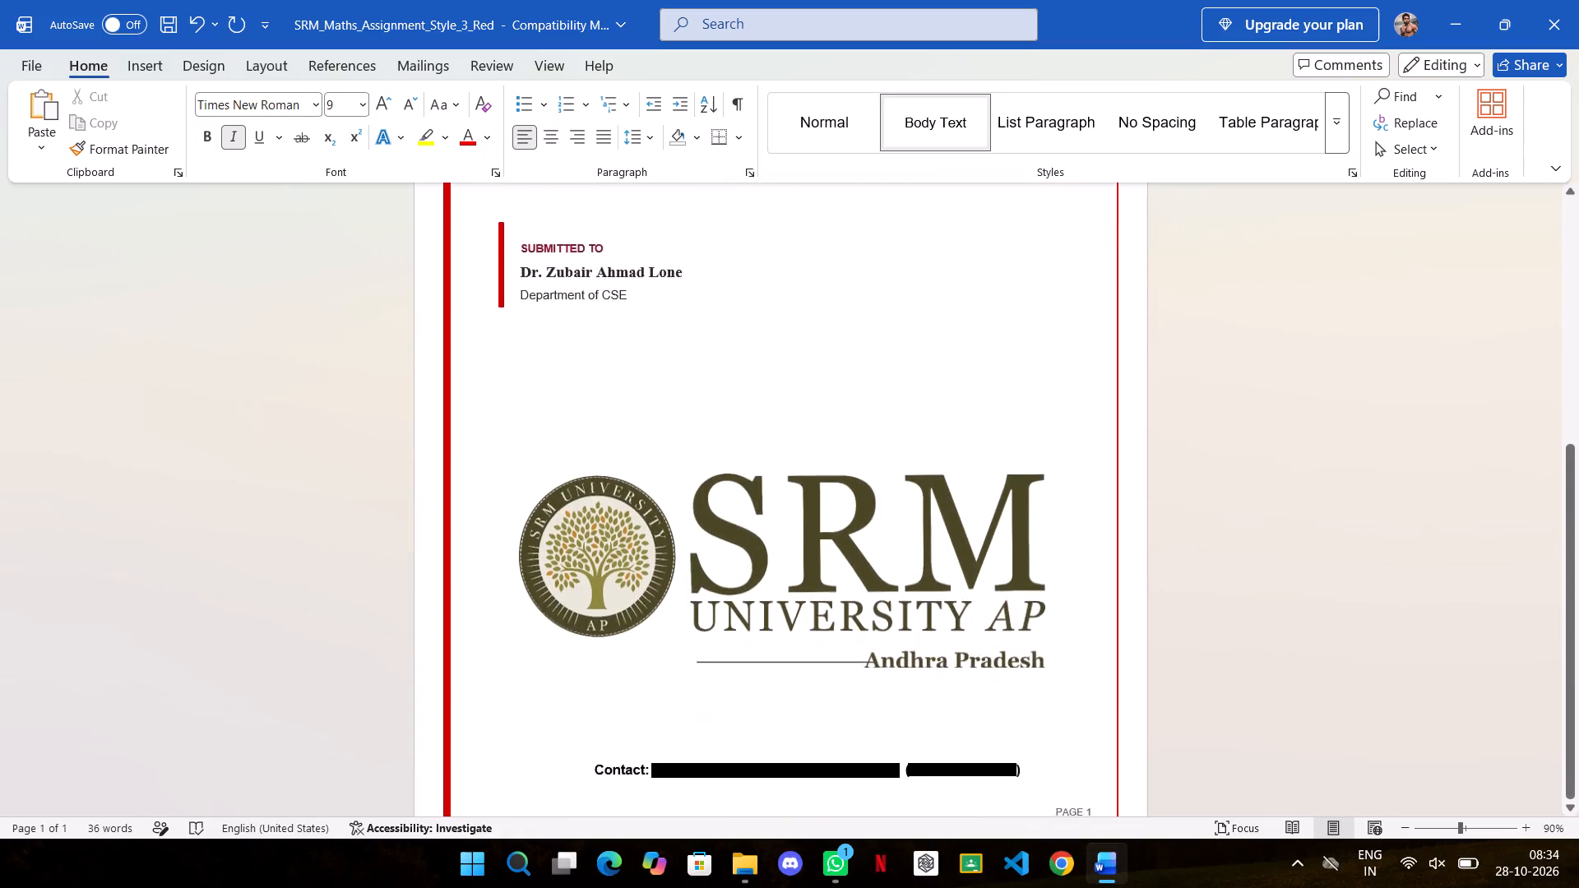
Save the edited cover page document under its current name.
{"action": "scroll", "coordinate": [1332, 407], "scroll_direction": "down", "scroll_amount": 1}
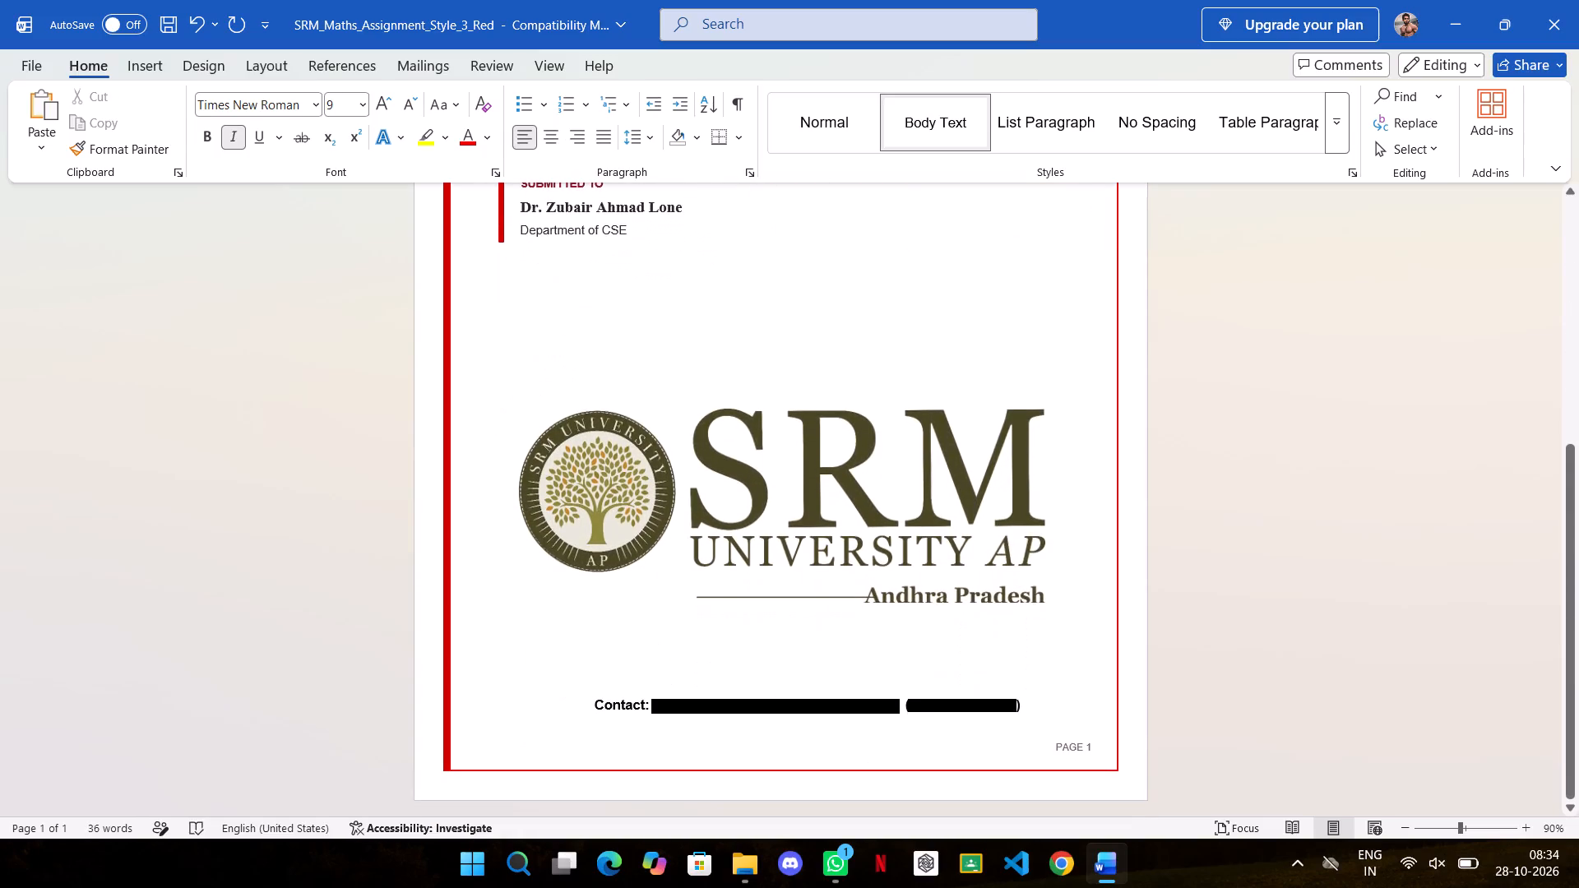
{"action": "scroll", "coordinate": [1332, 407], "scroll_direction": "up", "scroll_amount": 6}
{"action": "key", "text": "ctrl+s"}
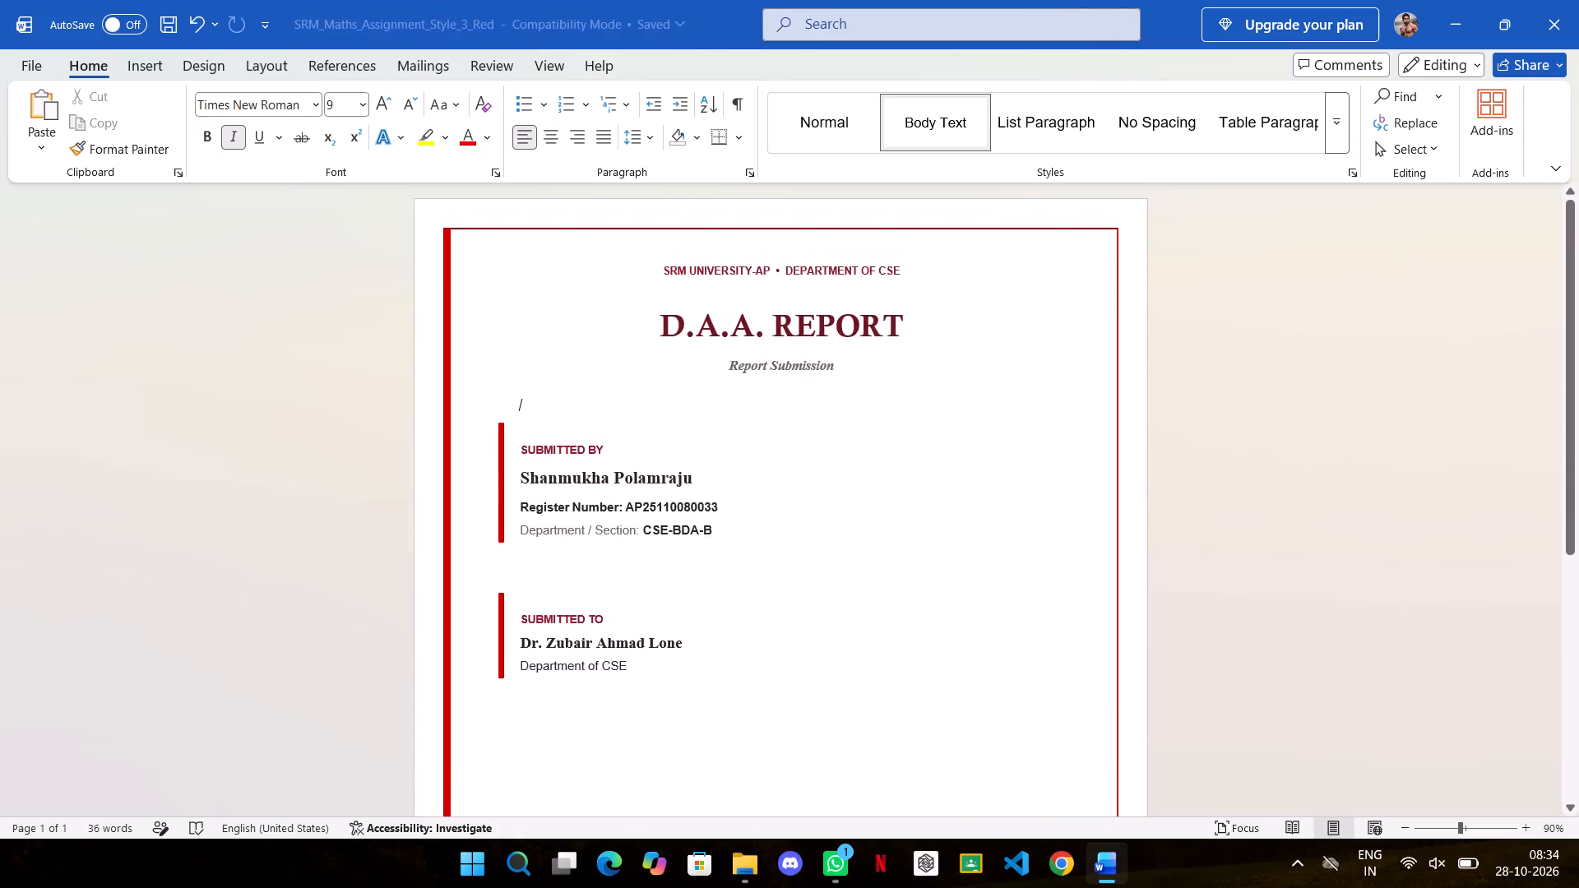
Save a copy of the cover page to the Desktop as a PDF, replacing the existing "DAA Cover Page" file.
{"action": "left_click", "coordinate": [26, 63]}
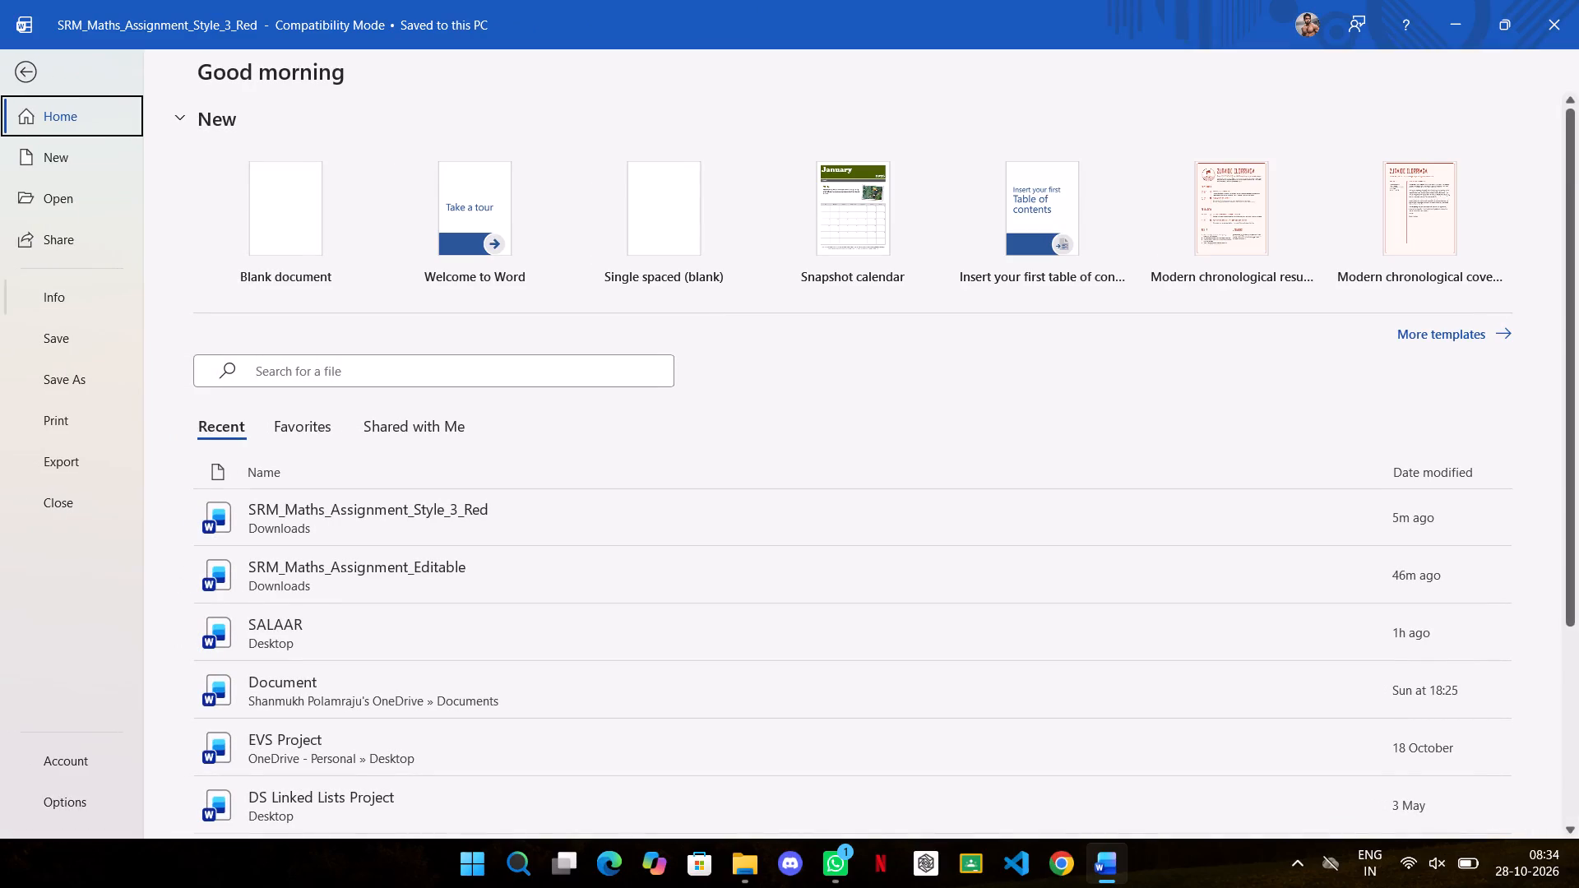
{"action": "left_click", "coordinate": [91, 377]}
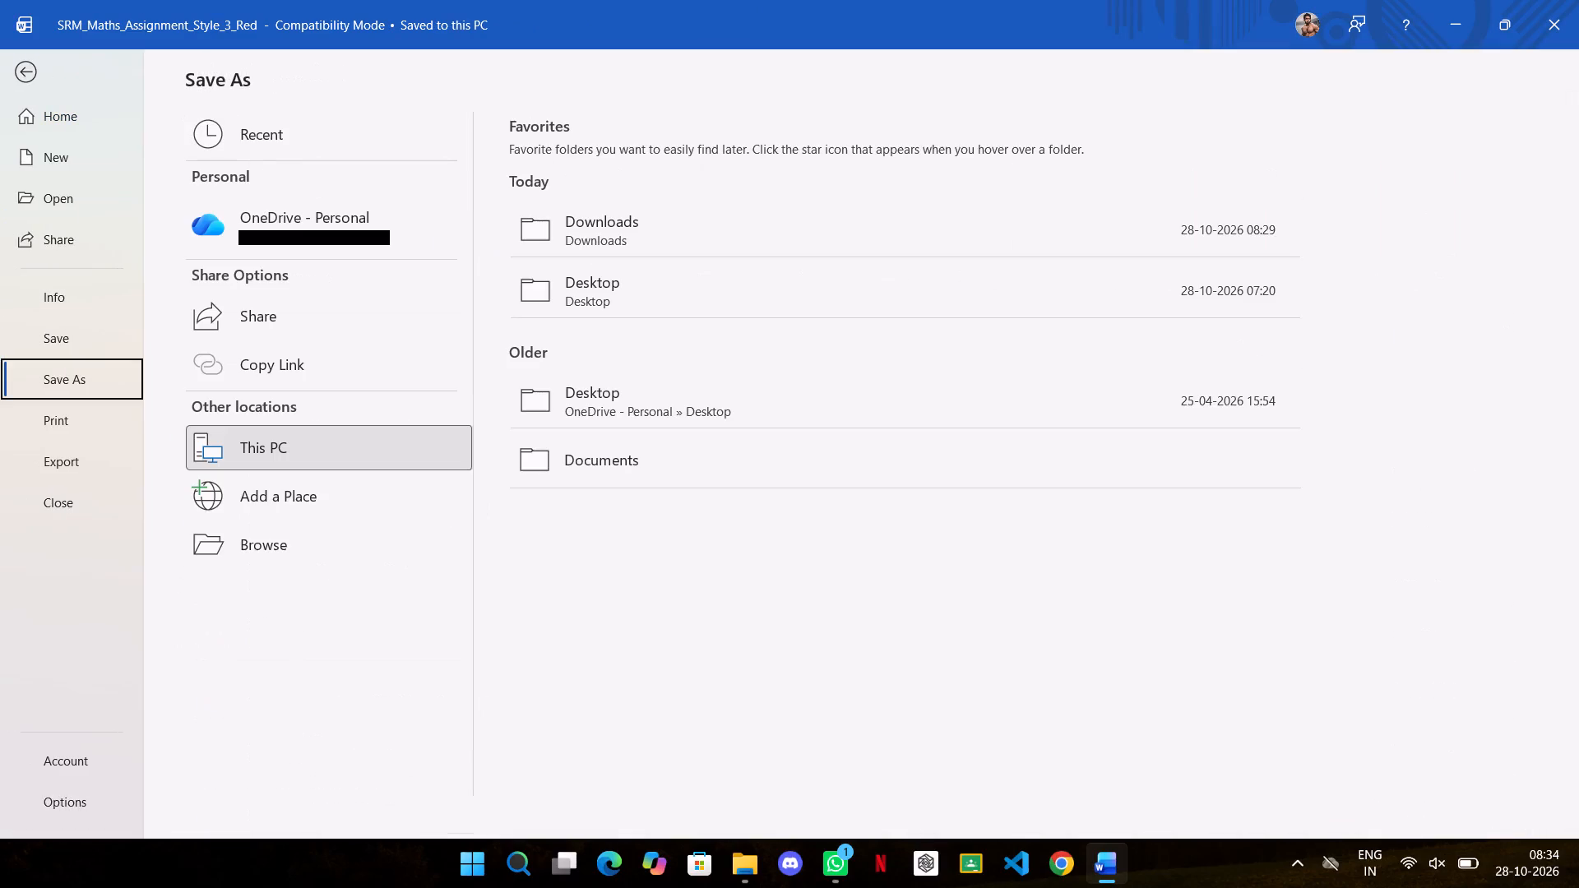
{"action": "left_click", "coordinate": [647, 290]}
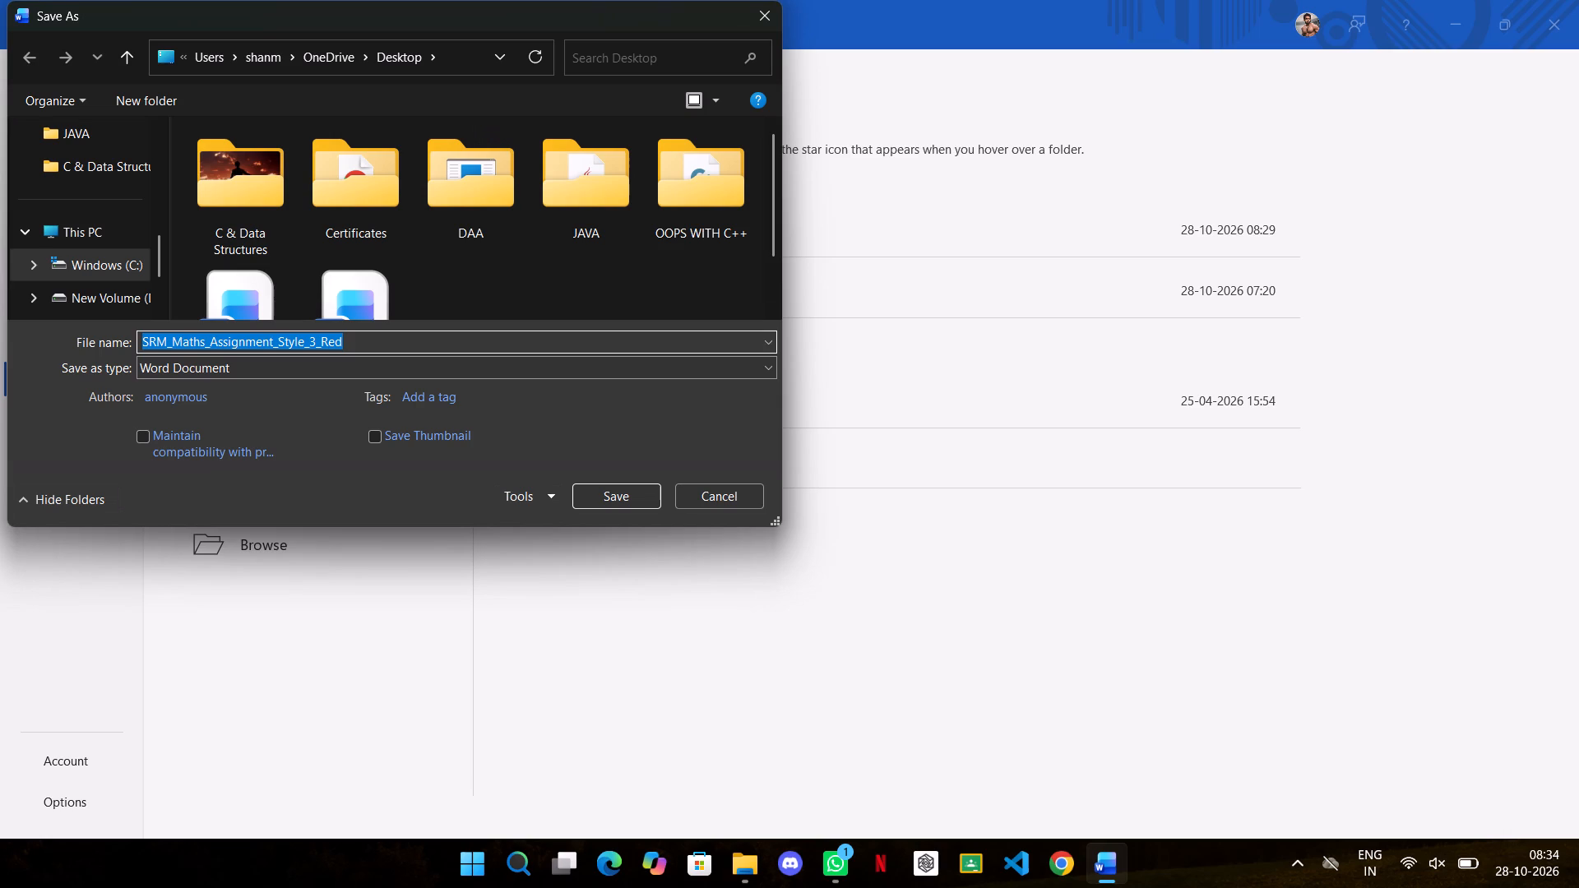
{"action": "left_click", "coordinate": [627, 358]}
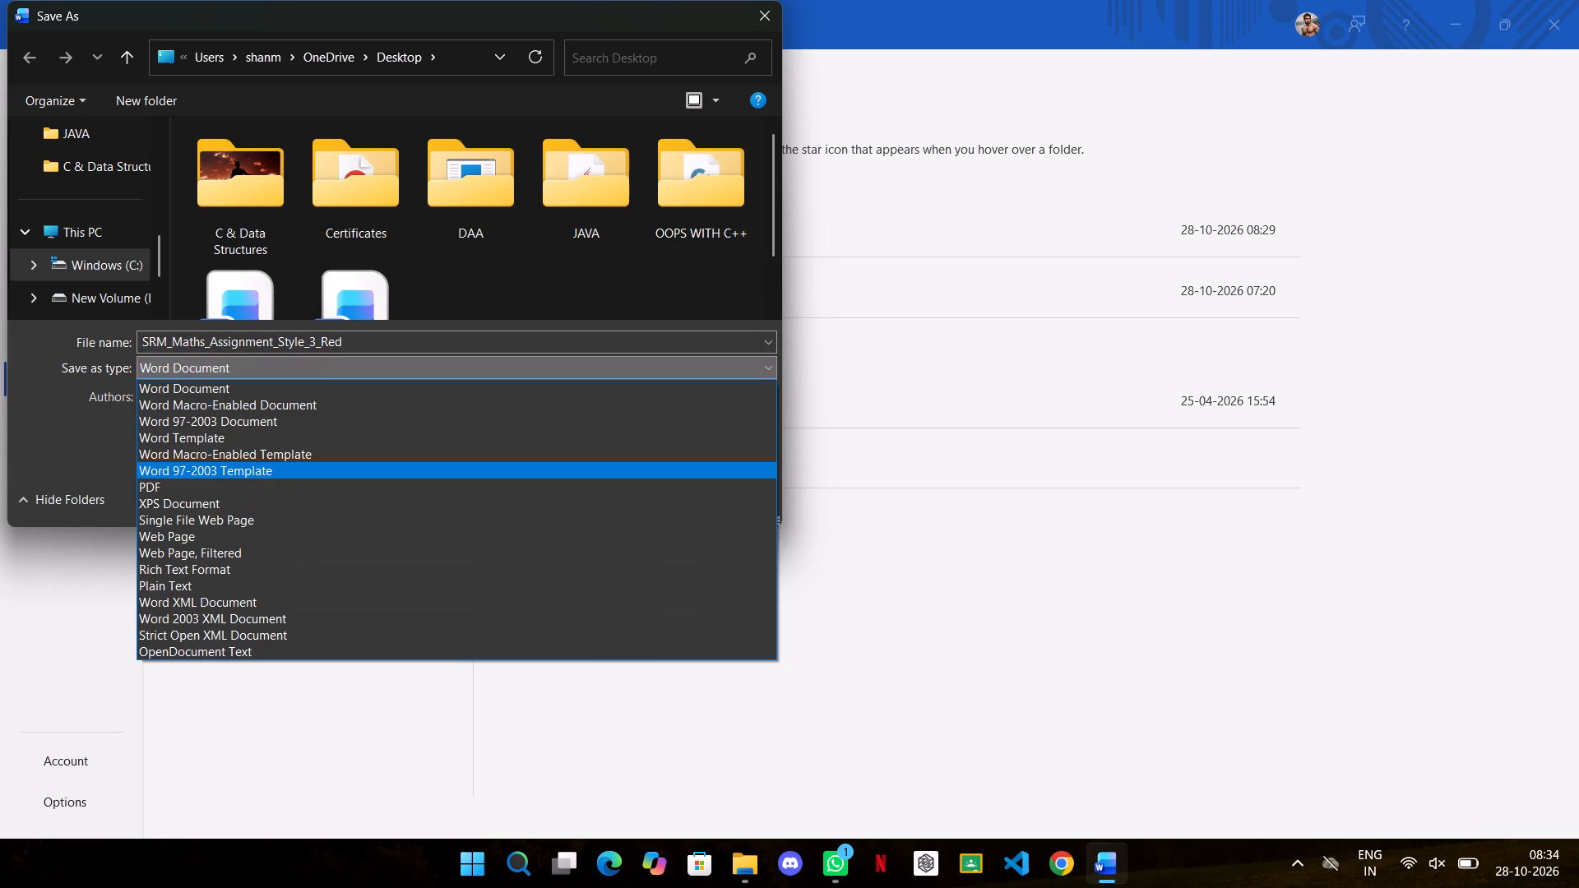
{"action": "left_click", "coordinate": [595, 491]}
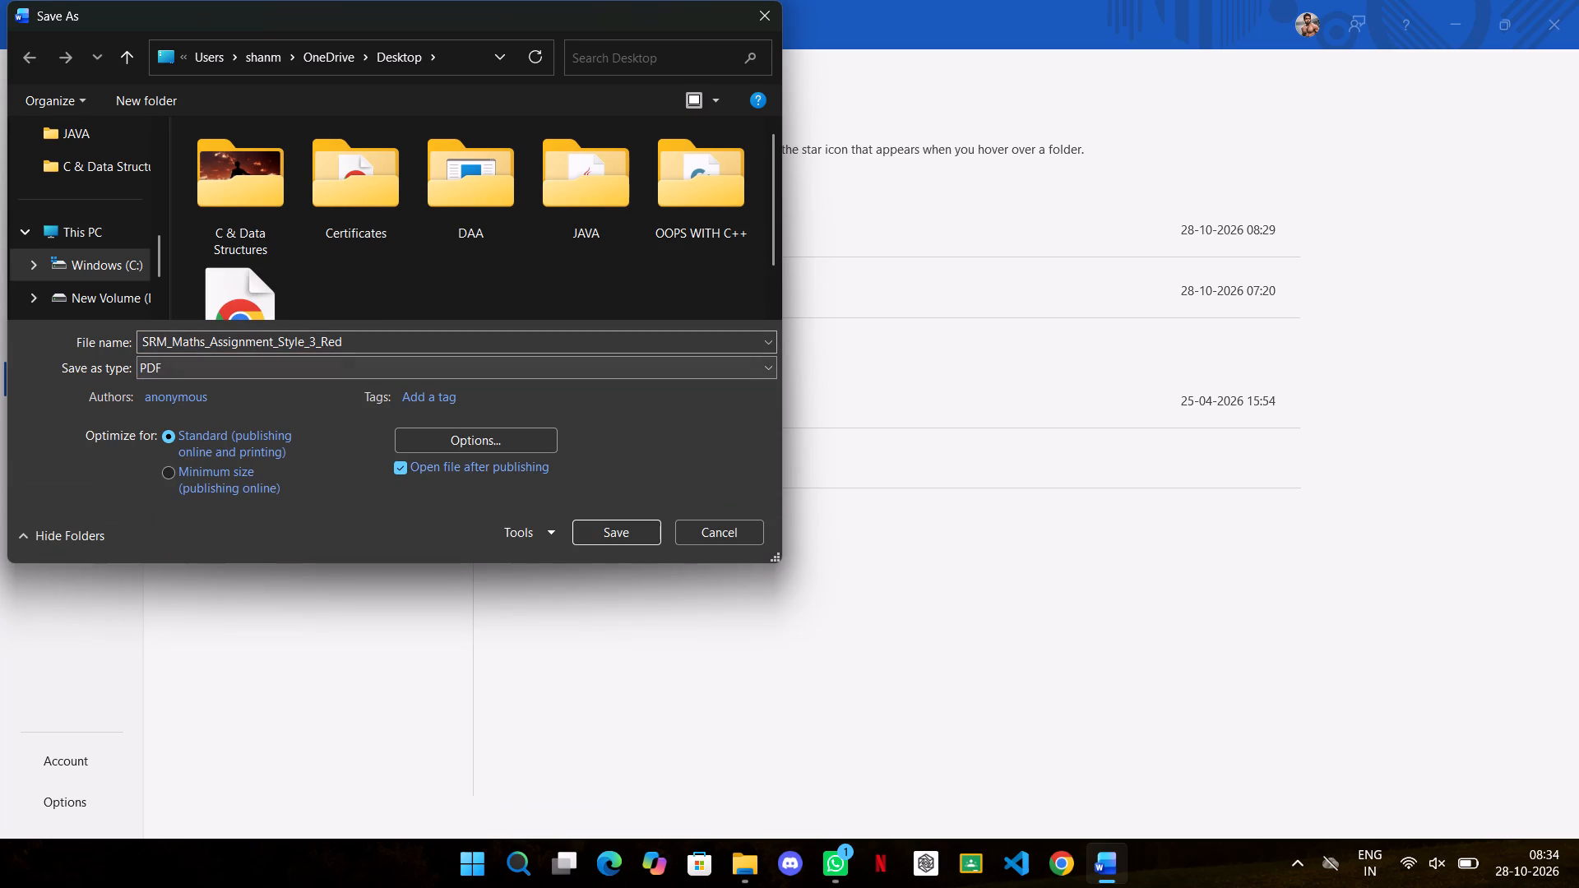
{"action": "scroll", "coordinate": [261, 271], "scroll_direction": "down", "scroll_amount": 3}
{"action": "left_click", "coordinate": [252, 256]}
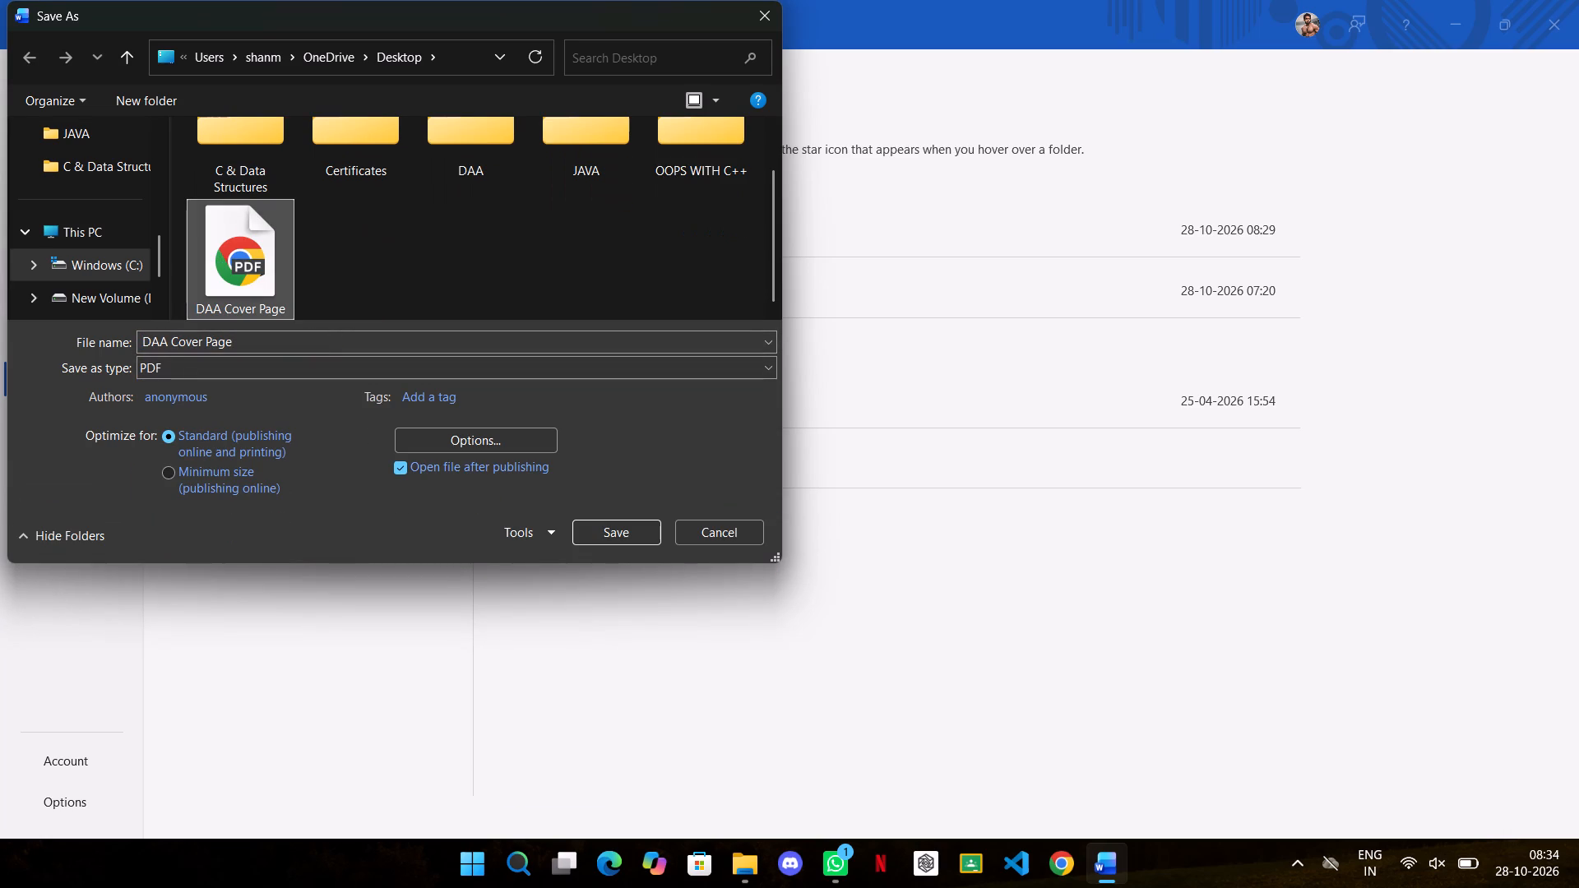
{"action": "left_click", "coordinate": [619, 525]}
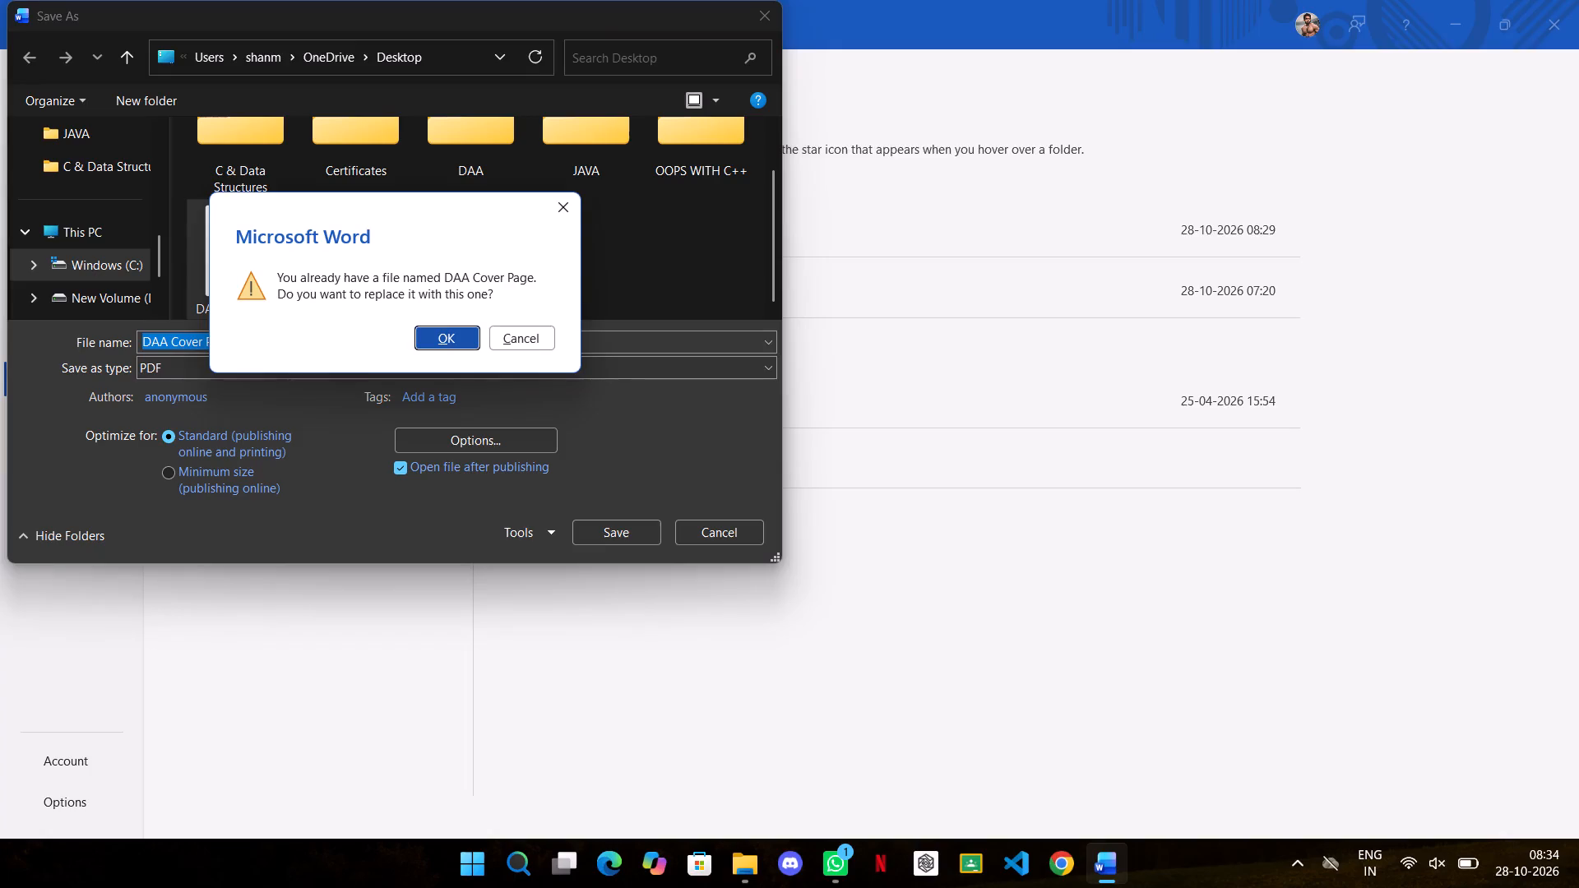
{"action": "left_click", "coordinate": [438, 340]}
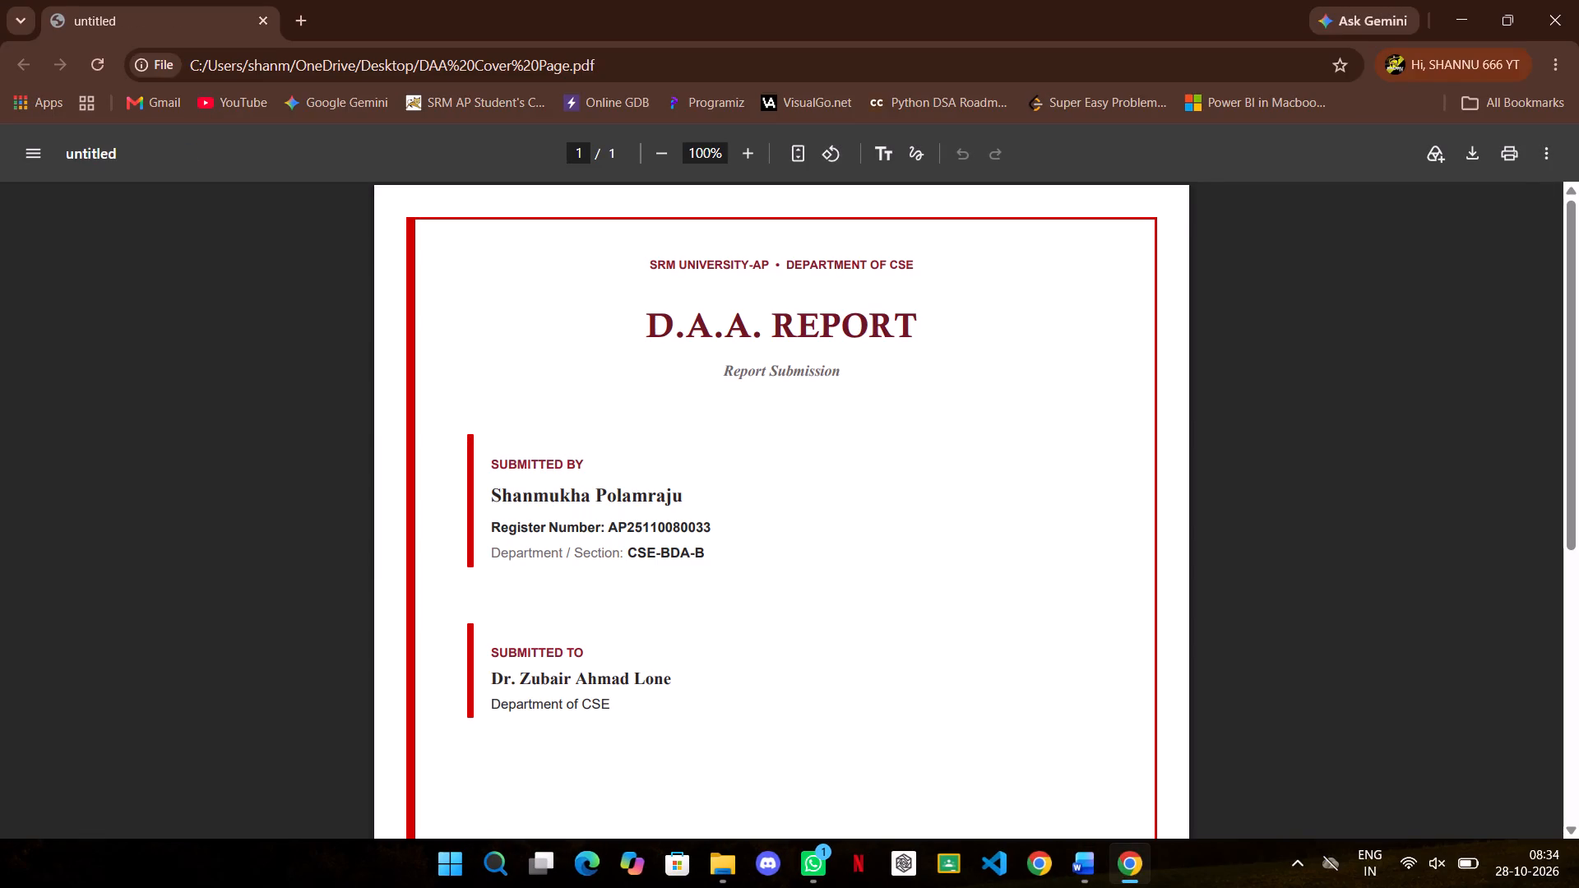
Check the exported cover page PDF from the "D.A.A. REPORT" title down to the university logo, contact line and page label.
{"action": "scroll", "coordinate": [1275, 486], "scroll_direction": "down", "scroll_amount": 8}
{"action": "scroll", "coordinate": [1275, 486], "scroll_direction": "up", "scroll_amount": 13}
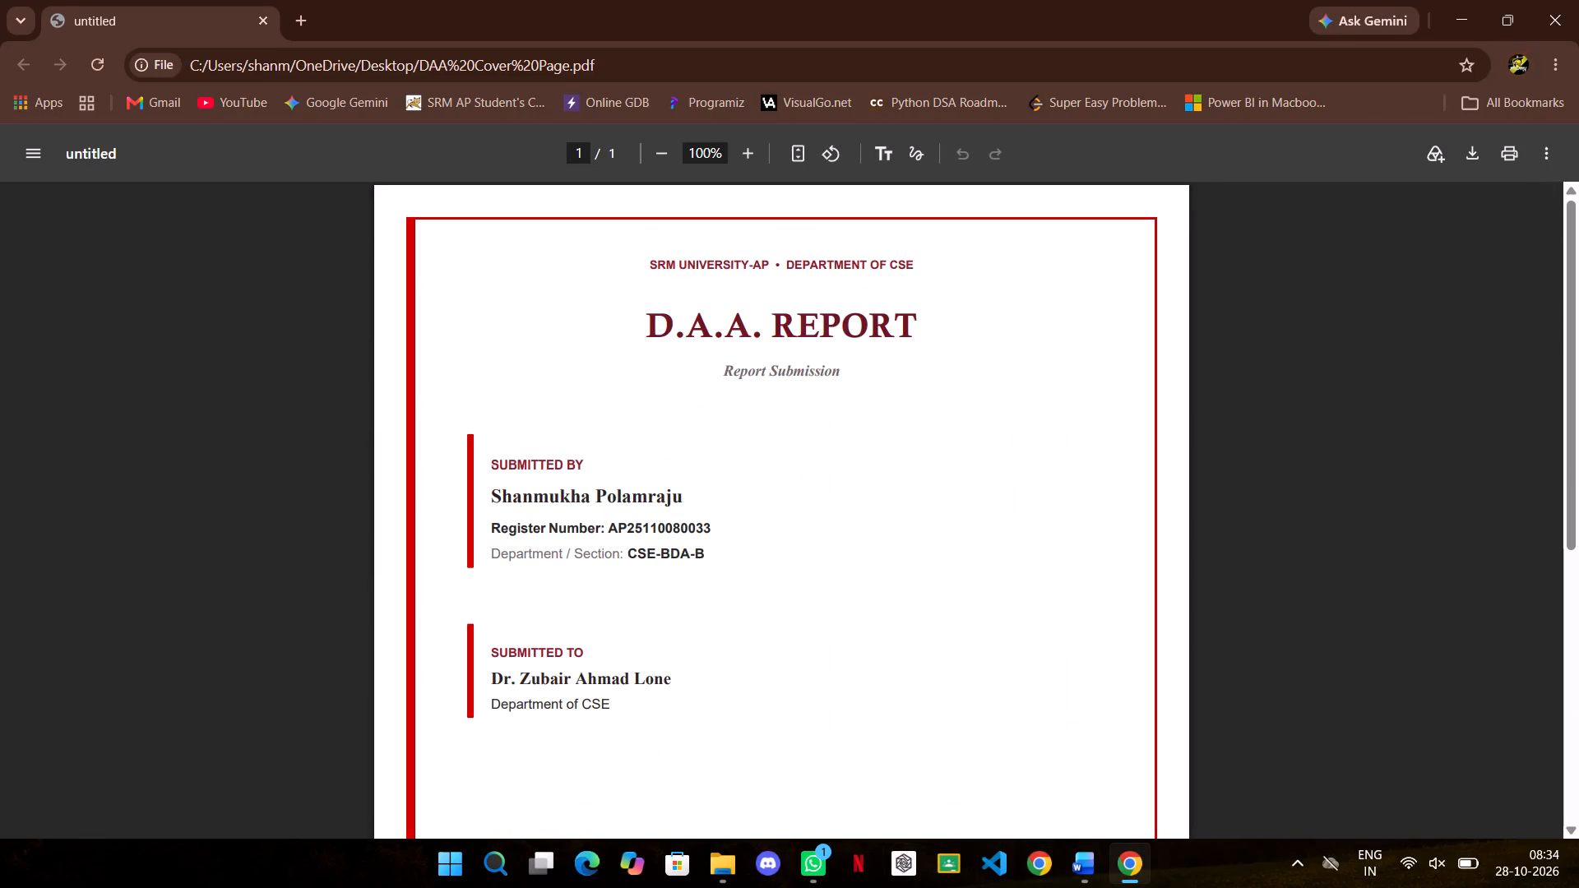
{"action": "scroll", "coordinate": [1286, 562], "scroll_direction": "down", "scroll_amount": 3}
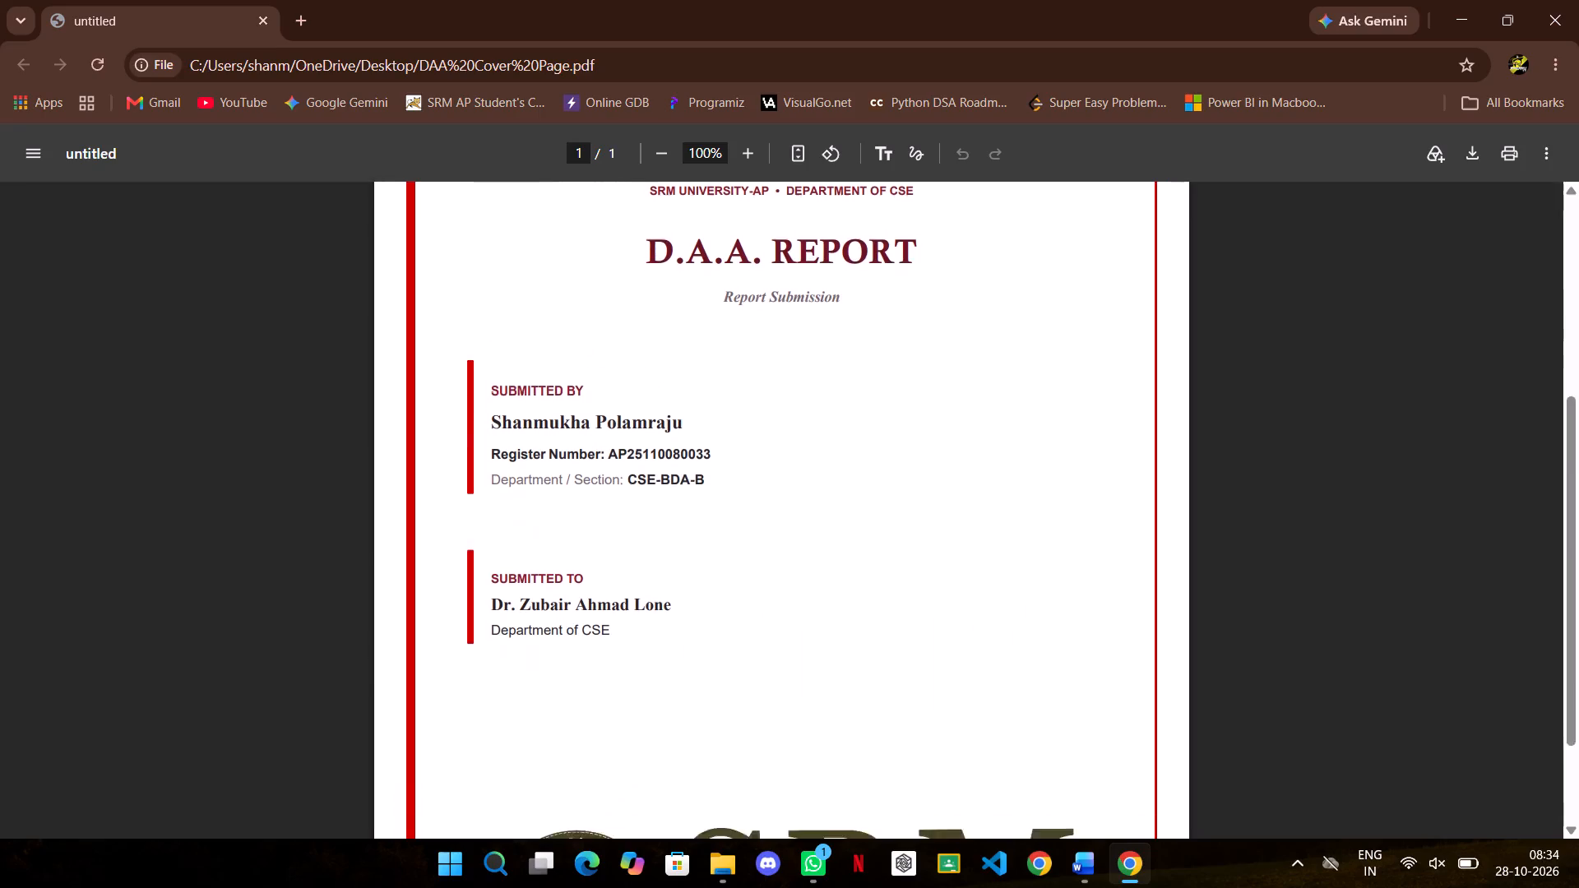
{"action": "scroll", "coordinate": [1286, 562], "scroll_direction": "down", "scroll_amount": 5}
{"action": "scroll", "coordinate": [1286, 562], "scroll_direction": "up", "scroll_amount": 11}
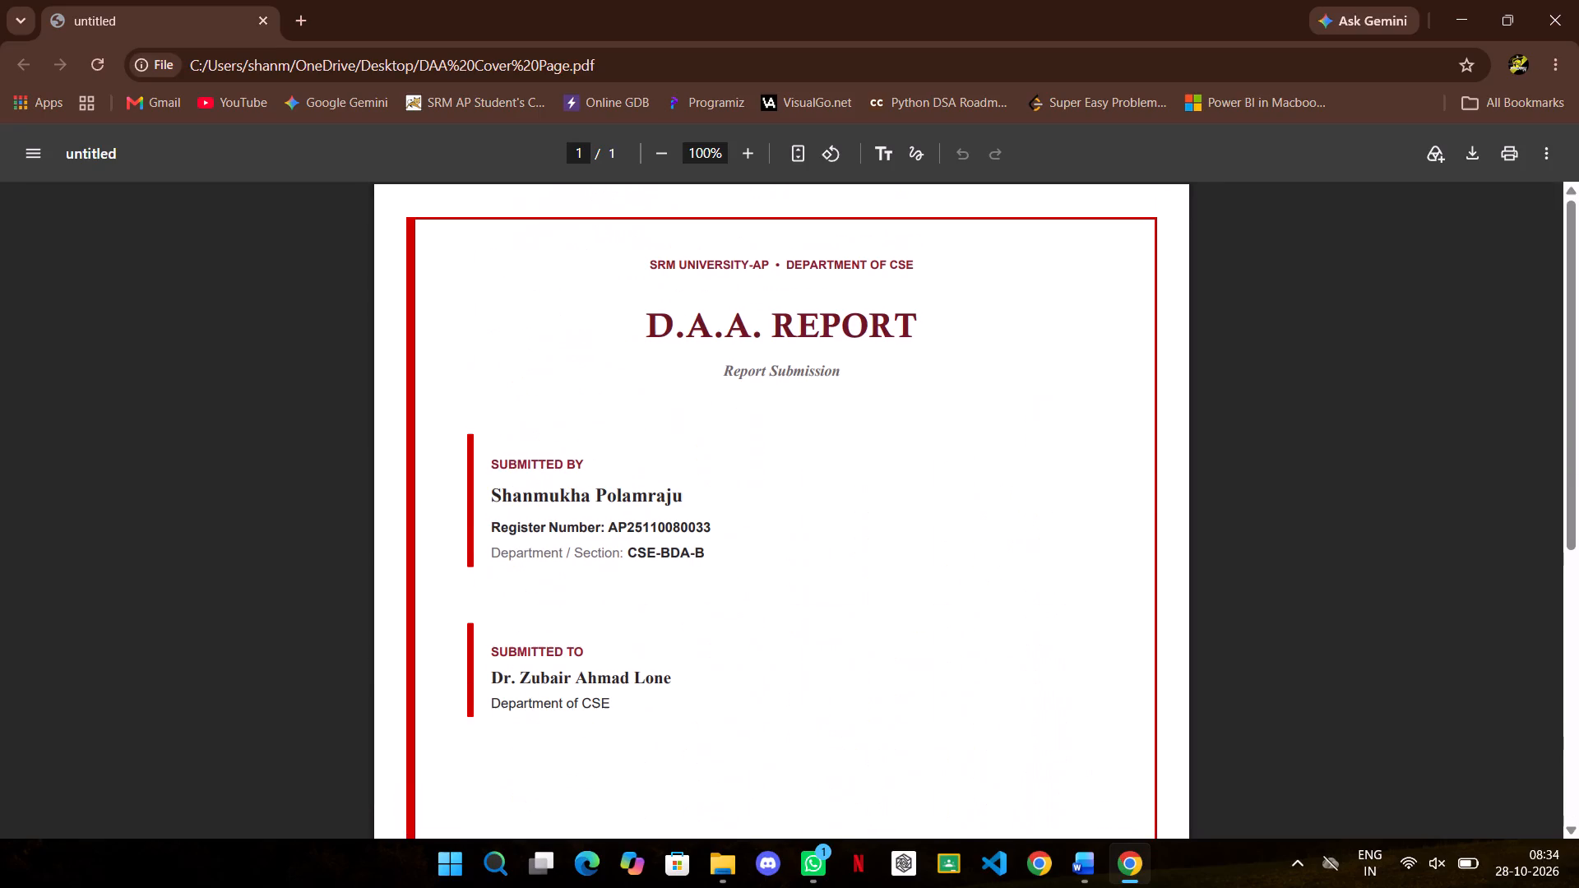
{"action": "scroll", "coordinate": [1286, 562], "scroll_direction": "down", "scroll_amount": 6}
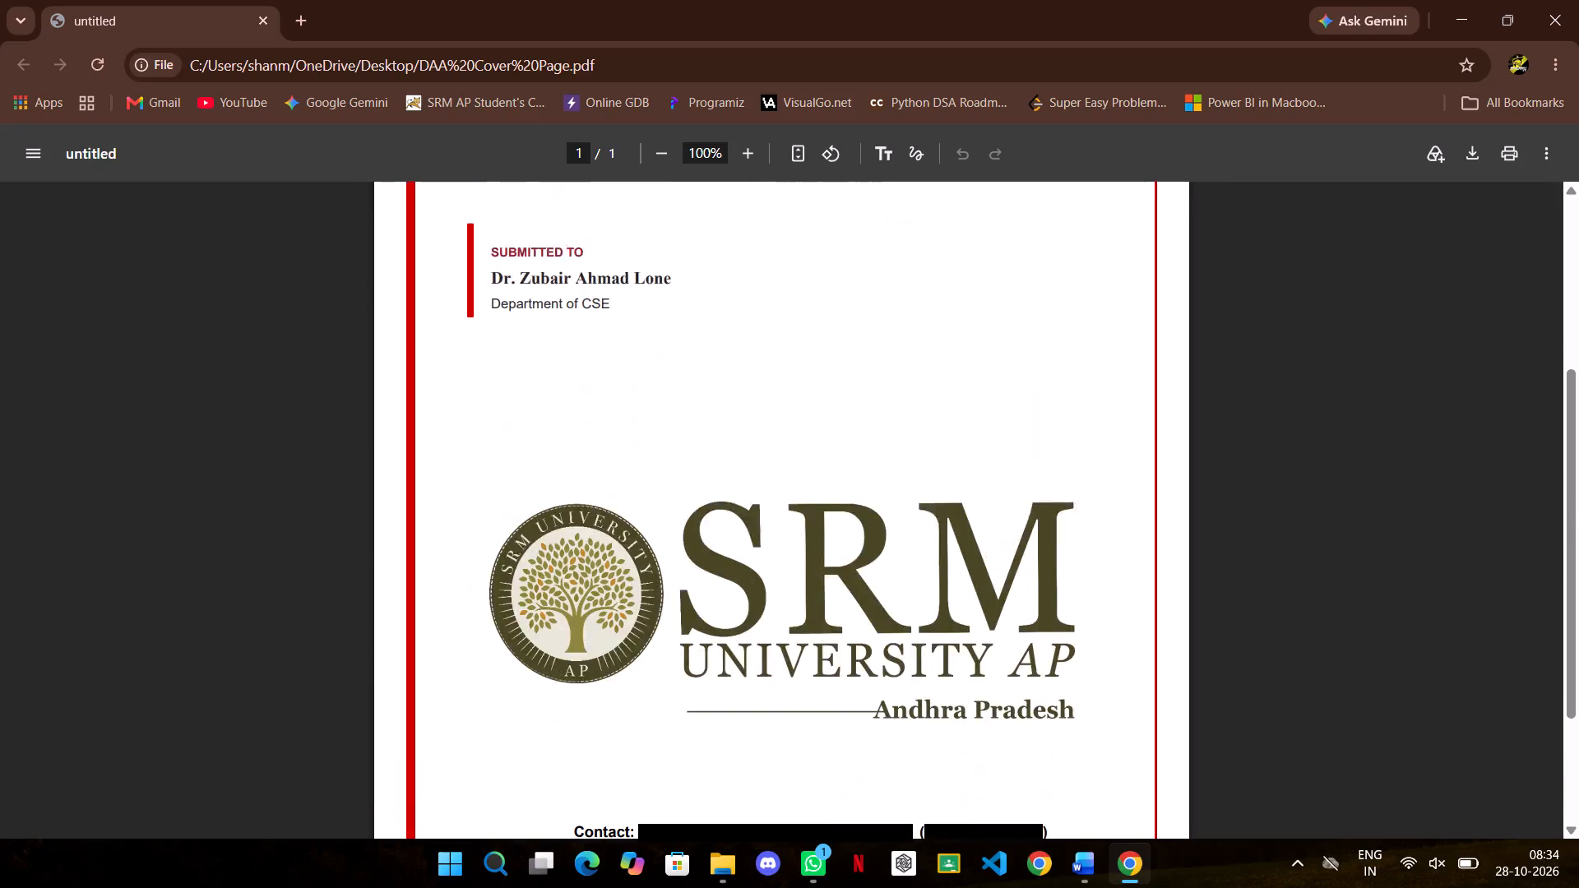
{"action": "scroll", "coordinate": [1286, 562], "scroll_direction": "down", "scroll_amount": 2}
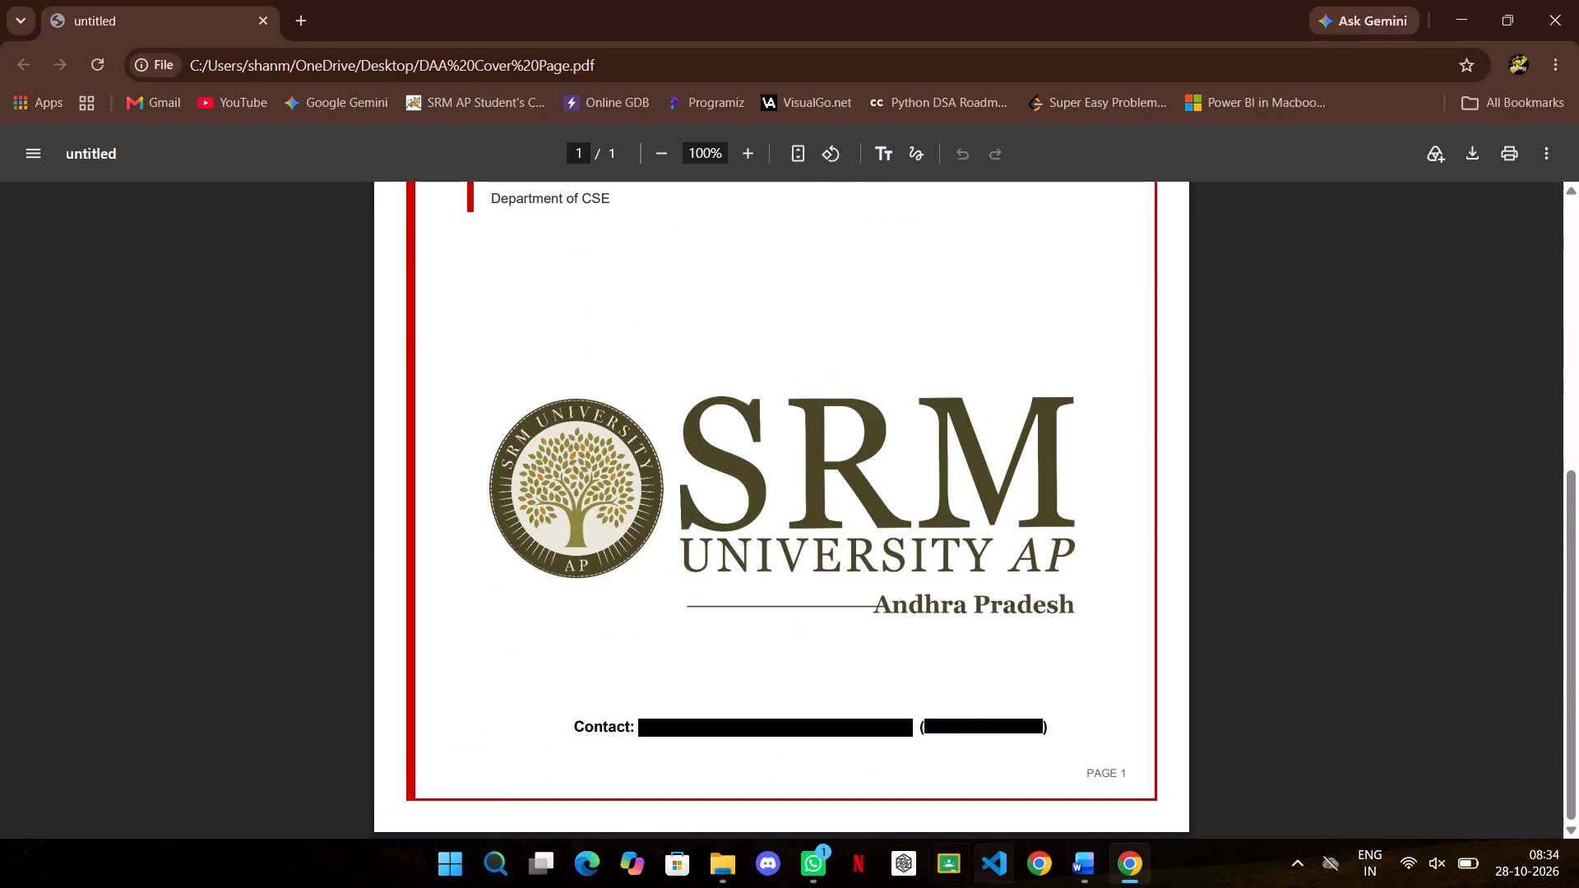
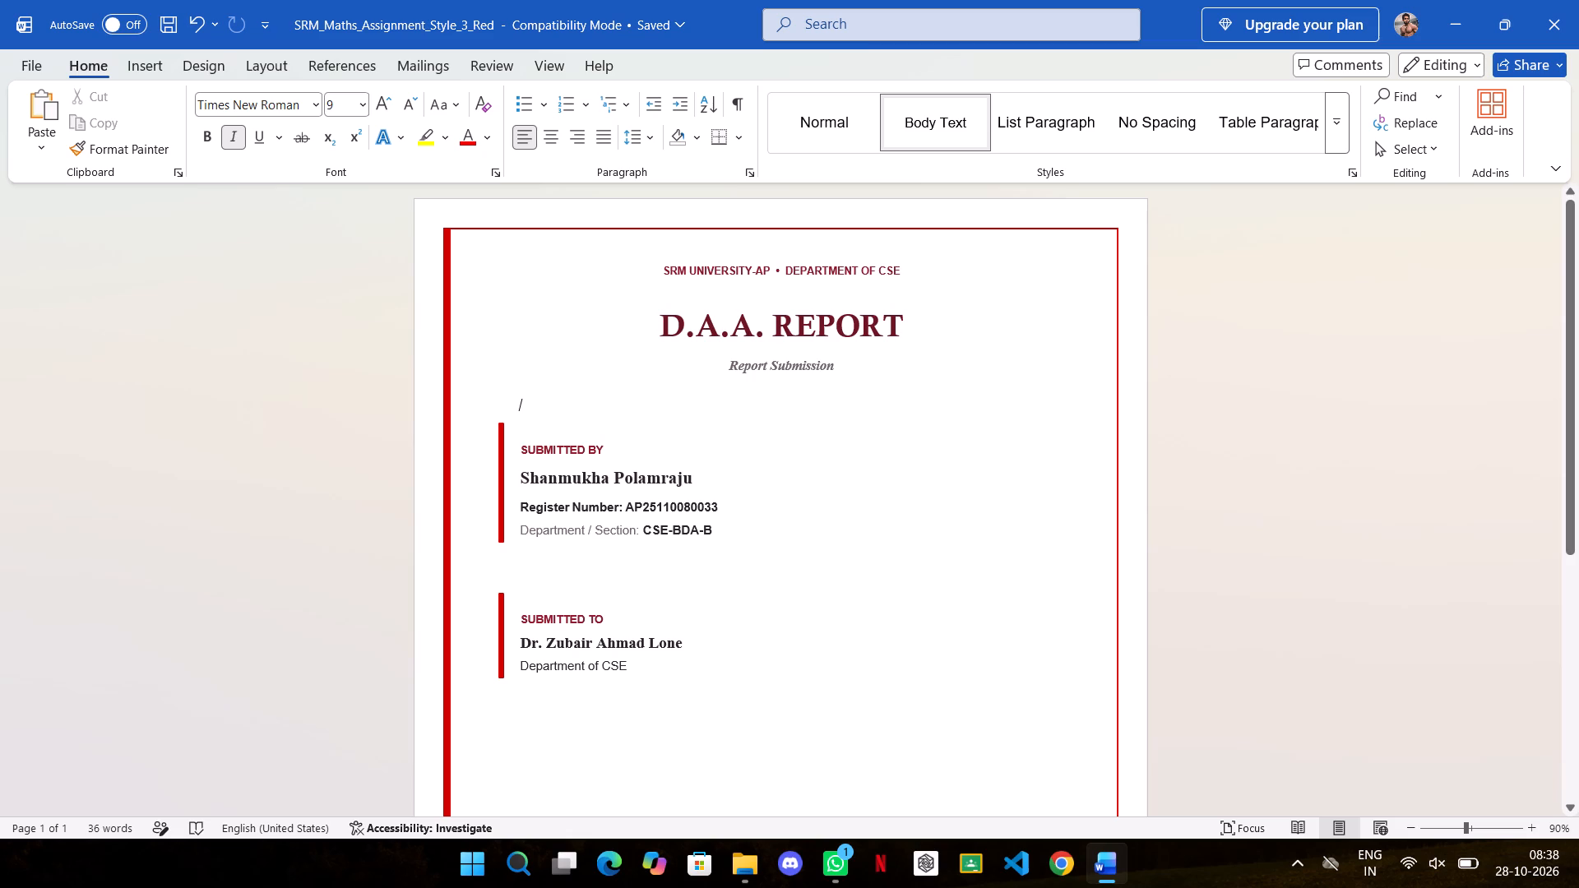
Close the cover page document and minimize the Downloads folder window to reach the desktop.
{"action": "left_click", "coordinate": [1578, 0]}
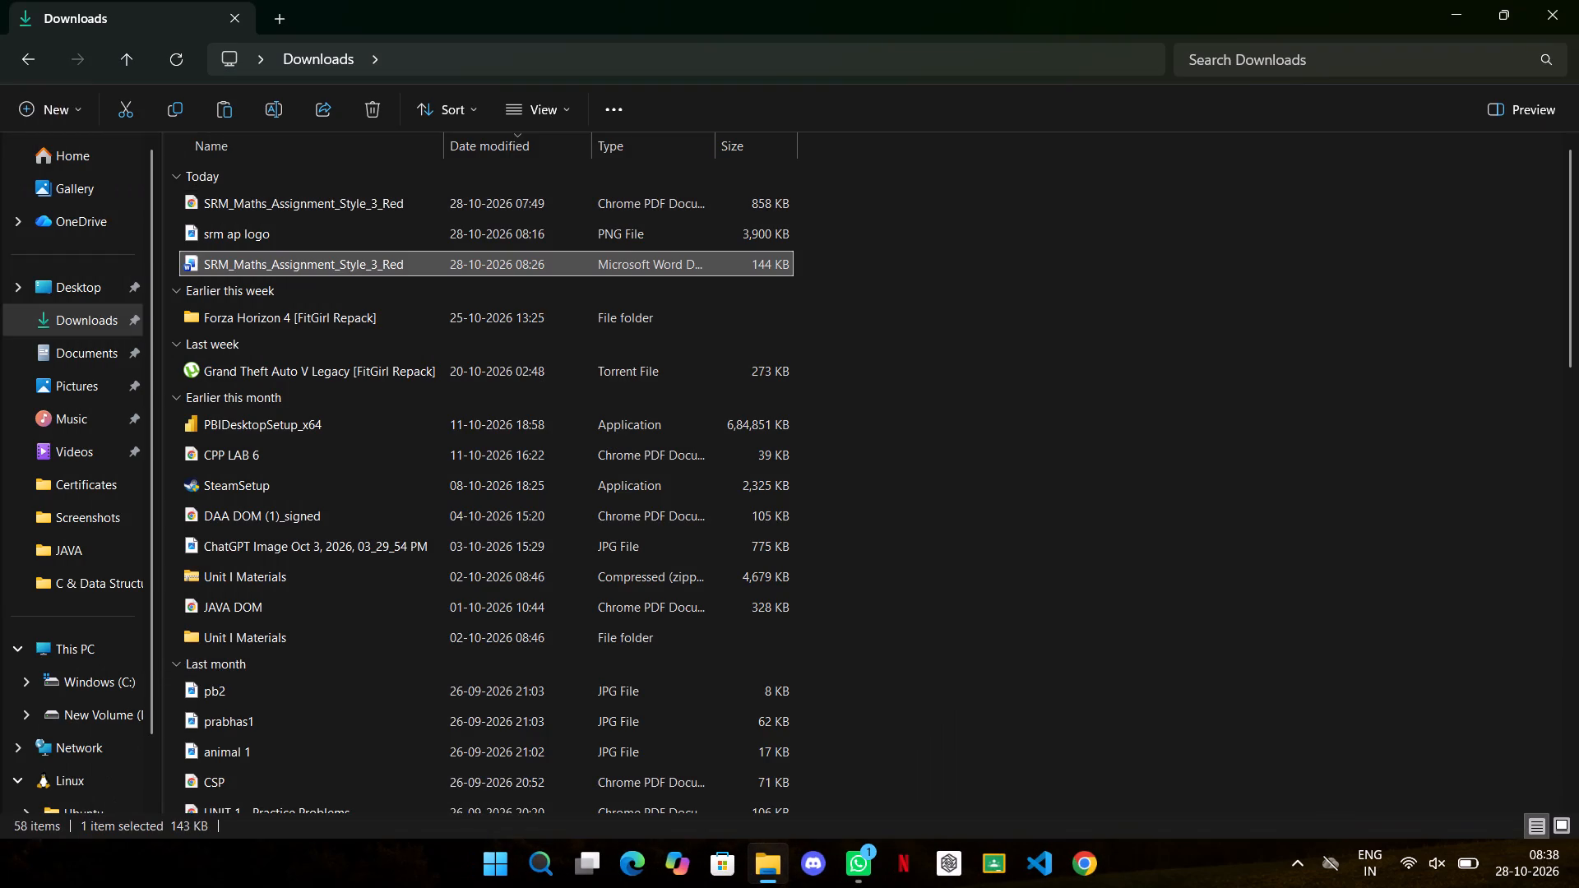
{"action": "left_click", "coordinate": [1450, 0]}
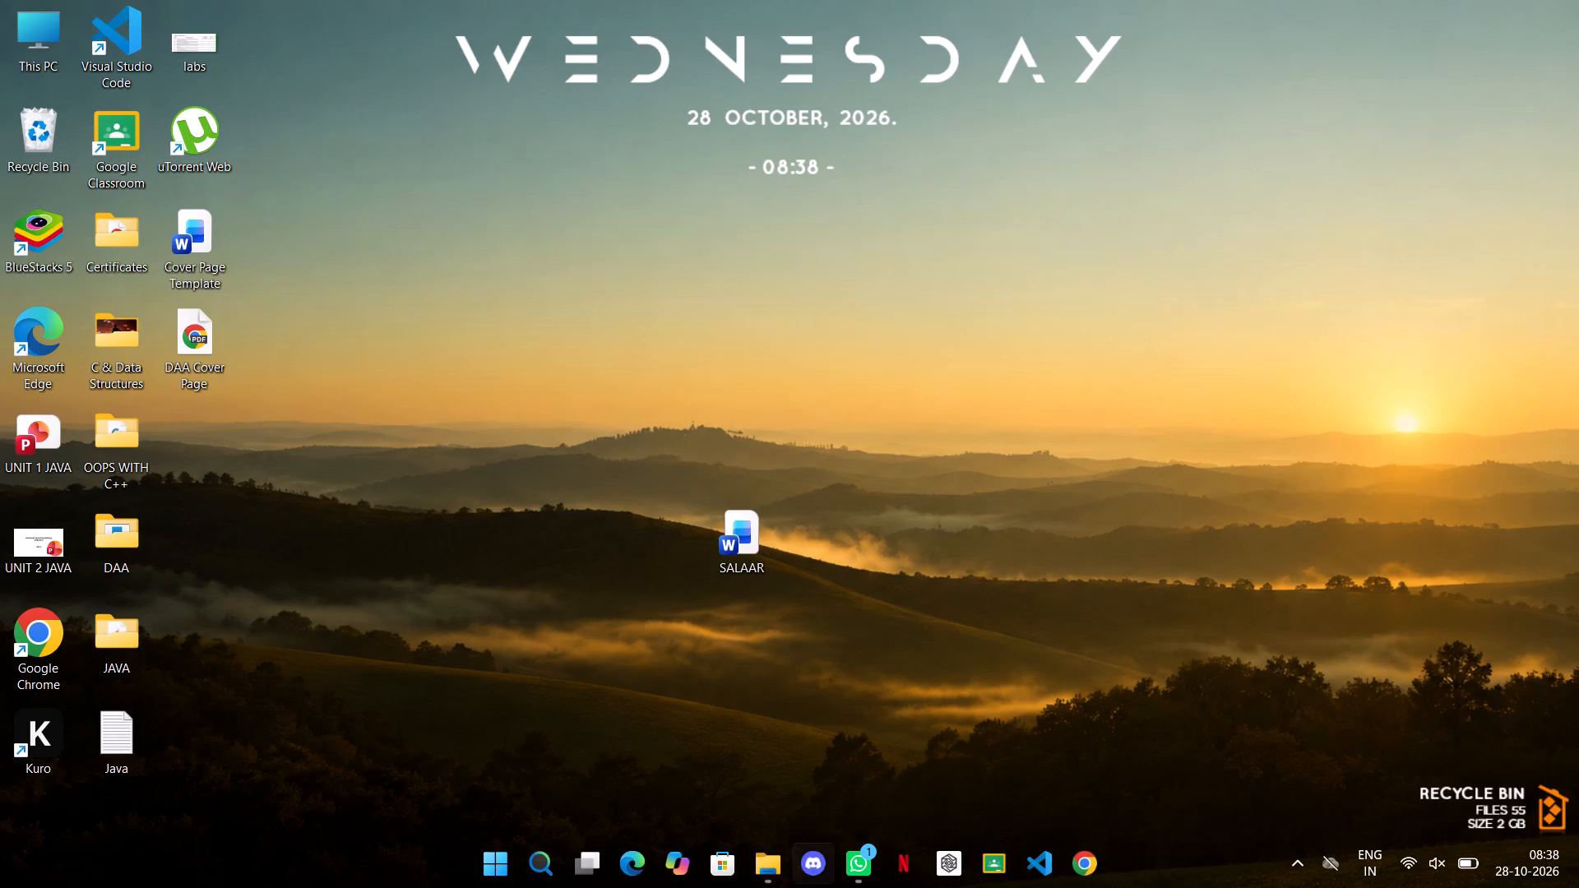
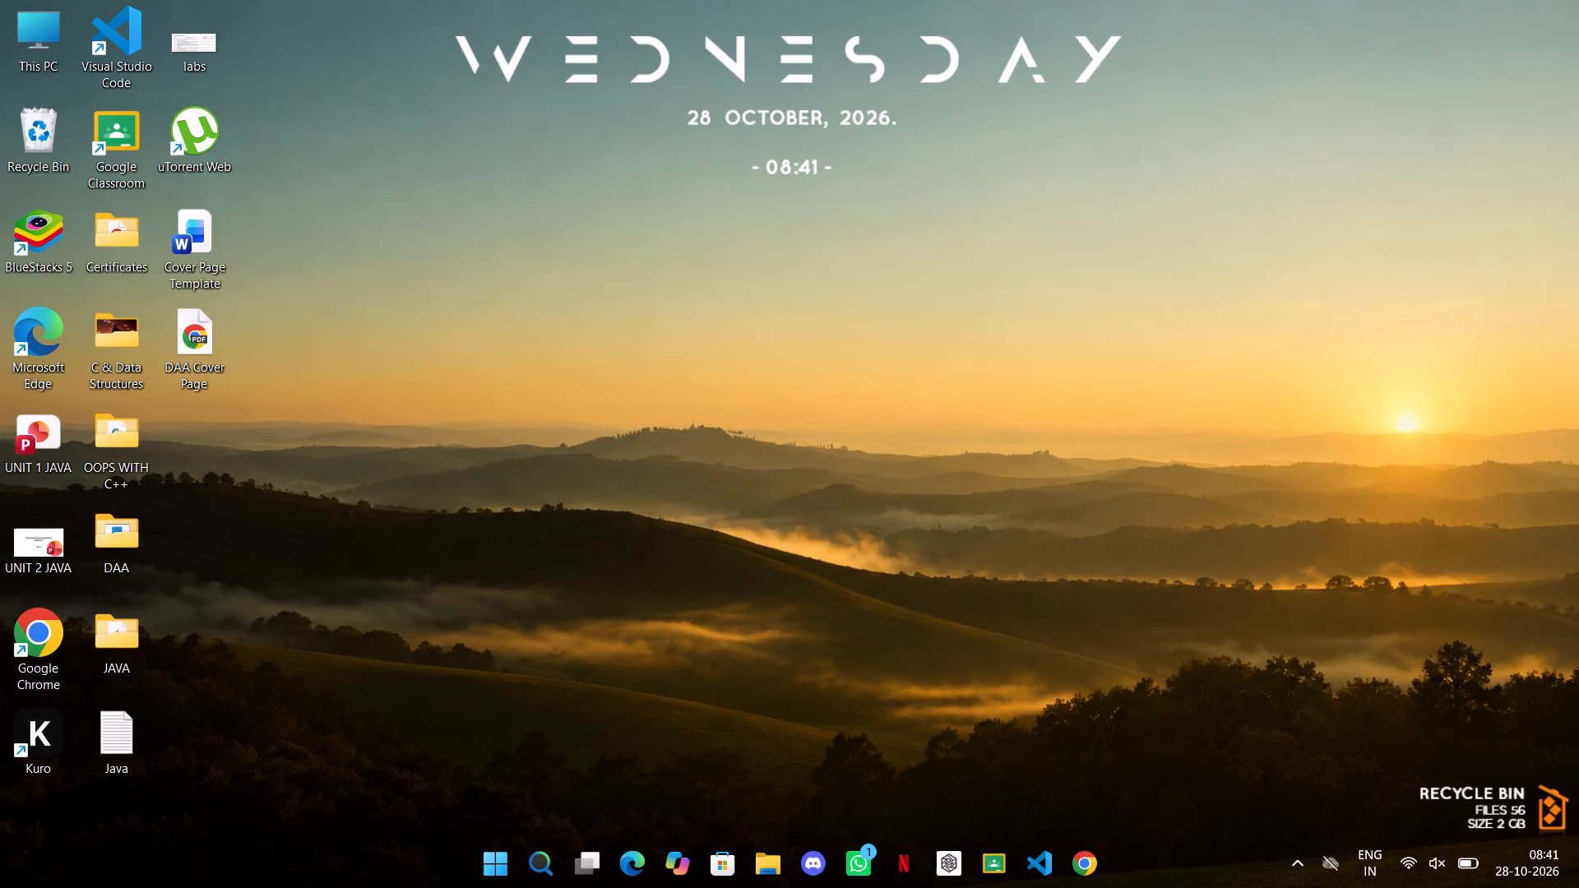
Open the Word document SRM_Maths_Assignment_Style_3_Red from the Downloads folder.
{"action": "key", "text": "super+e"}
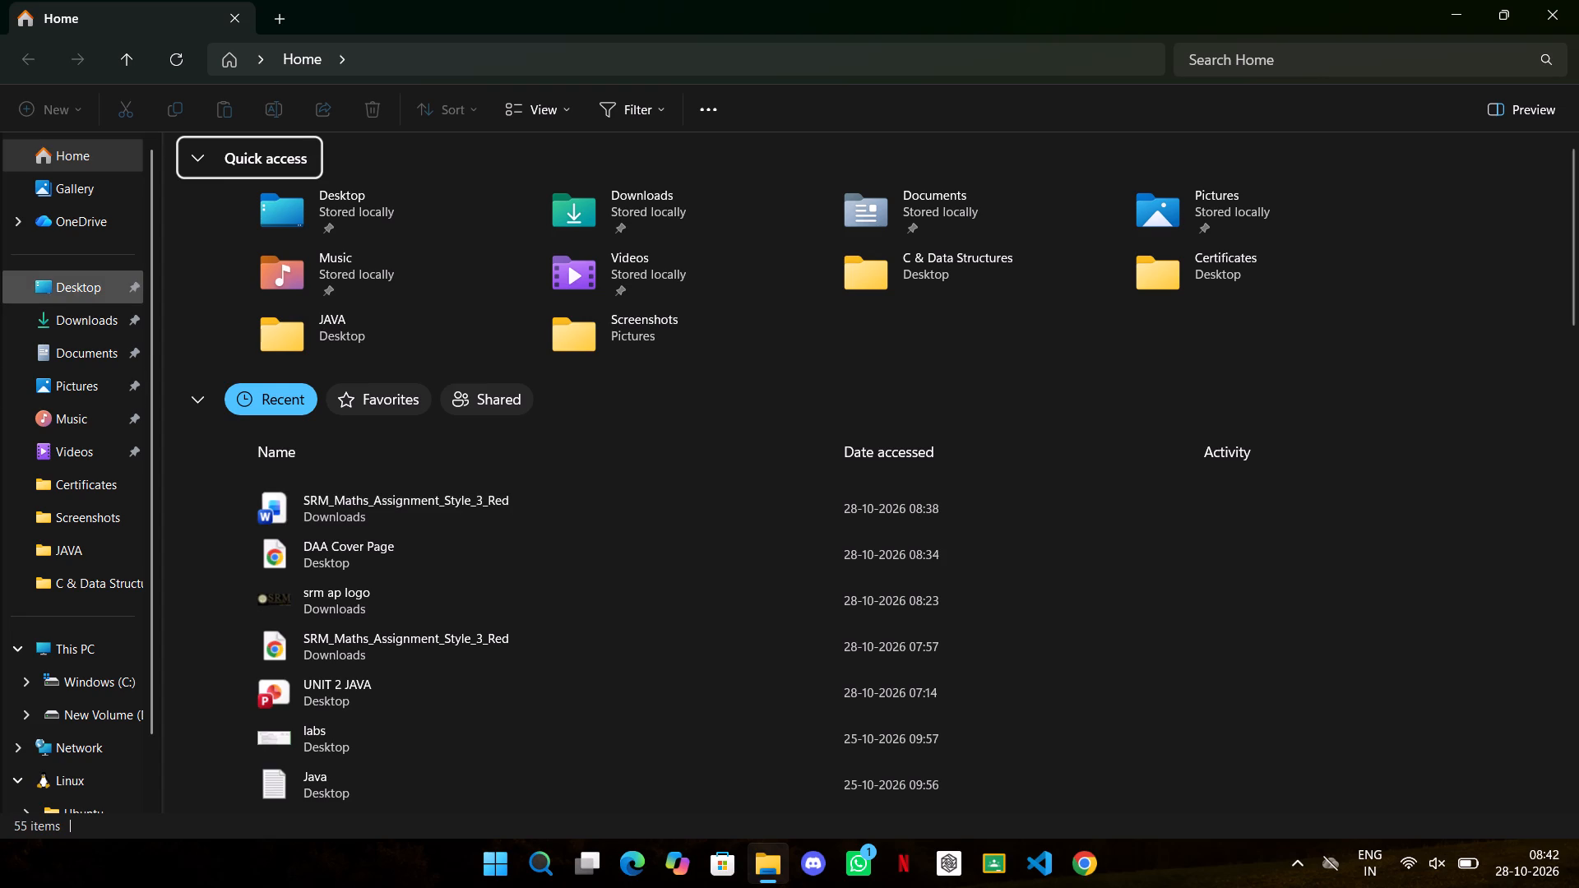
{"action": "left_click", "coordinate": [88, 318]}
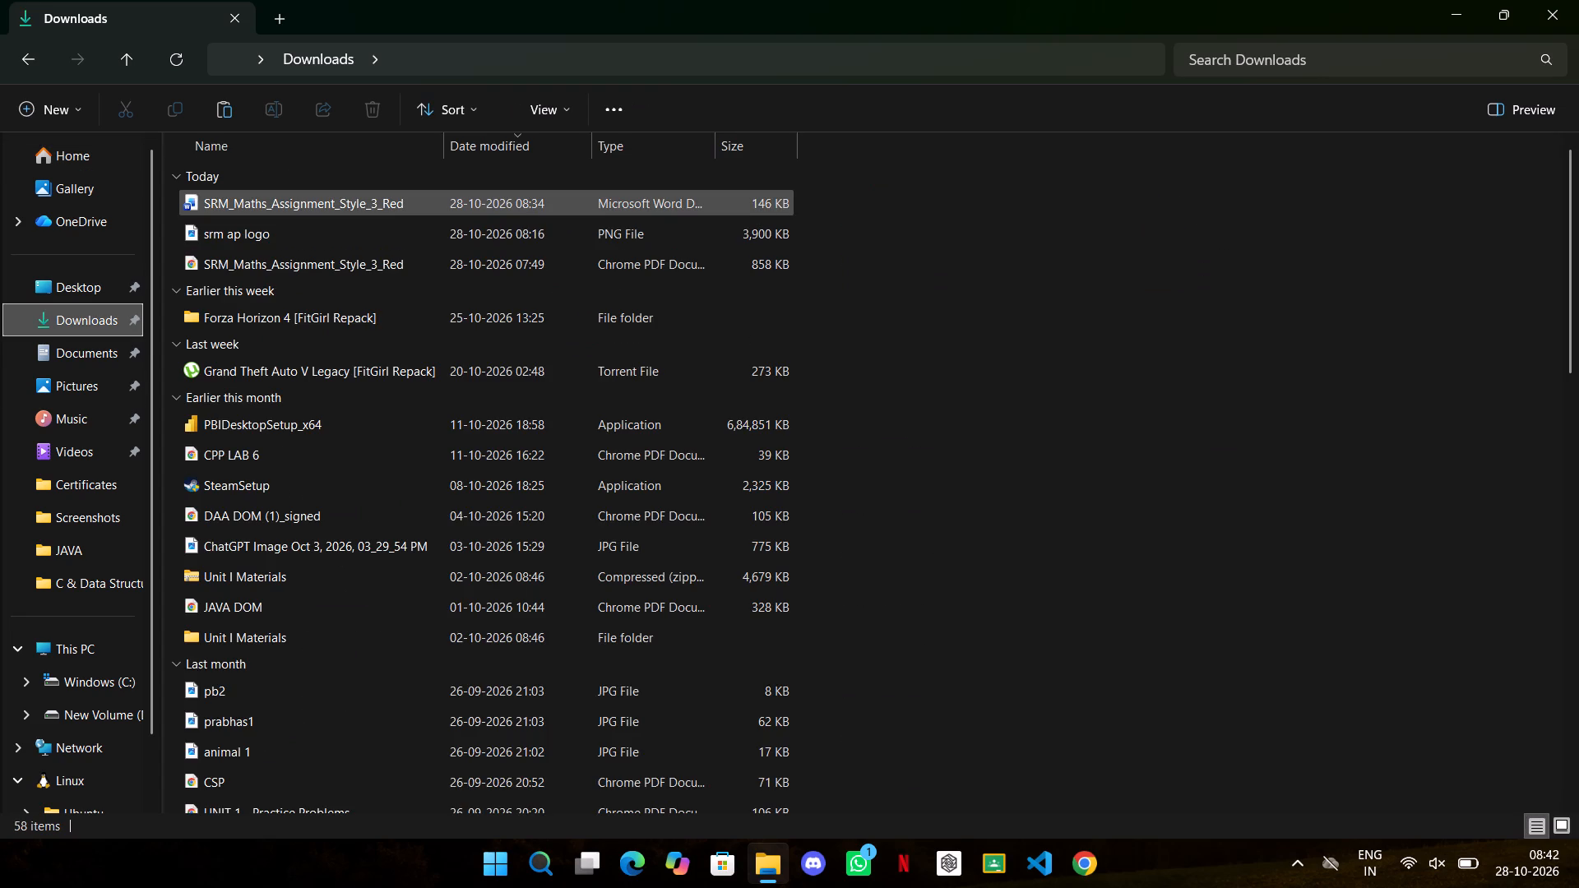
{"action": "double_click", "coordinate": [450, 204]}
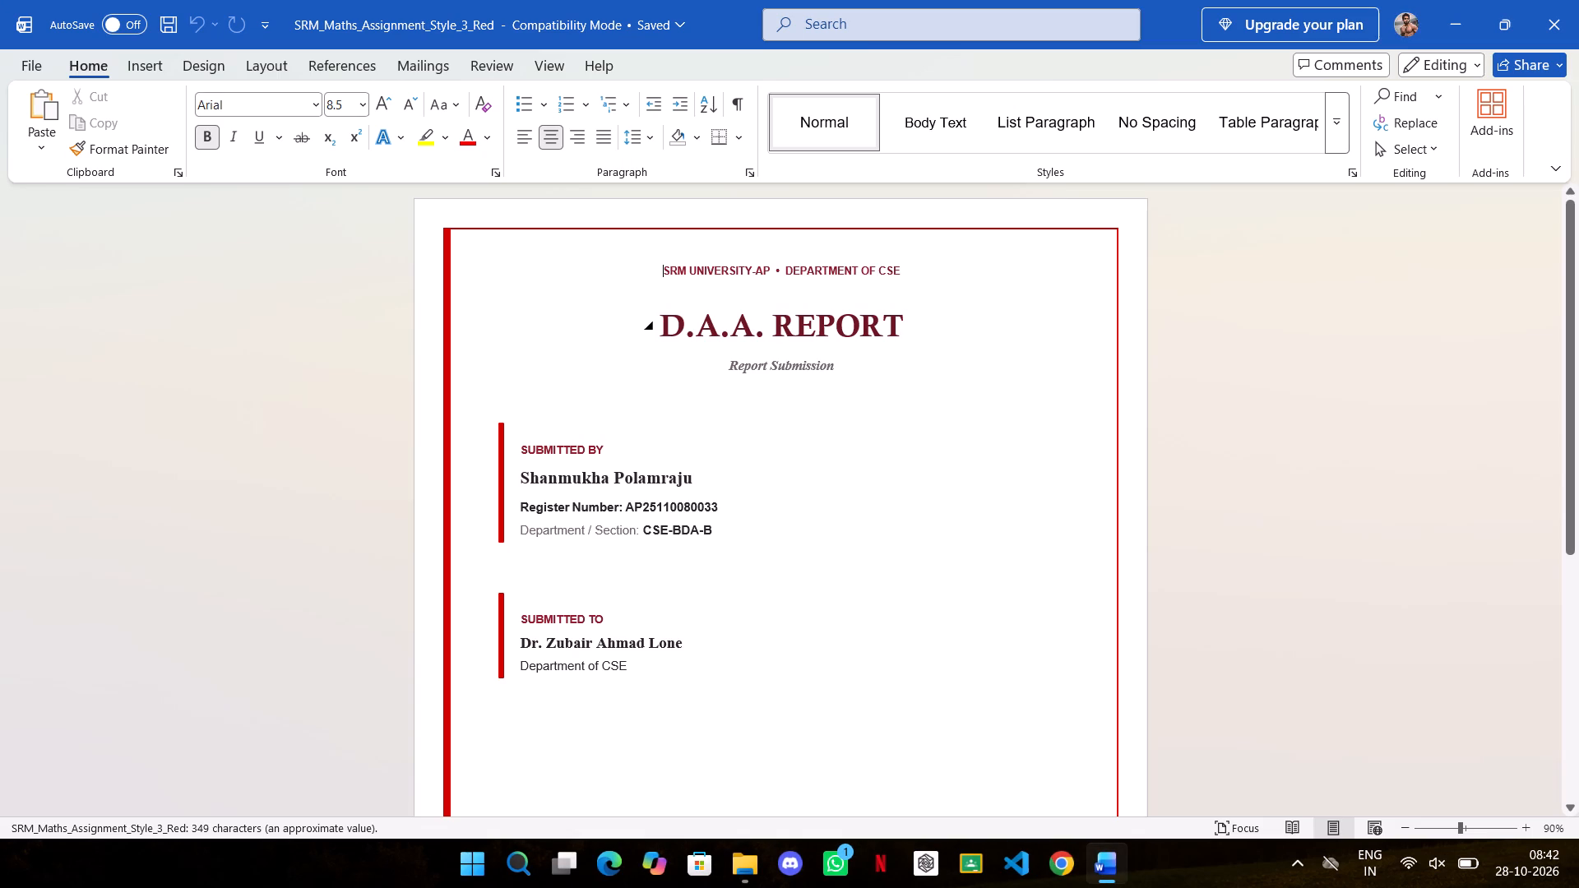
Open the font choices for the D.A.A. REPORT title, dismissing the OMEN Gaming Hub notification with "Don't show this again" enabled.
{"action": "left_click_drag", "start_coordinate": [897, 320], "coordinate": [669, 331]}
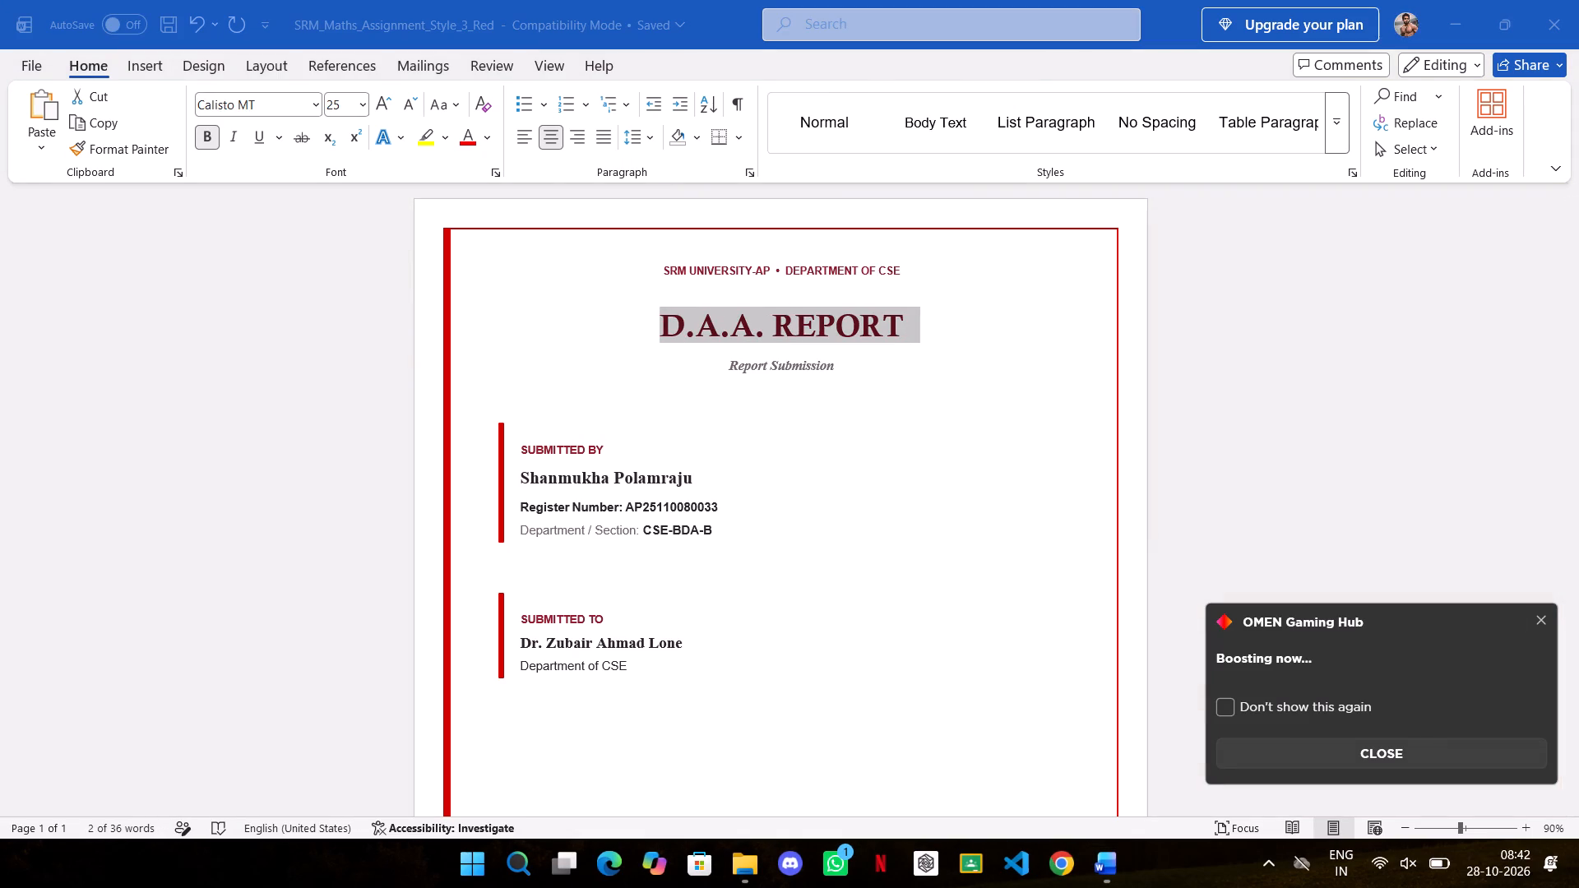
{"action": "left_click", "coordinate": [1230, 705]}
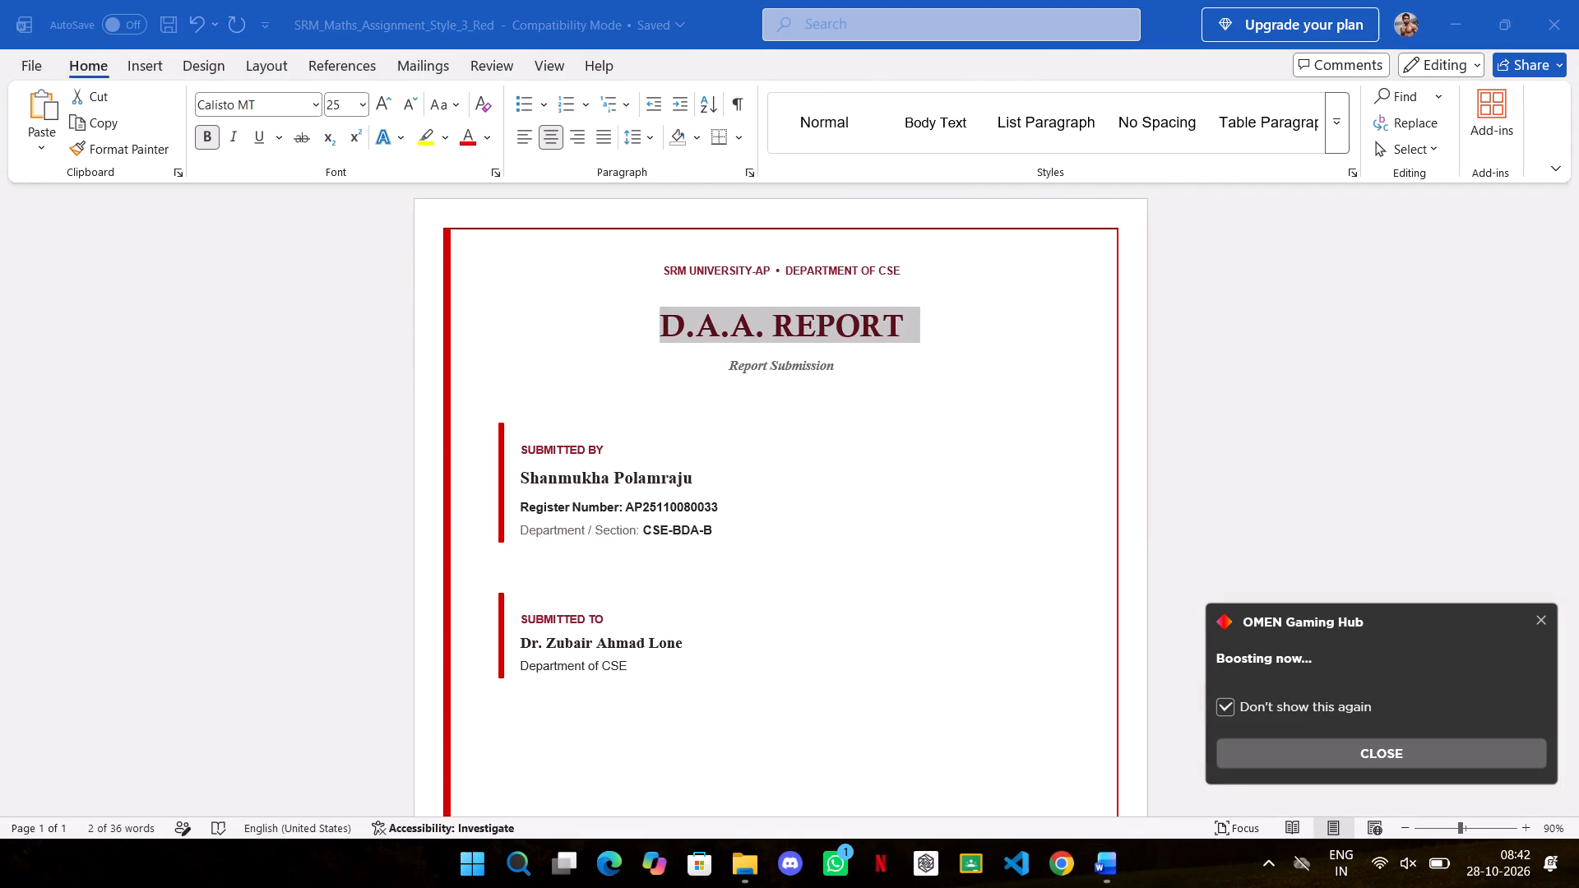
{"action": "left_click", "coordinate": [1449, 752]}
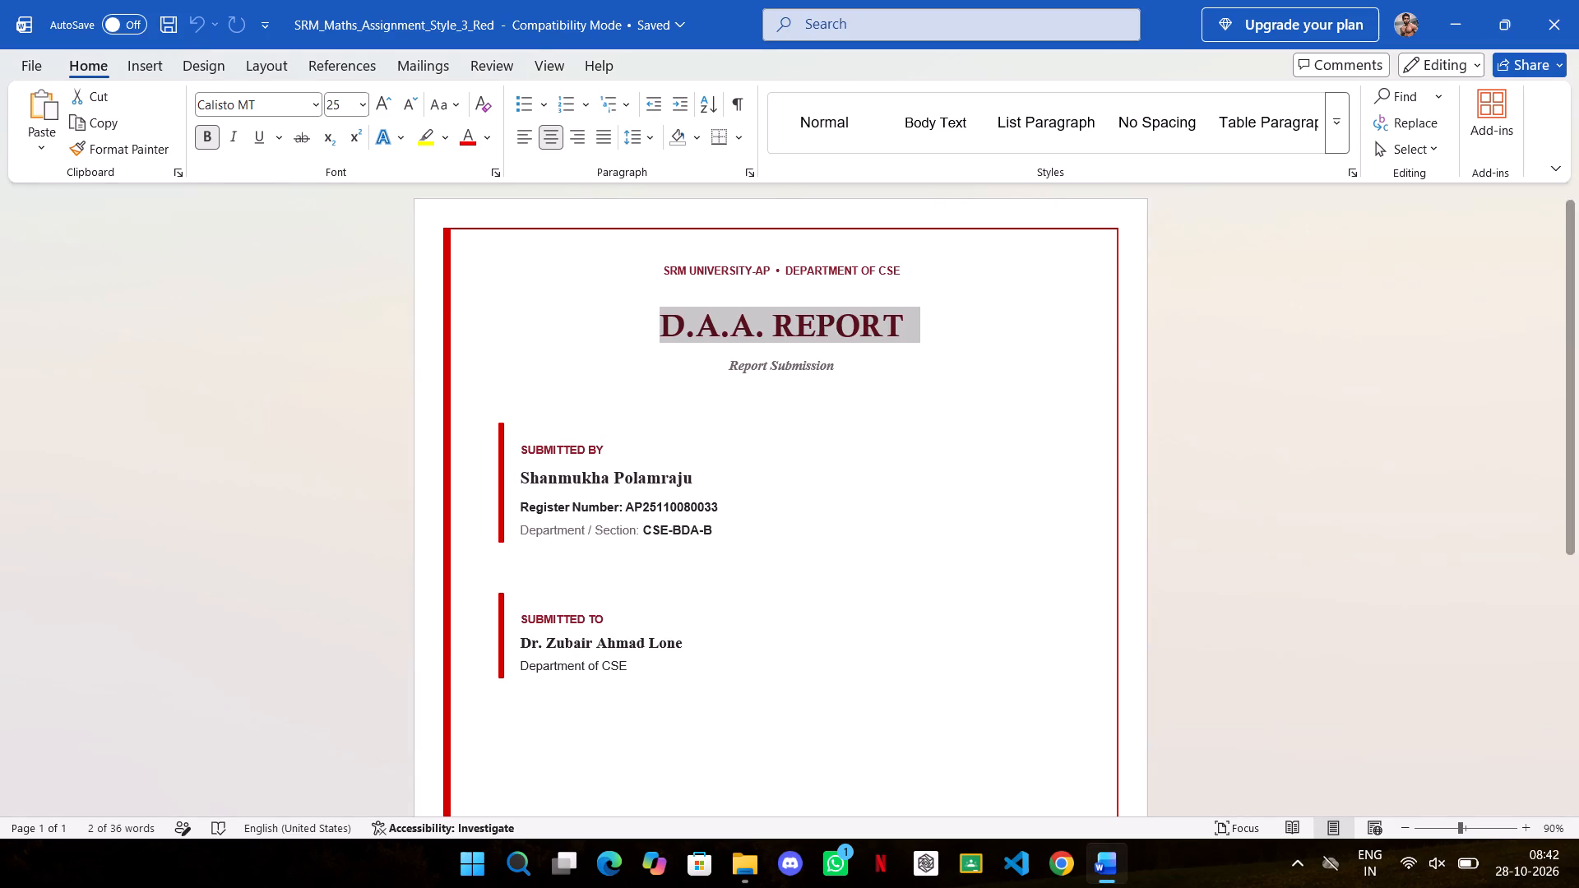
{"action": "left_click", "coordinate": [316, 103]}
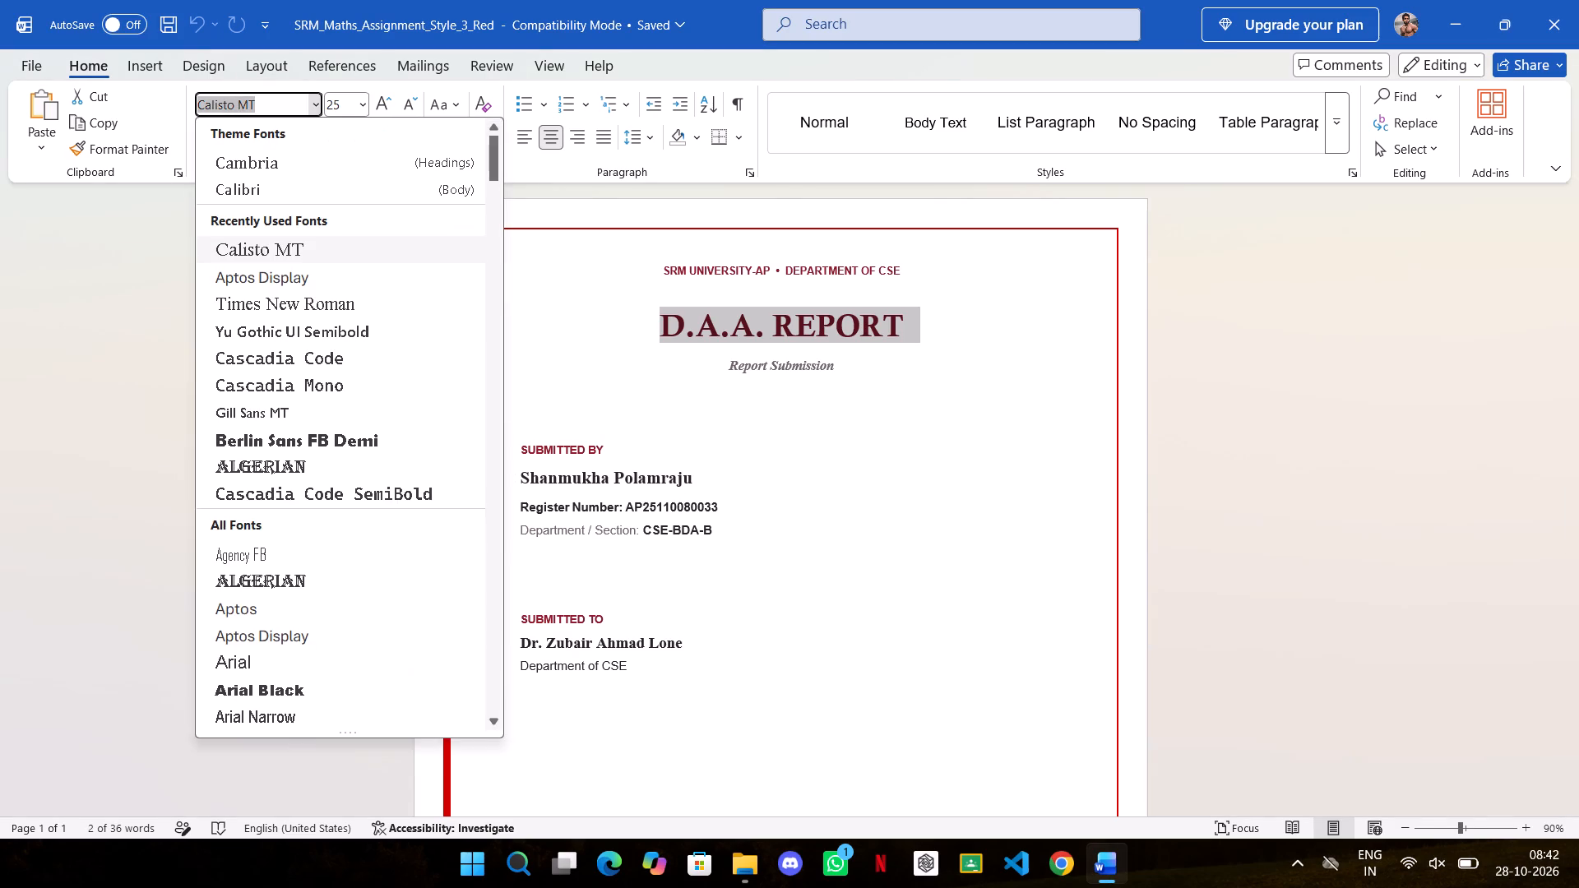
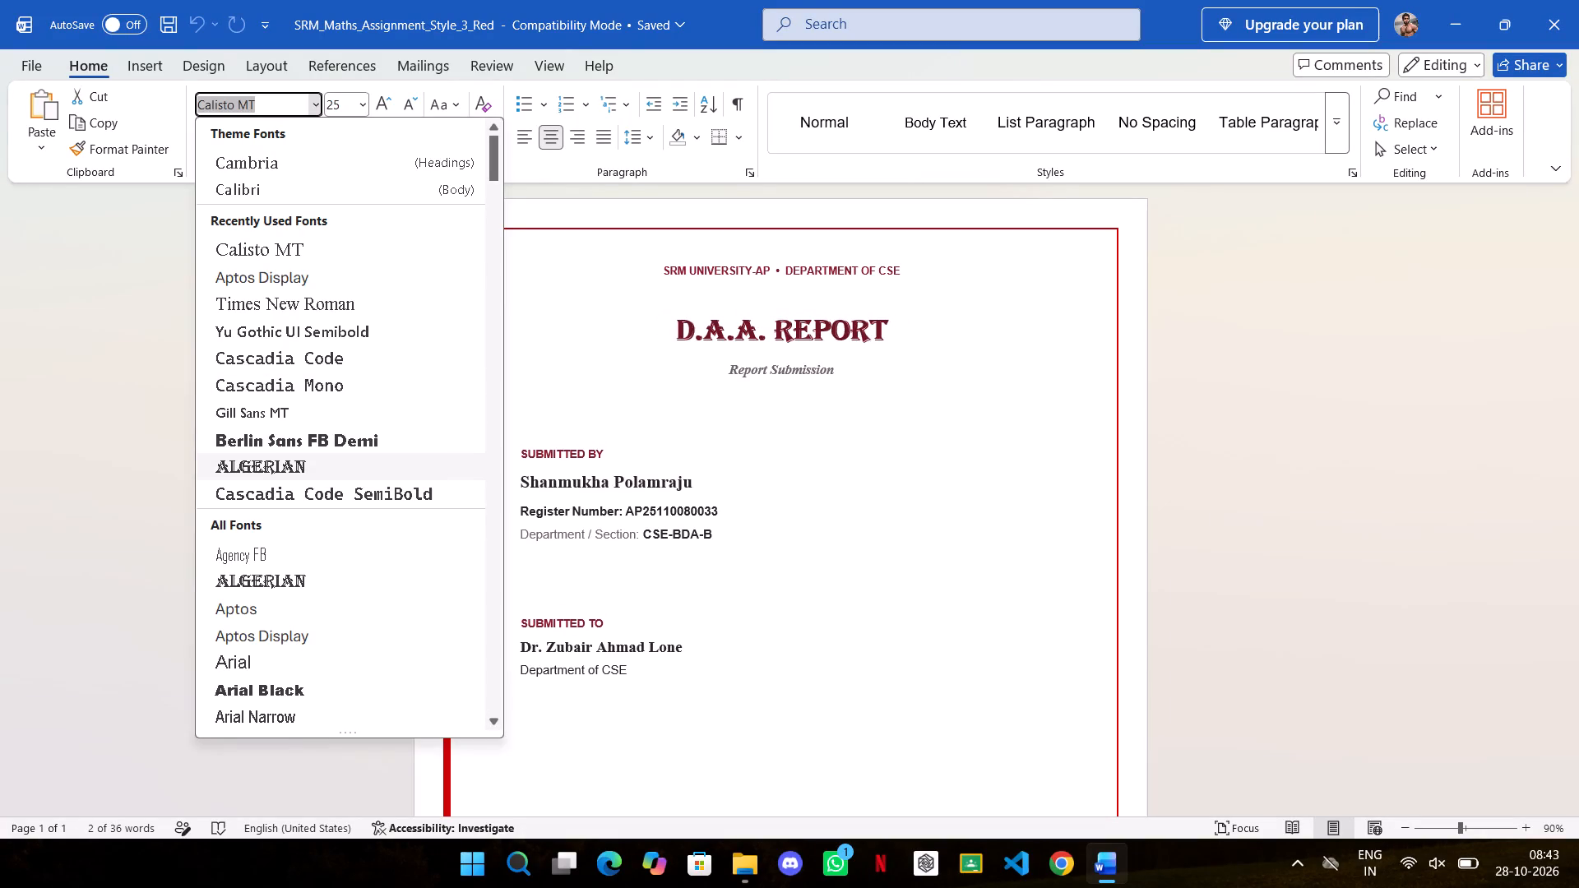
Set the D.A.A. REPORT title's font to Arial.
{"action": "scroll", "coordinate": [326, 488], "scroll_direction": "down", "scroll_amount": 1}
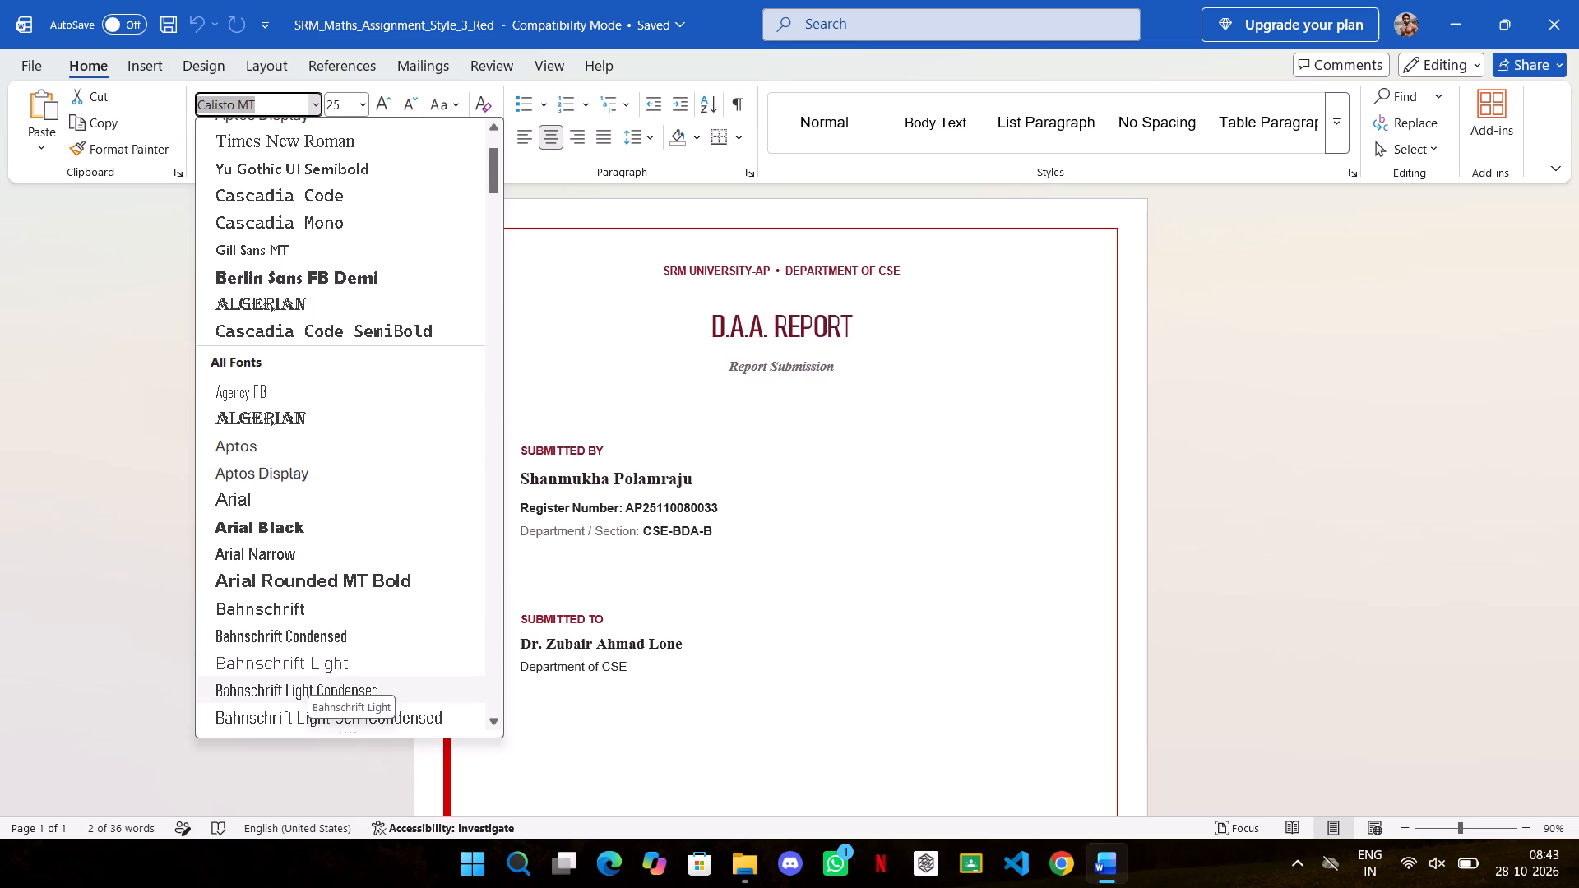
{"action": "scroll", "coordinate": [410, 591], "scroll_direction": "down", "scroll_amount": 1}
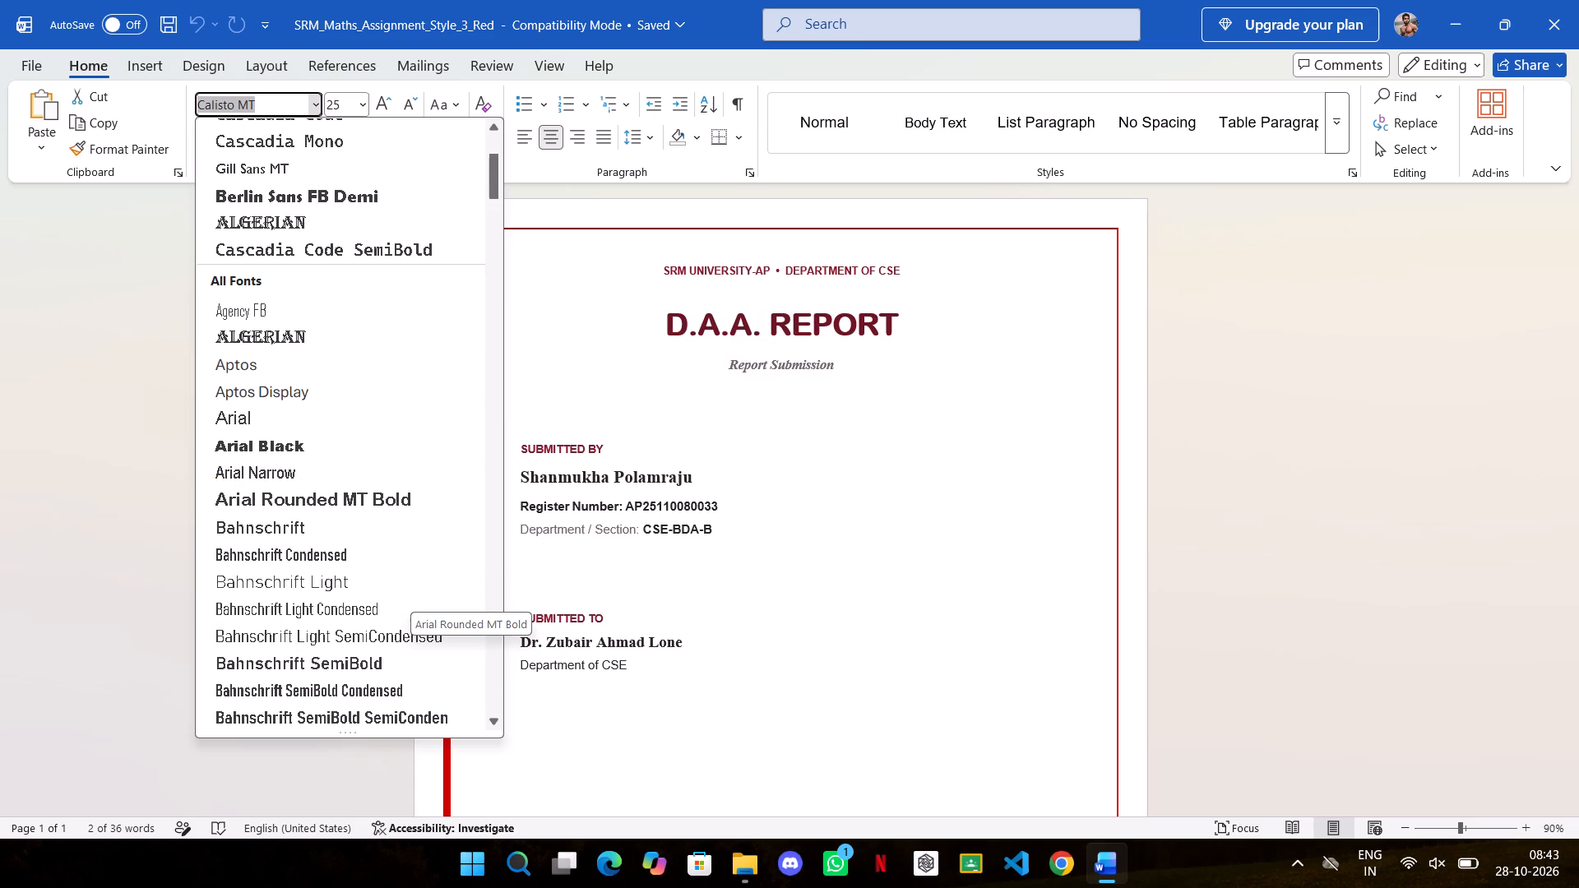
{"action": "left_click", "coordinate": [234, 411]}
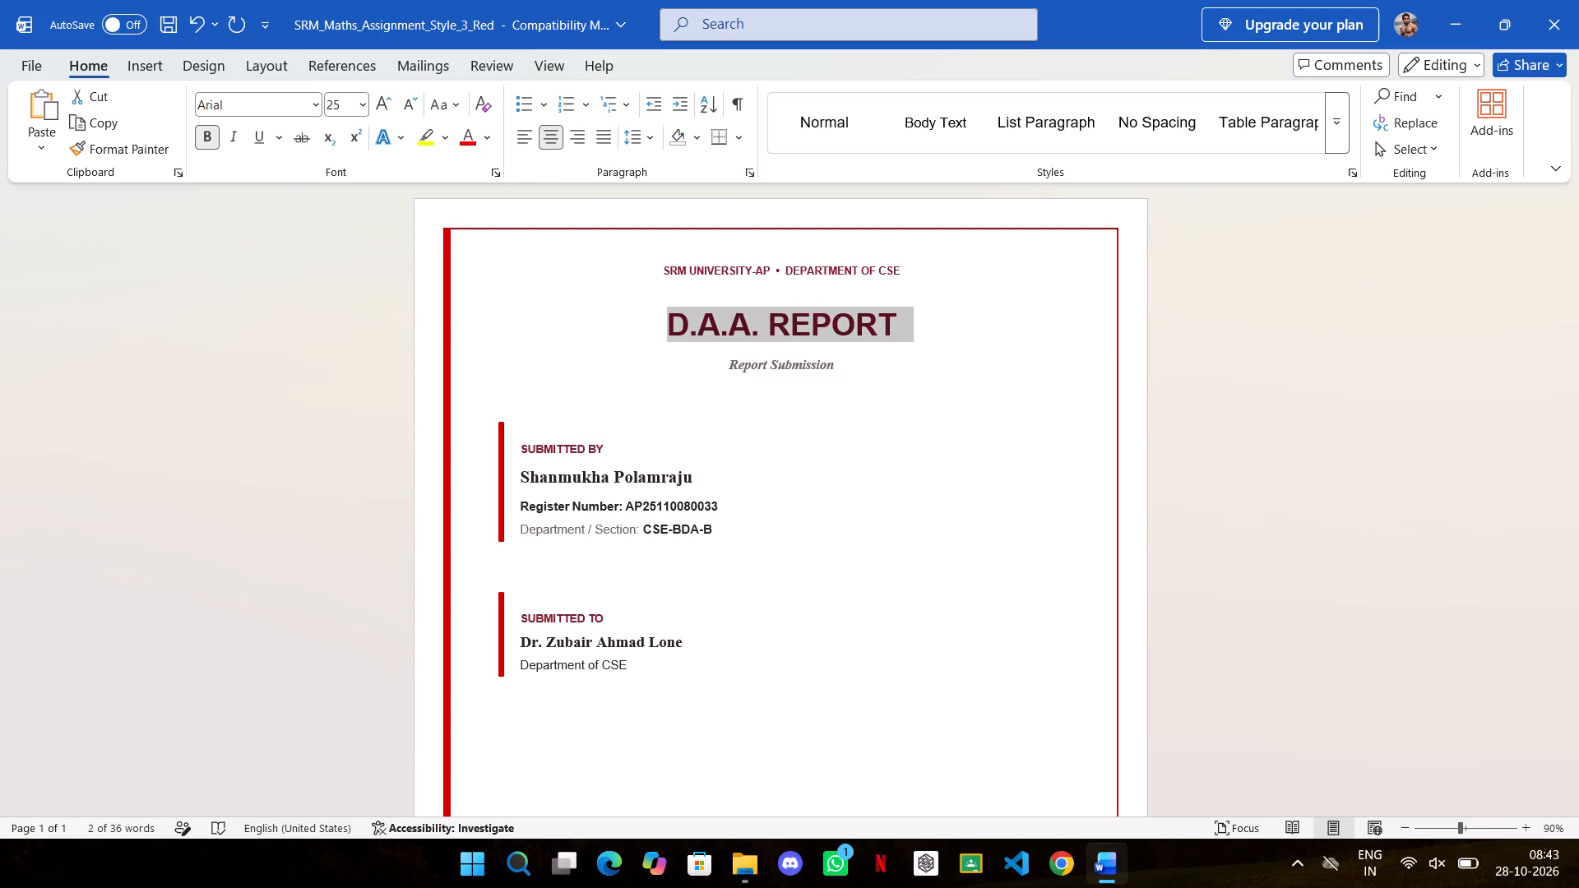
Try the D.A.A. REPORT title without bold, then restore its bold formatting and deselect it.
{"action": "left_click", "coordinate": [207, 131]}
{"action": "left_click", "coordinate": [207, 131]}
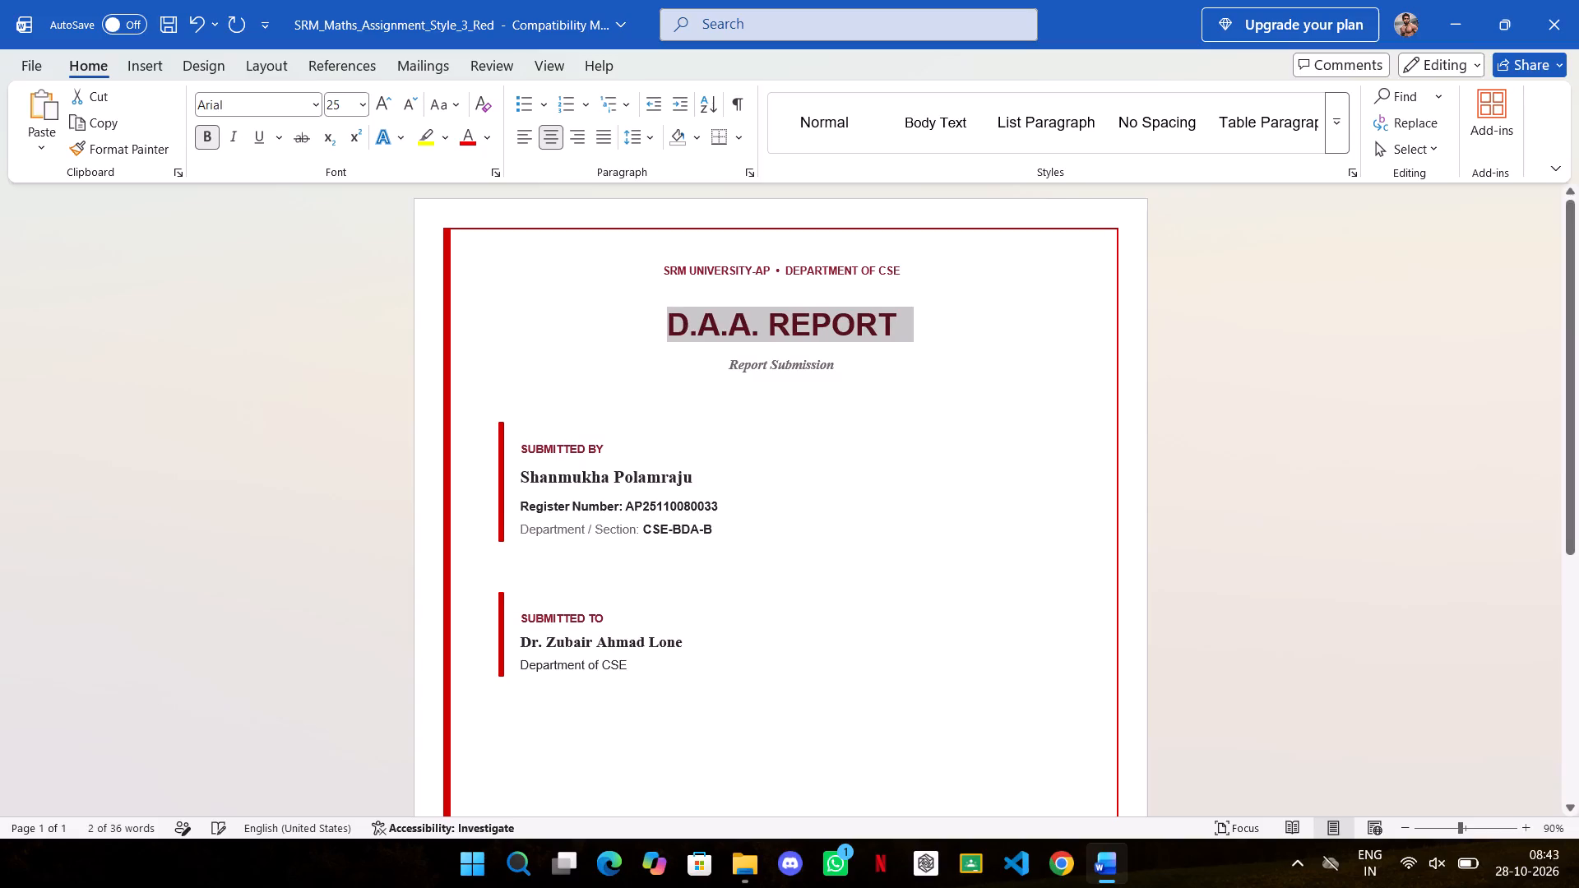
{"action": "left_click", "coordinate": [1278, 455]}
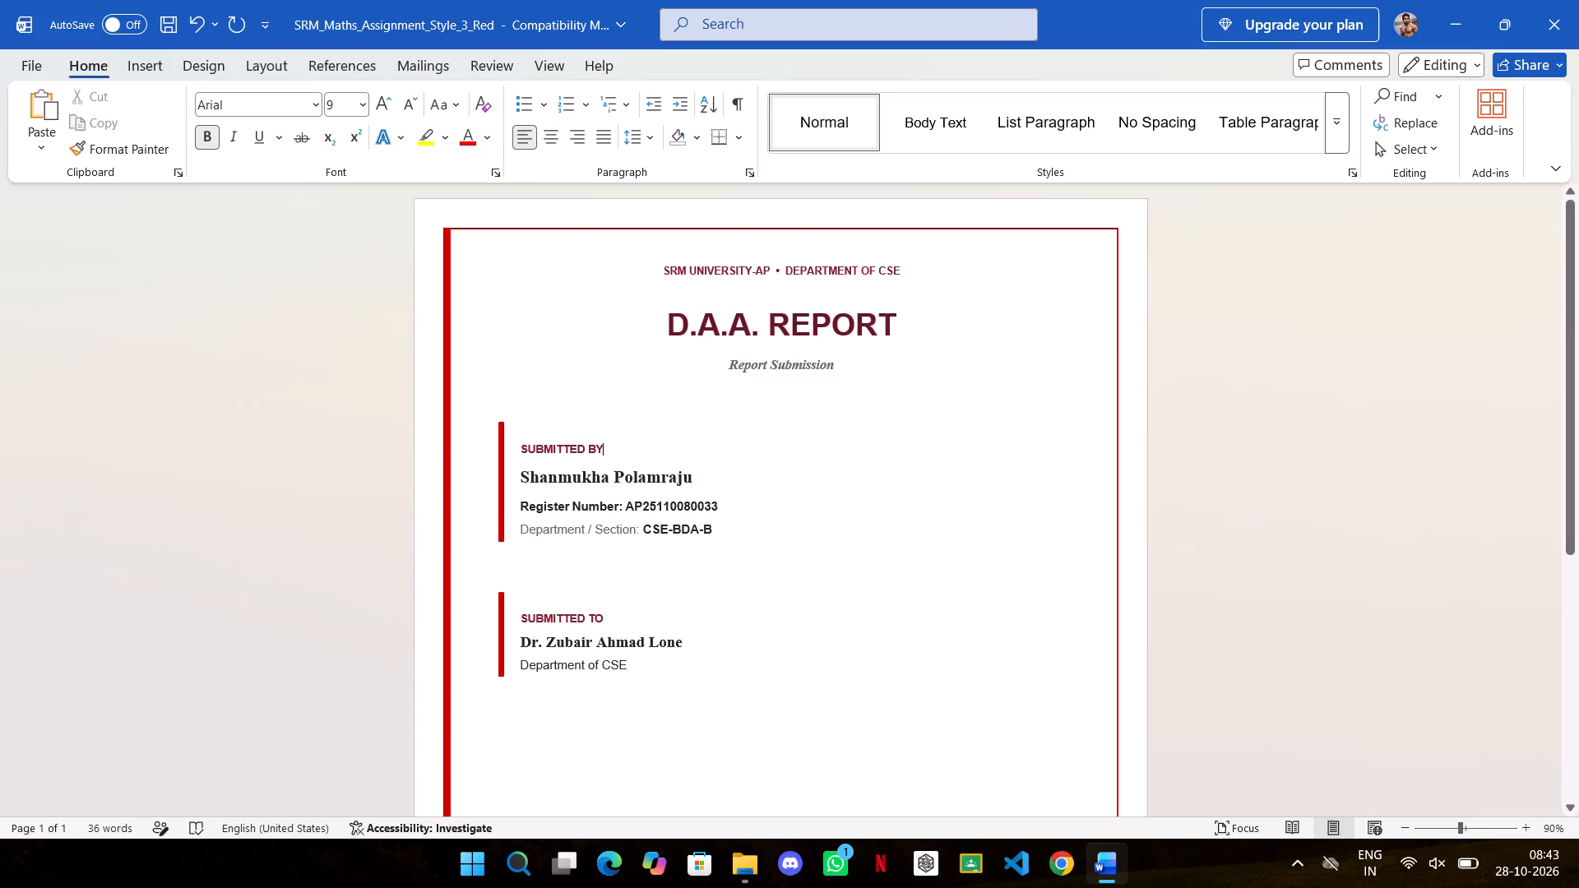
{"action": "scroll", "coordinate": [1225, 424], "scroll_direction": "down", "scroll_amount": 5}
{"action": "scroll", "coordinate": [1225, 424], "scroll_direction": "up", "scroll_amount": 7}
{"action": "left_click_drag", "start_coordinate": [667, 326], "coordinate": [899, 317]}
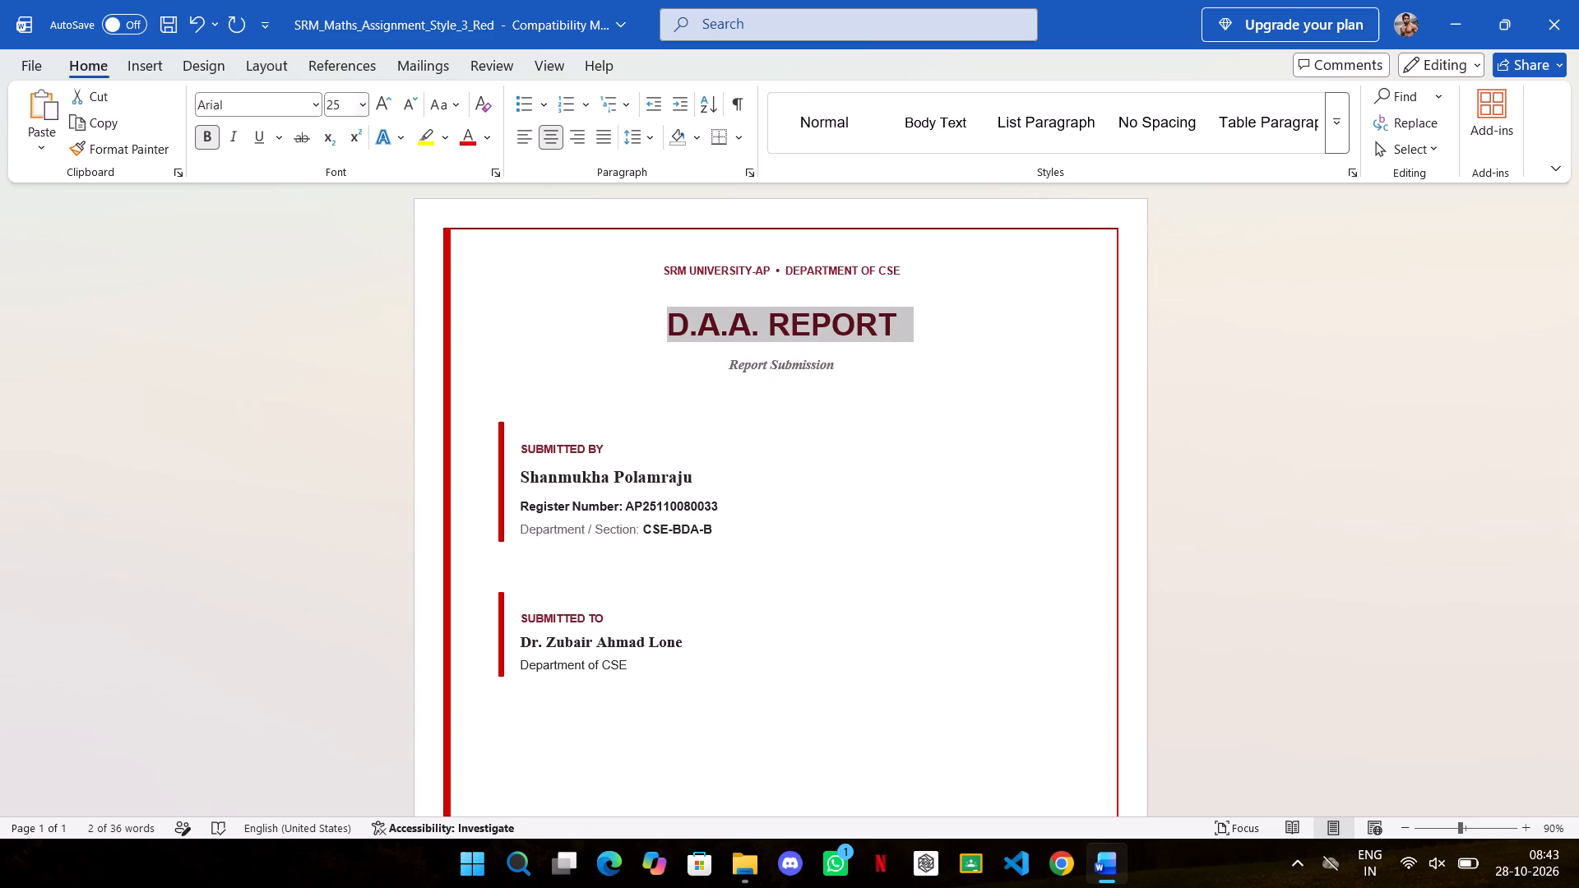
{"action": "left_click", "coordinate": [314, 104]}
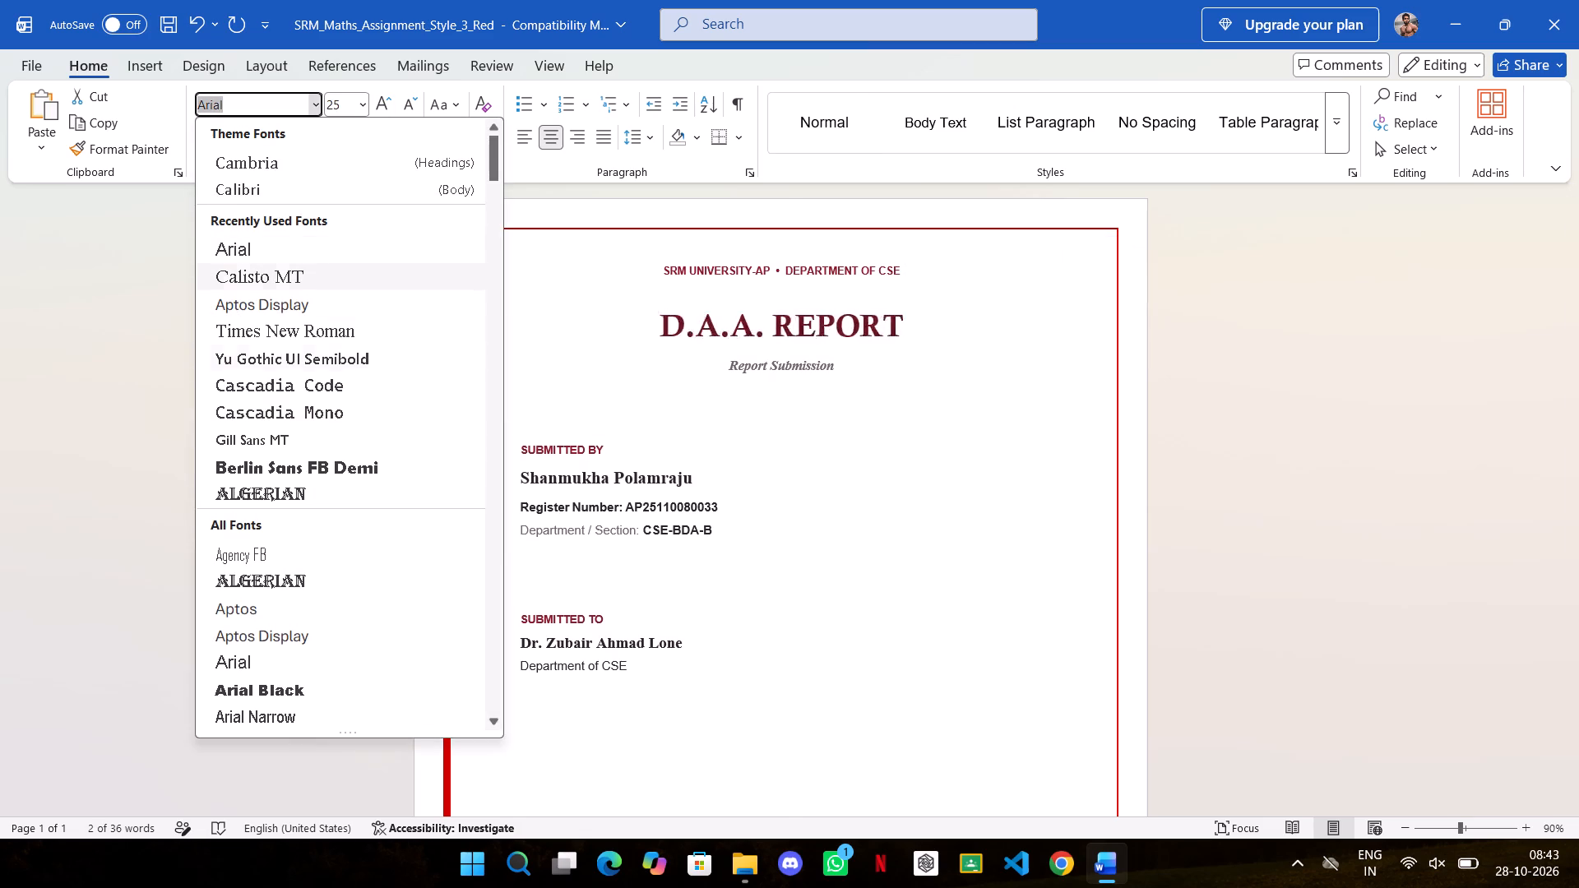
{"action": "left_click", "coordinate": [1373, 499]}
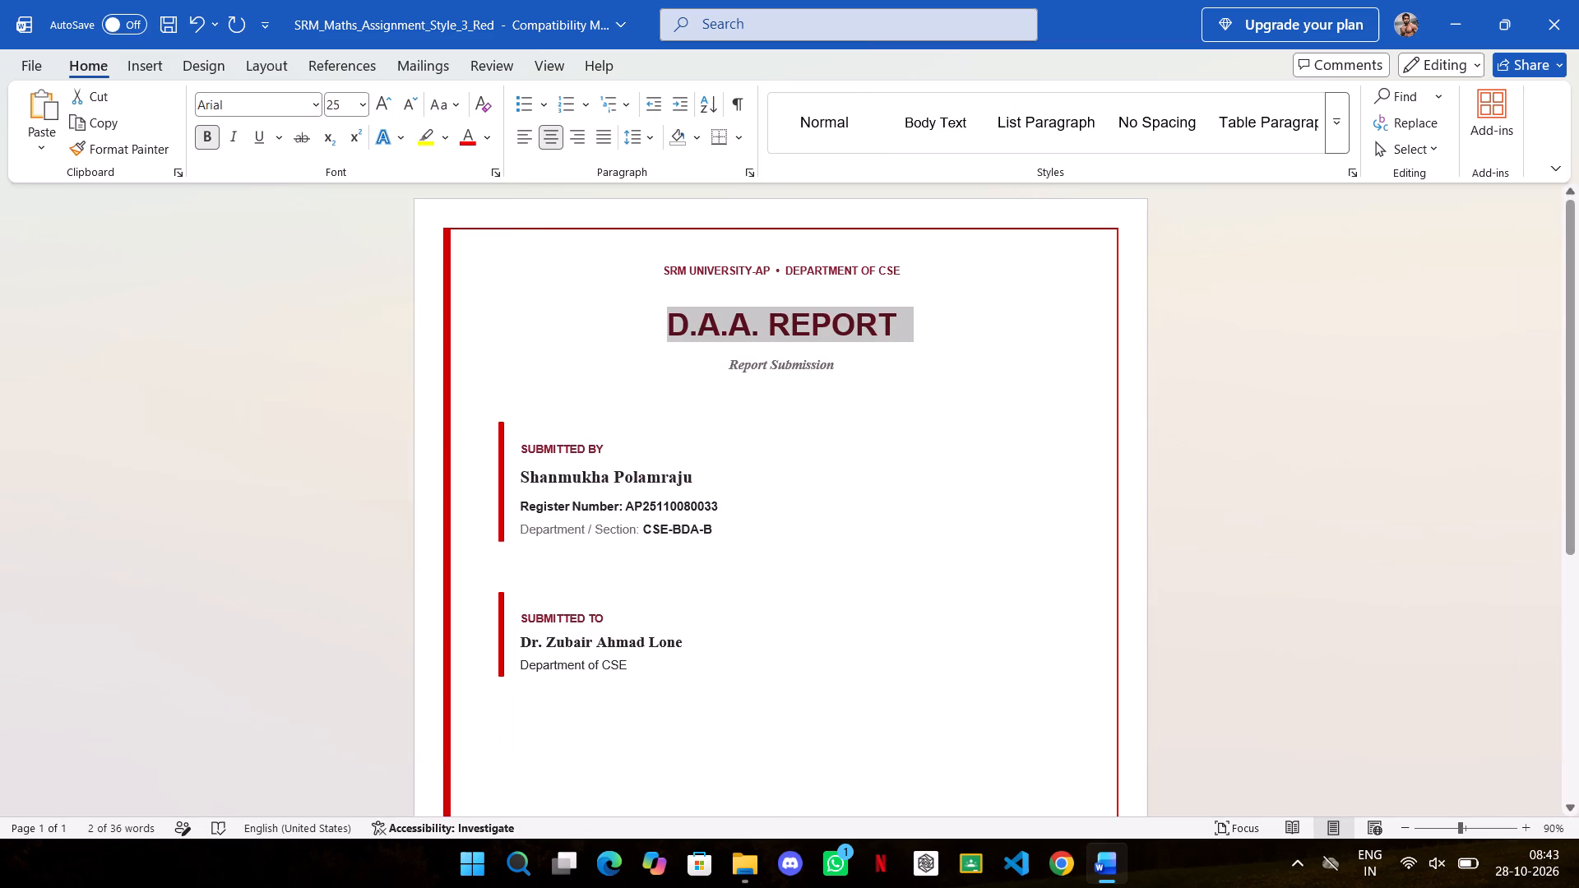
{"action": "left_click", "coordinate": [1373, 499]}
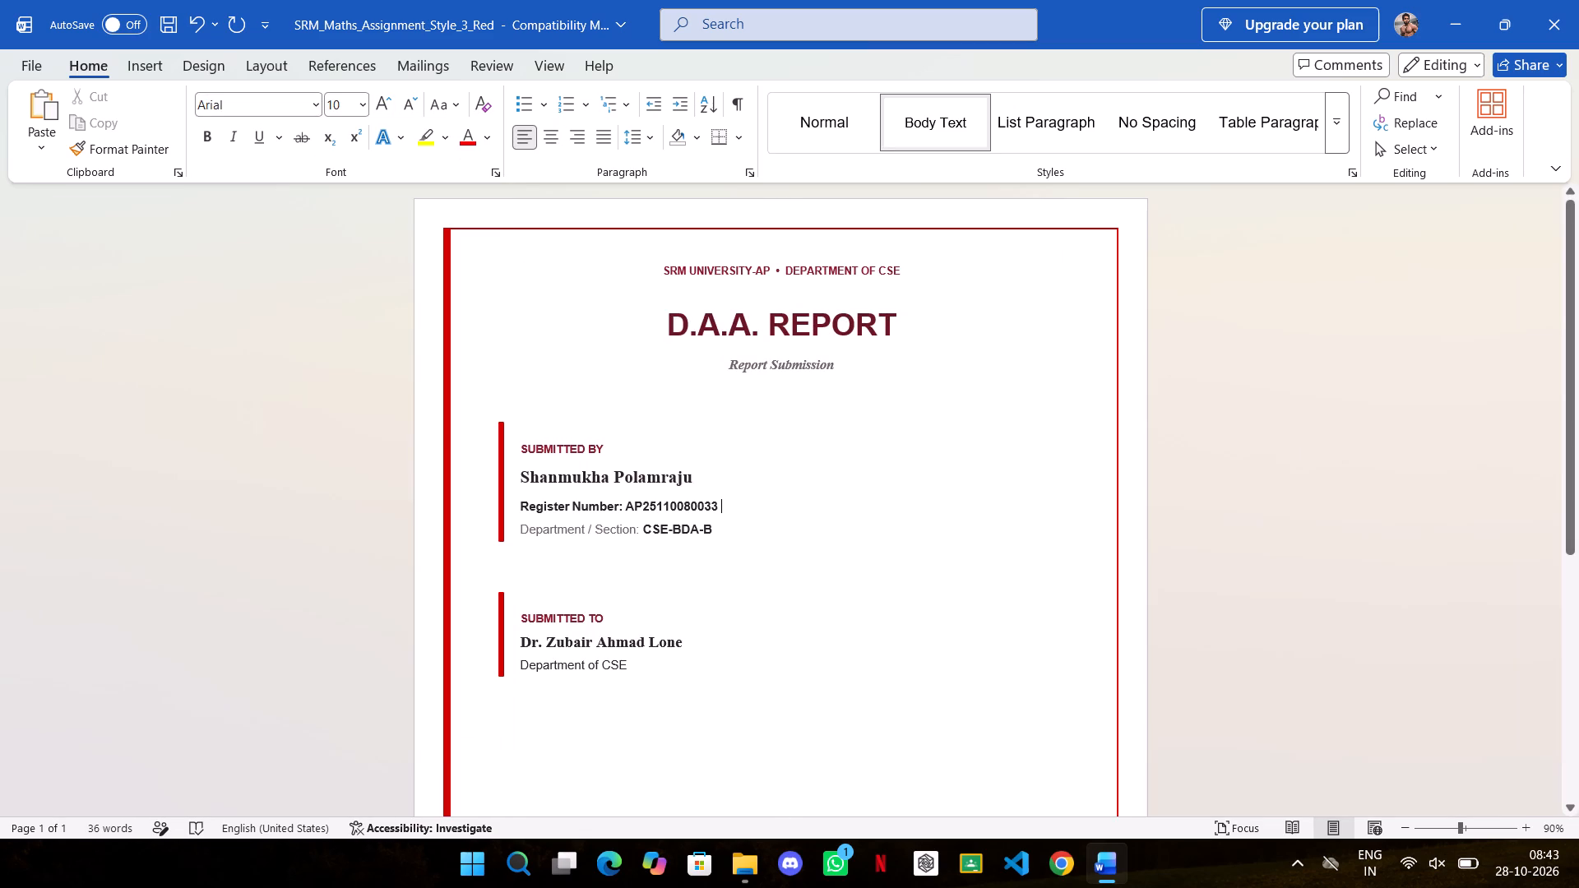
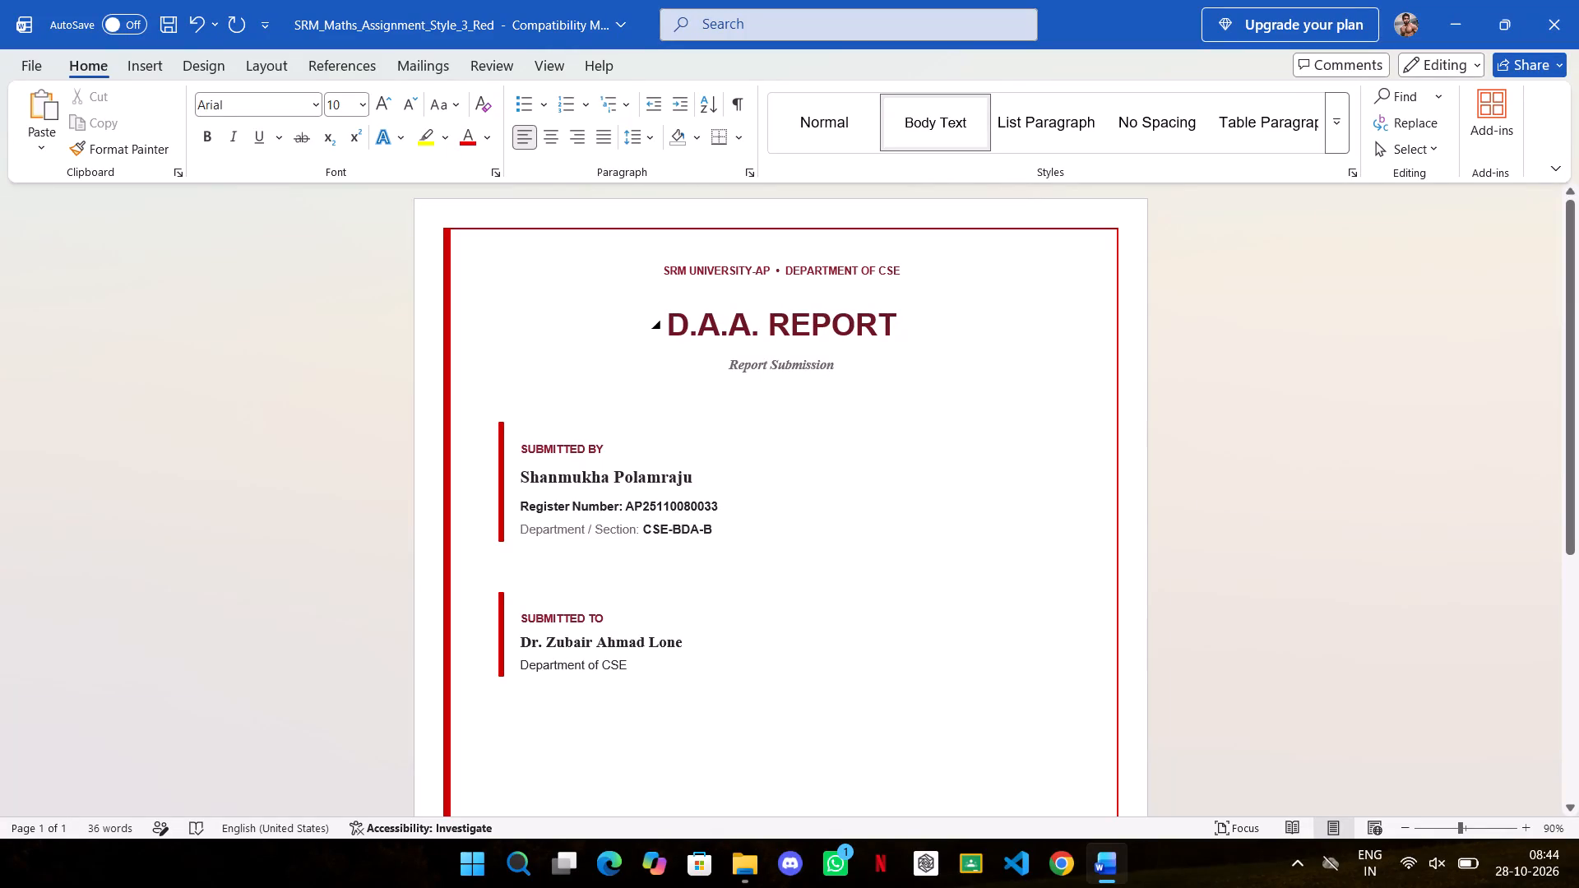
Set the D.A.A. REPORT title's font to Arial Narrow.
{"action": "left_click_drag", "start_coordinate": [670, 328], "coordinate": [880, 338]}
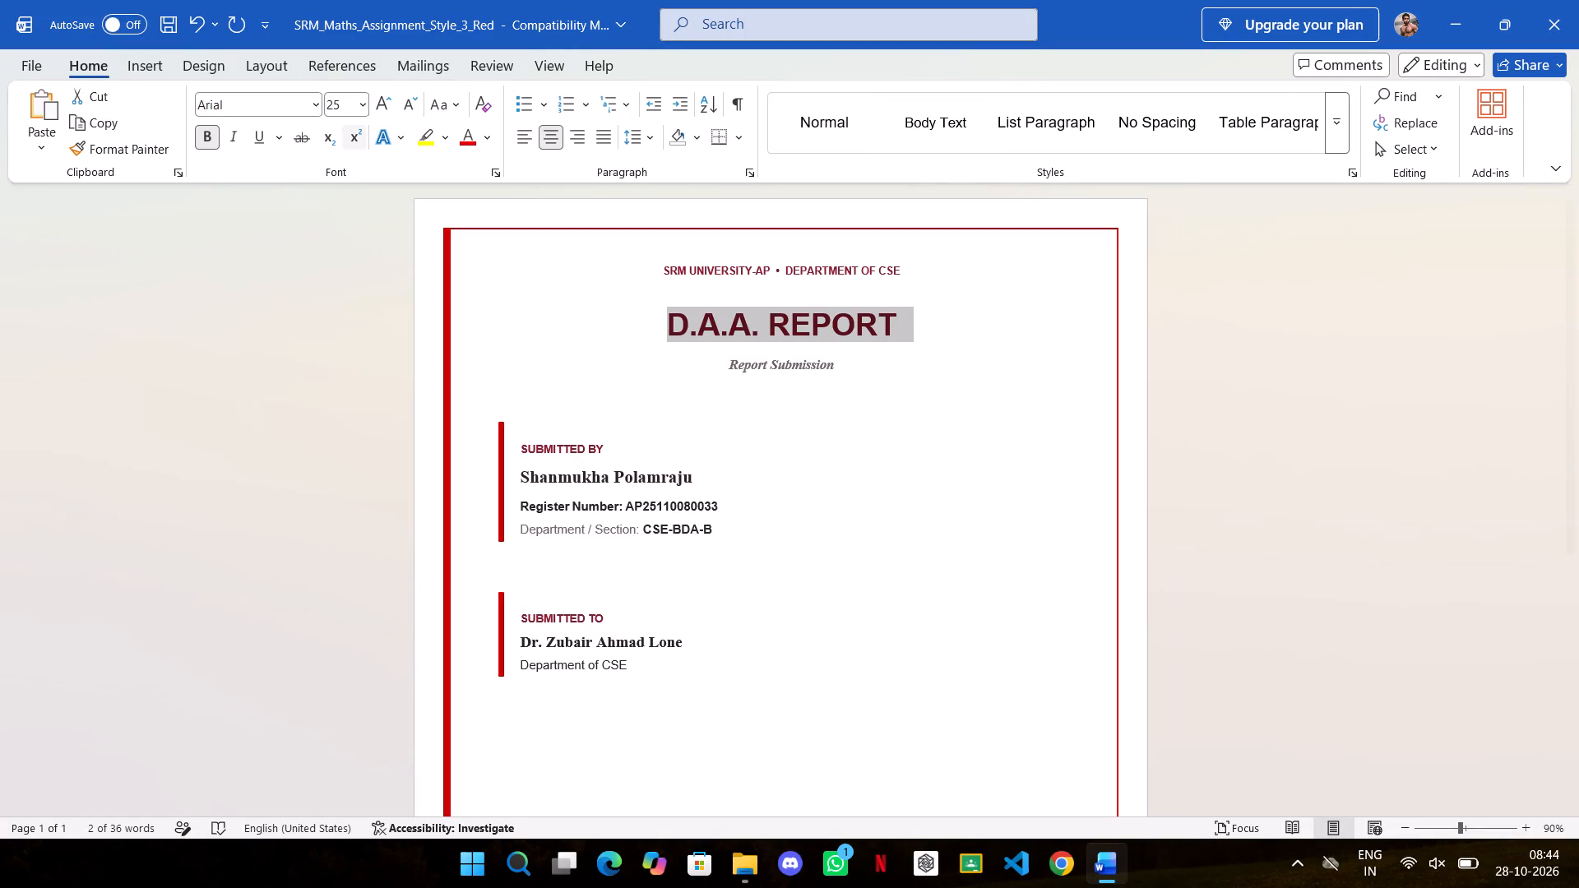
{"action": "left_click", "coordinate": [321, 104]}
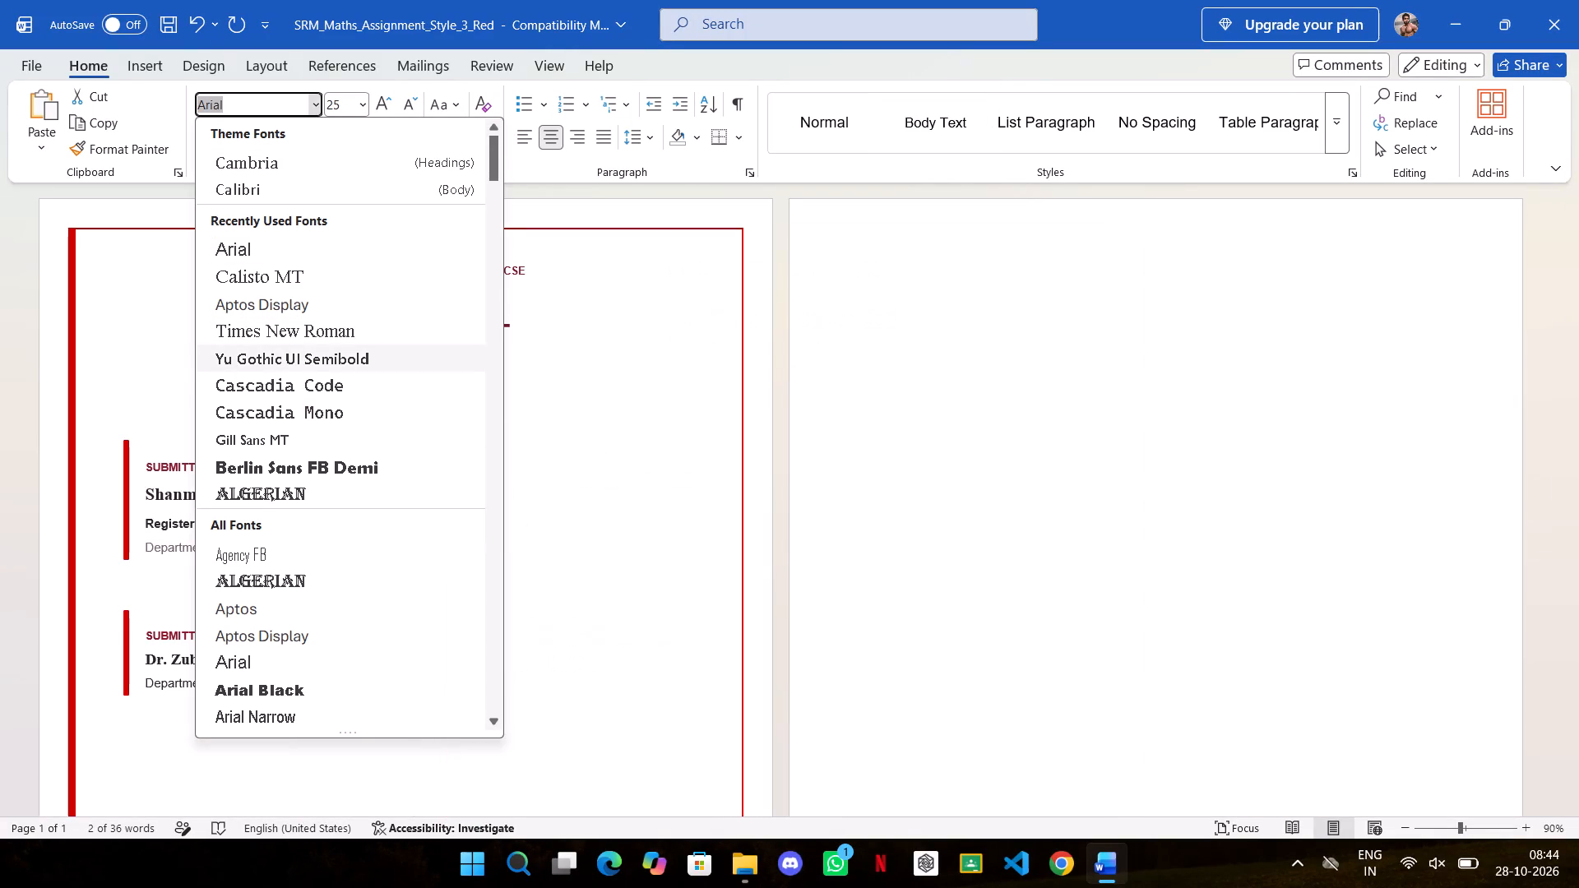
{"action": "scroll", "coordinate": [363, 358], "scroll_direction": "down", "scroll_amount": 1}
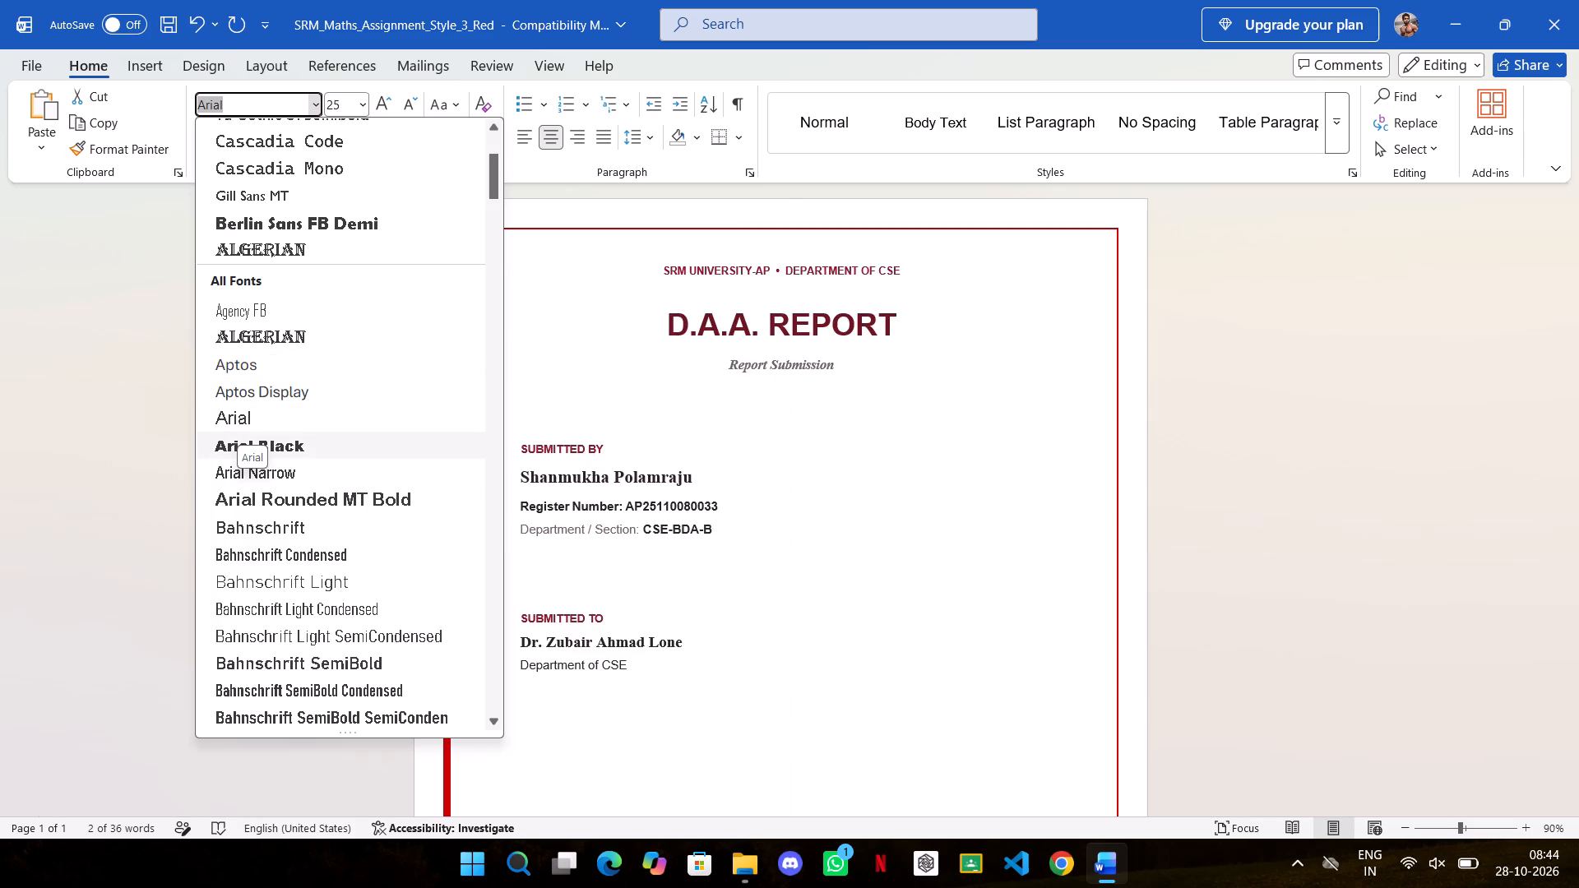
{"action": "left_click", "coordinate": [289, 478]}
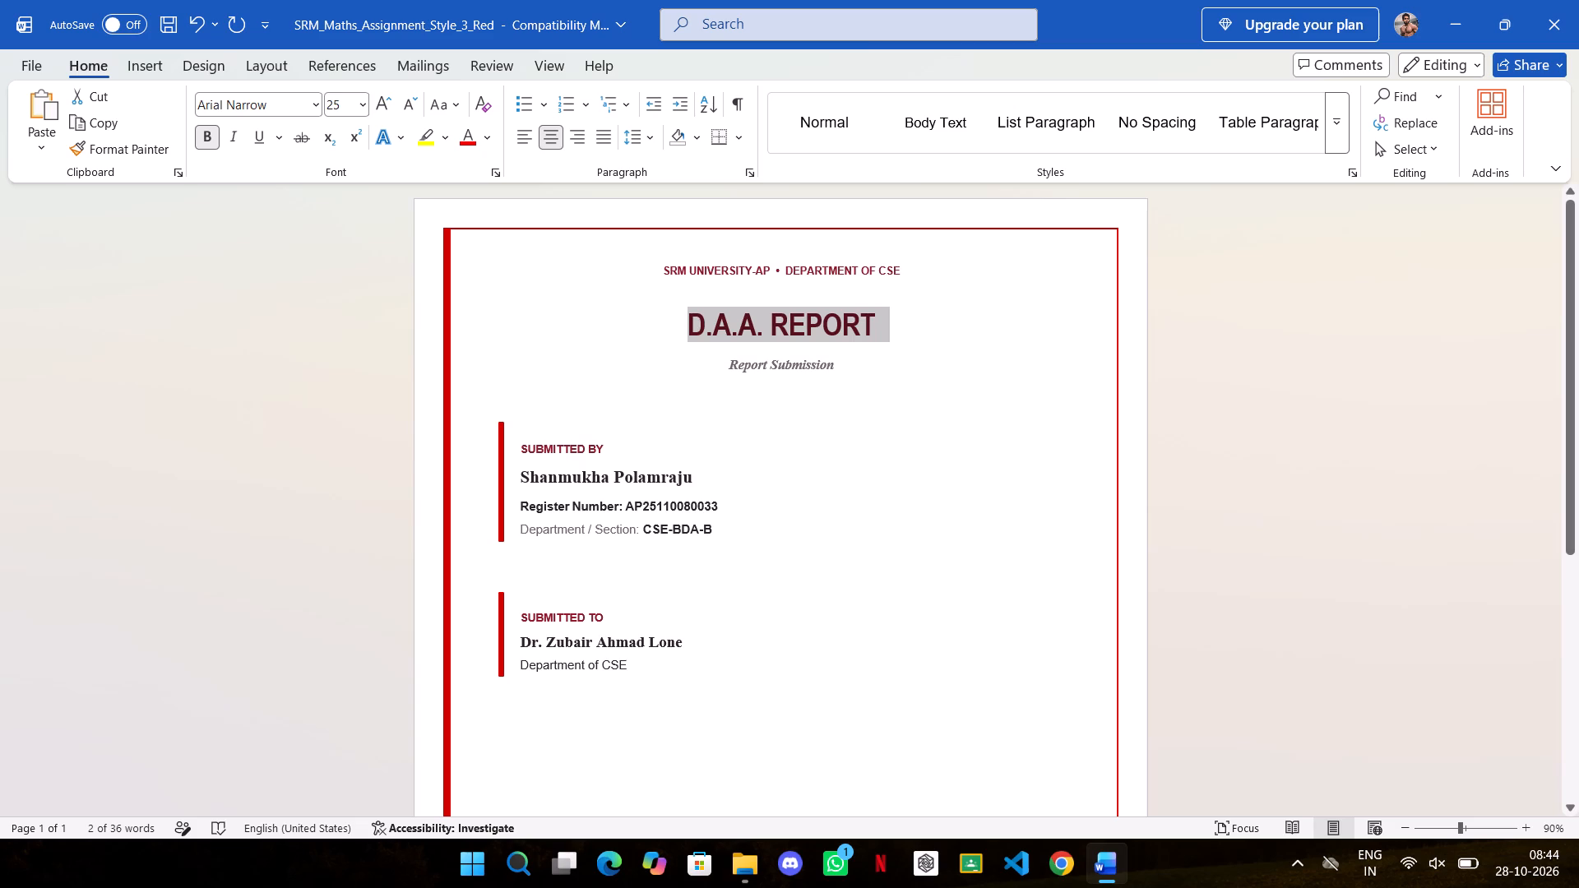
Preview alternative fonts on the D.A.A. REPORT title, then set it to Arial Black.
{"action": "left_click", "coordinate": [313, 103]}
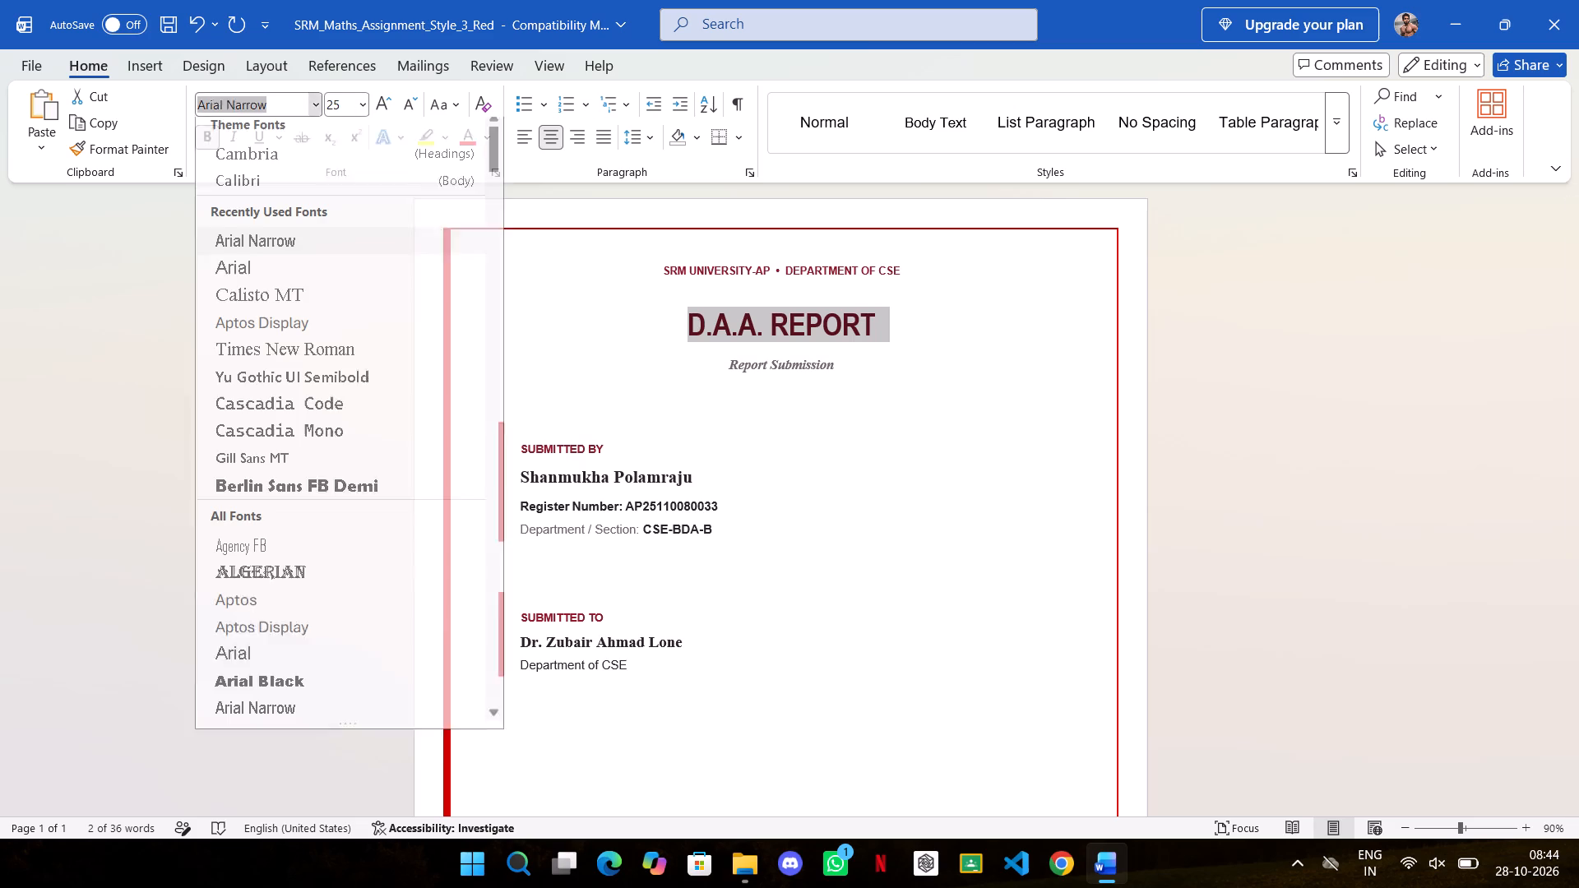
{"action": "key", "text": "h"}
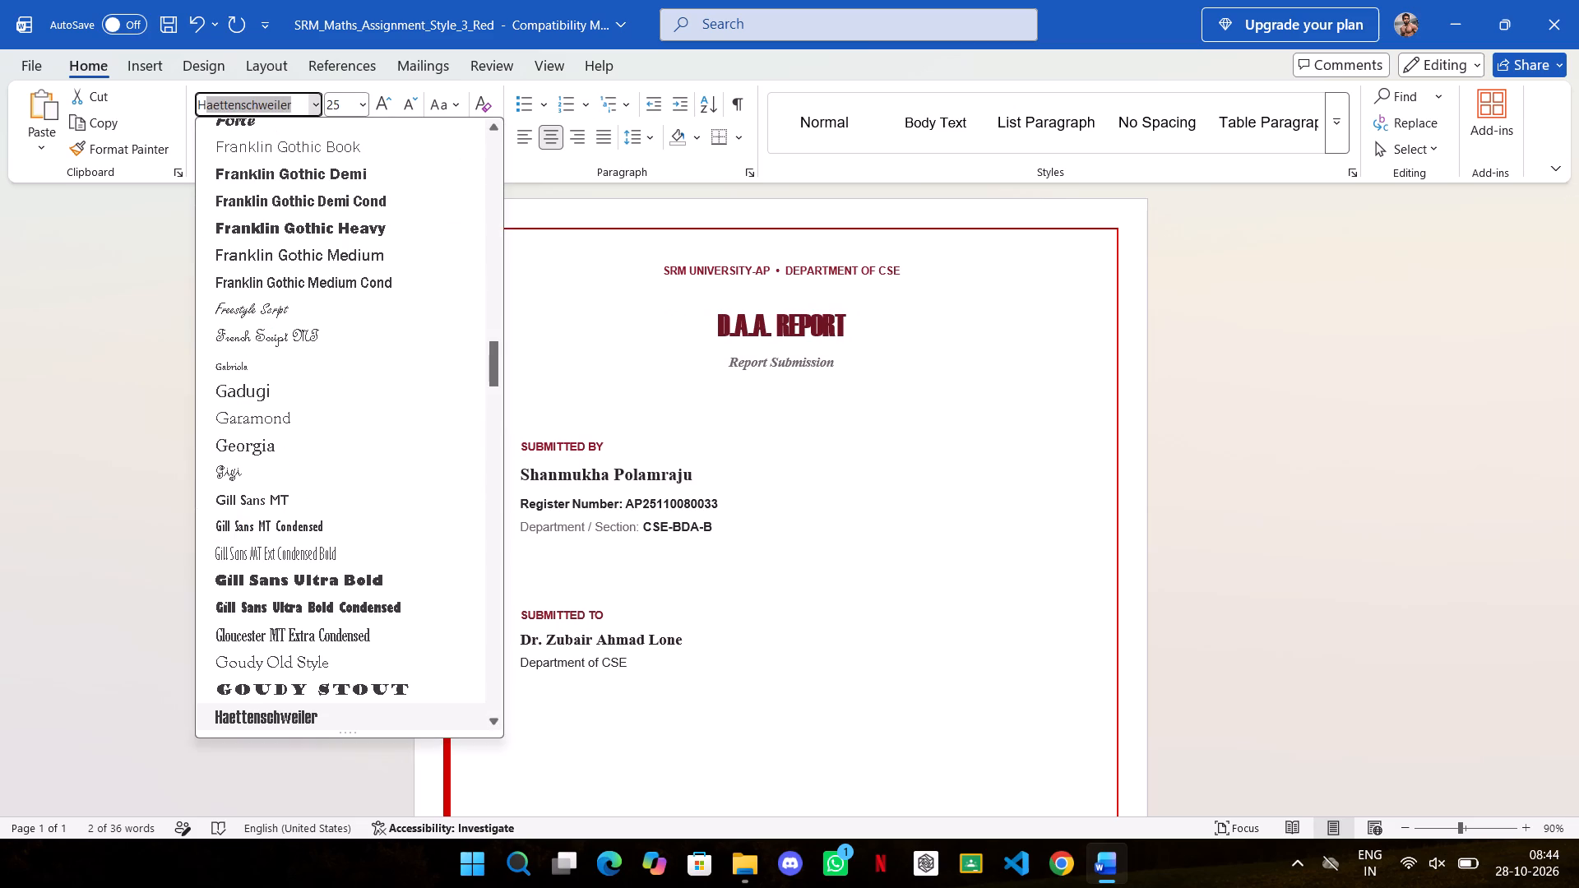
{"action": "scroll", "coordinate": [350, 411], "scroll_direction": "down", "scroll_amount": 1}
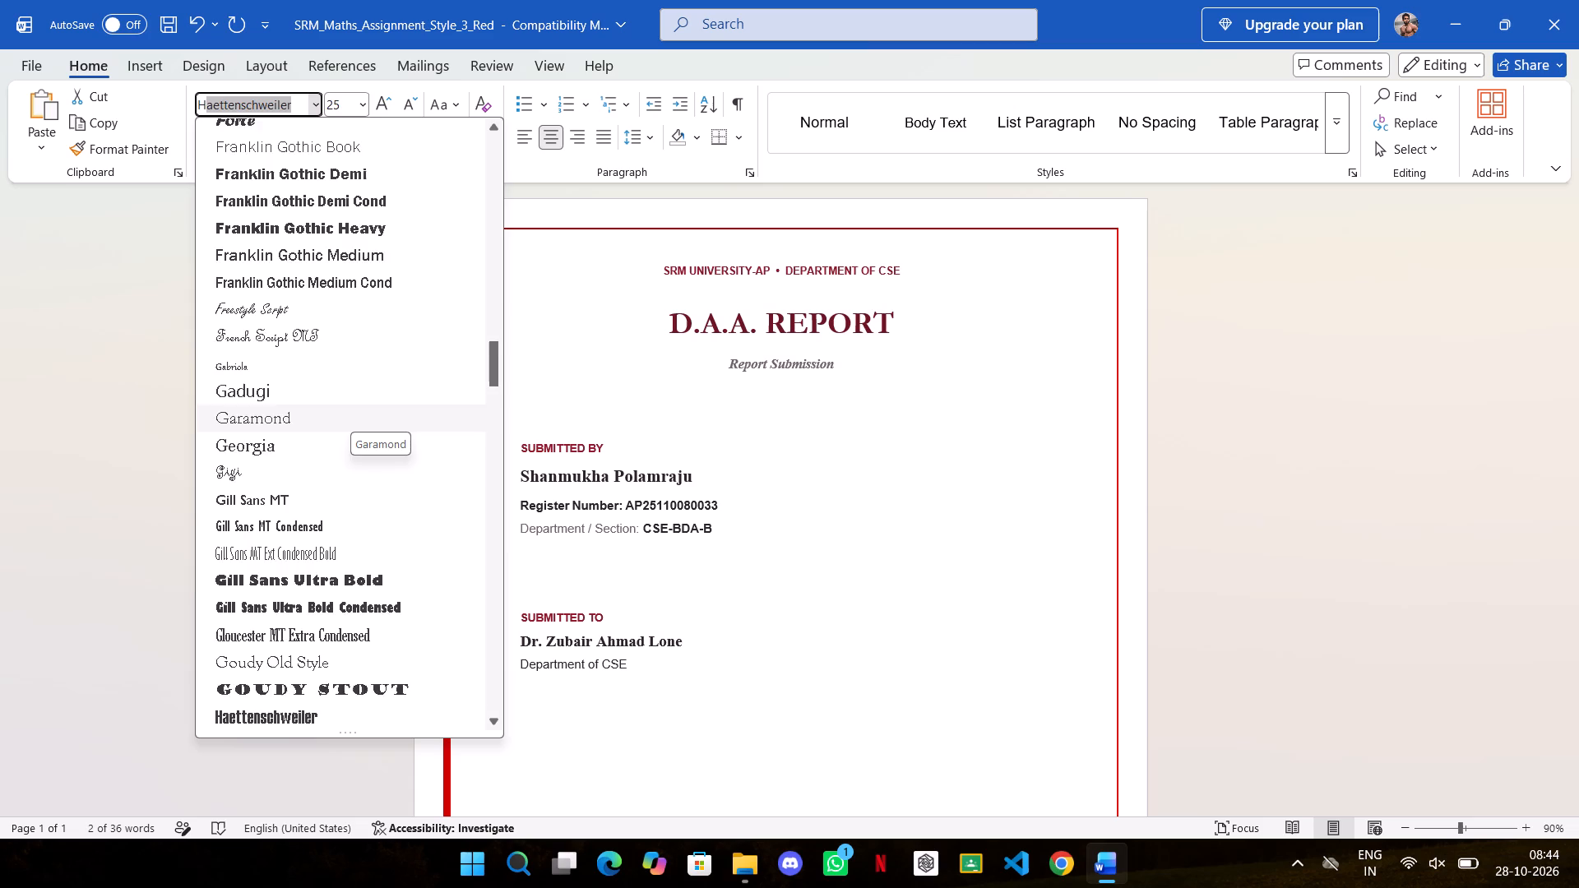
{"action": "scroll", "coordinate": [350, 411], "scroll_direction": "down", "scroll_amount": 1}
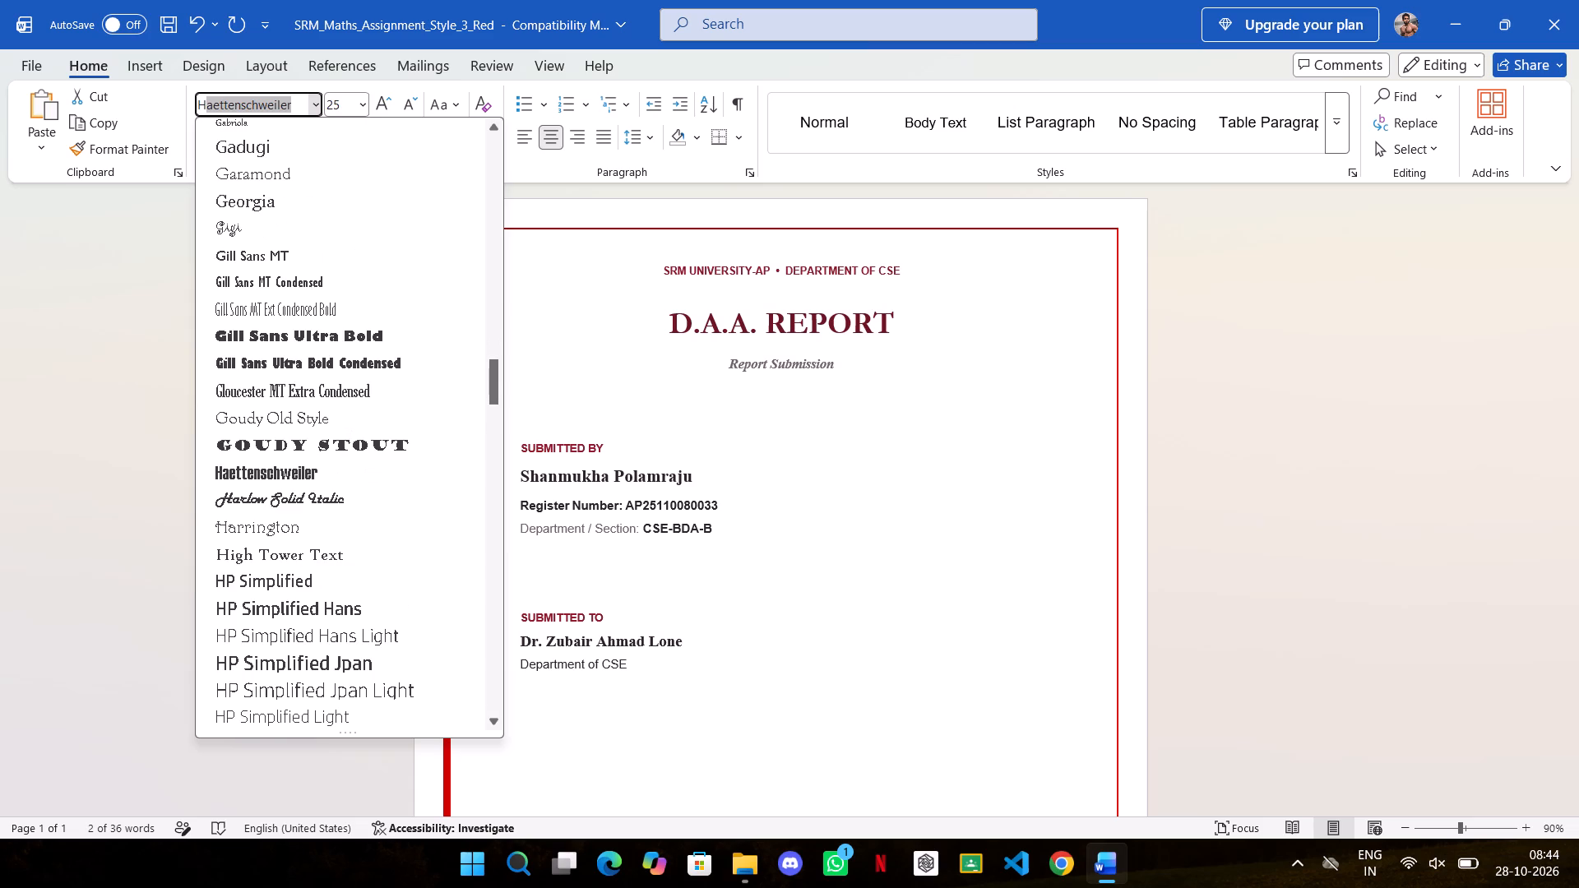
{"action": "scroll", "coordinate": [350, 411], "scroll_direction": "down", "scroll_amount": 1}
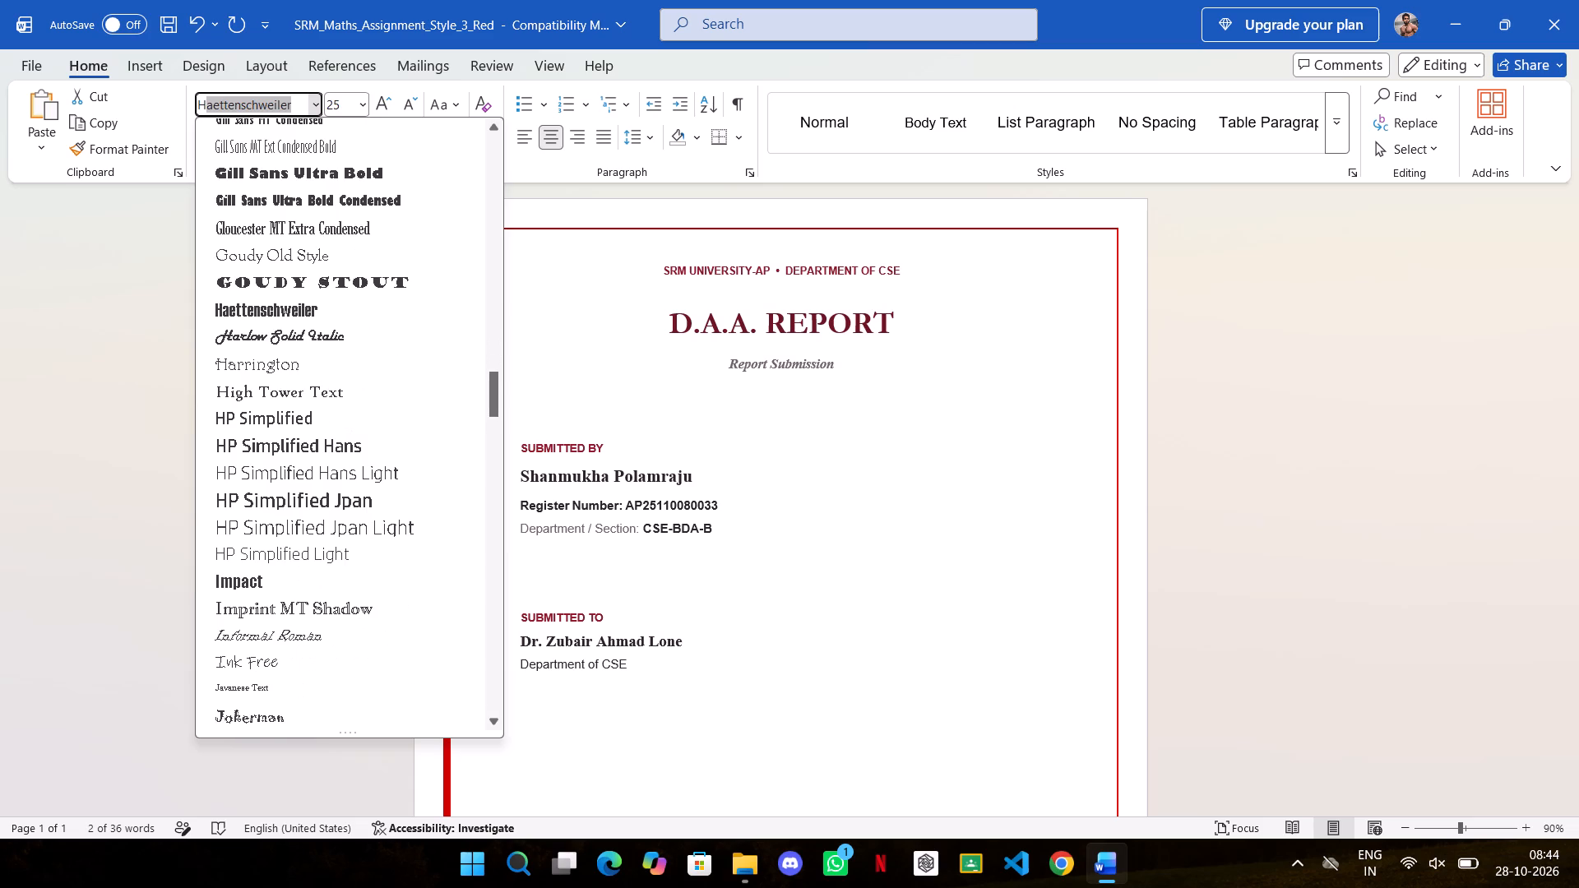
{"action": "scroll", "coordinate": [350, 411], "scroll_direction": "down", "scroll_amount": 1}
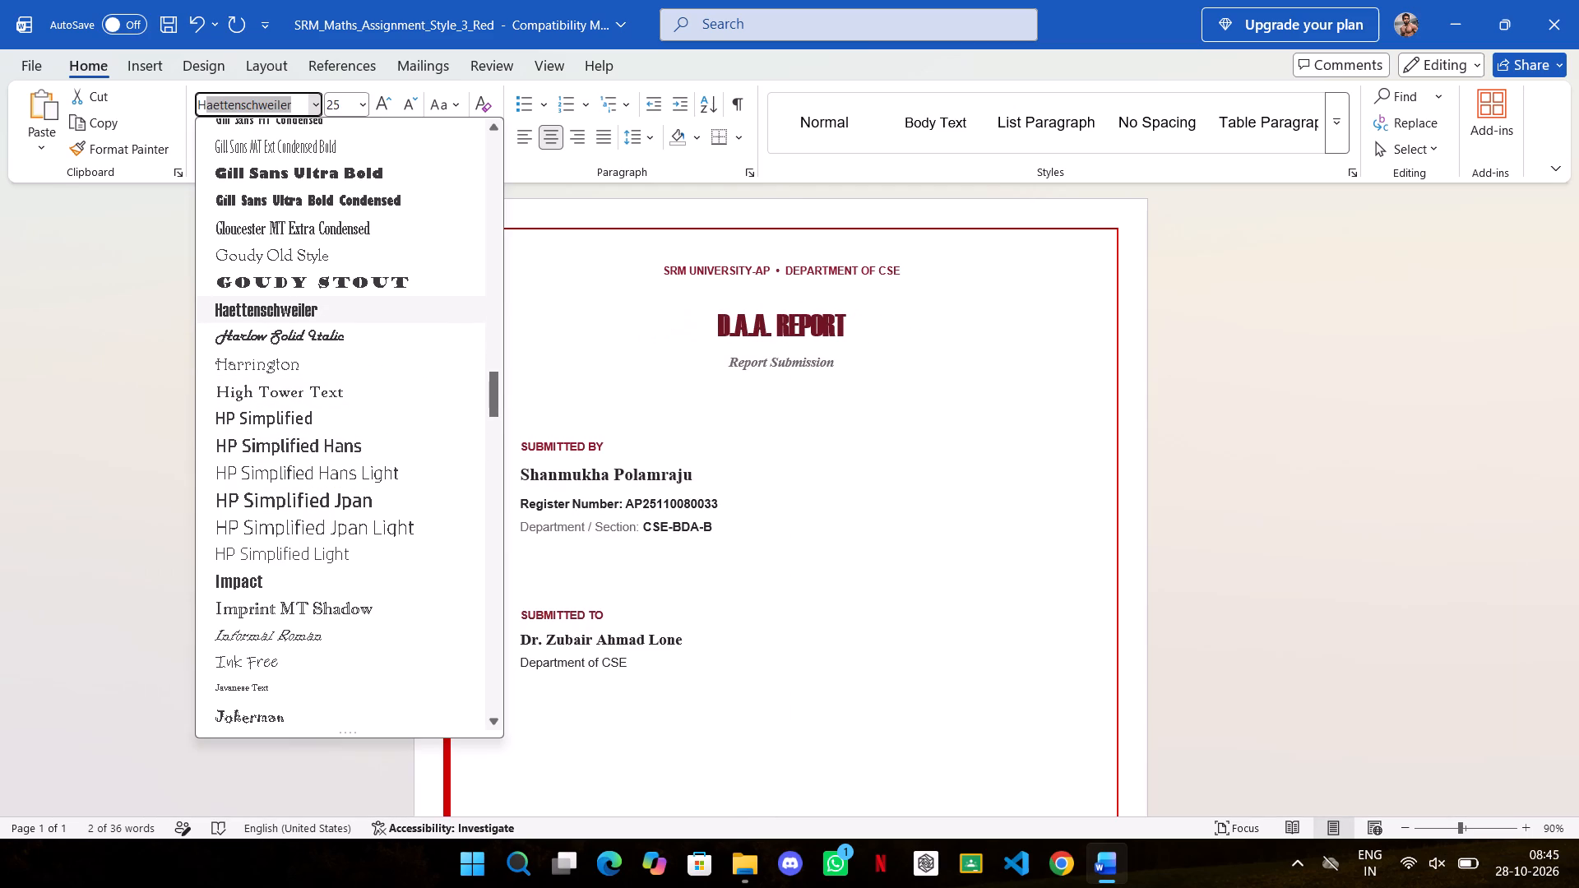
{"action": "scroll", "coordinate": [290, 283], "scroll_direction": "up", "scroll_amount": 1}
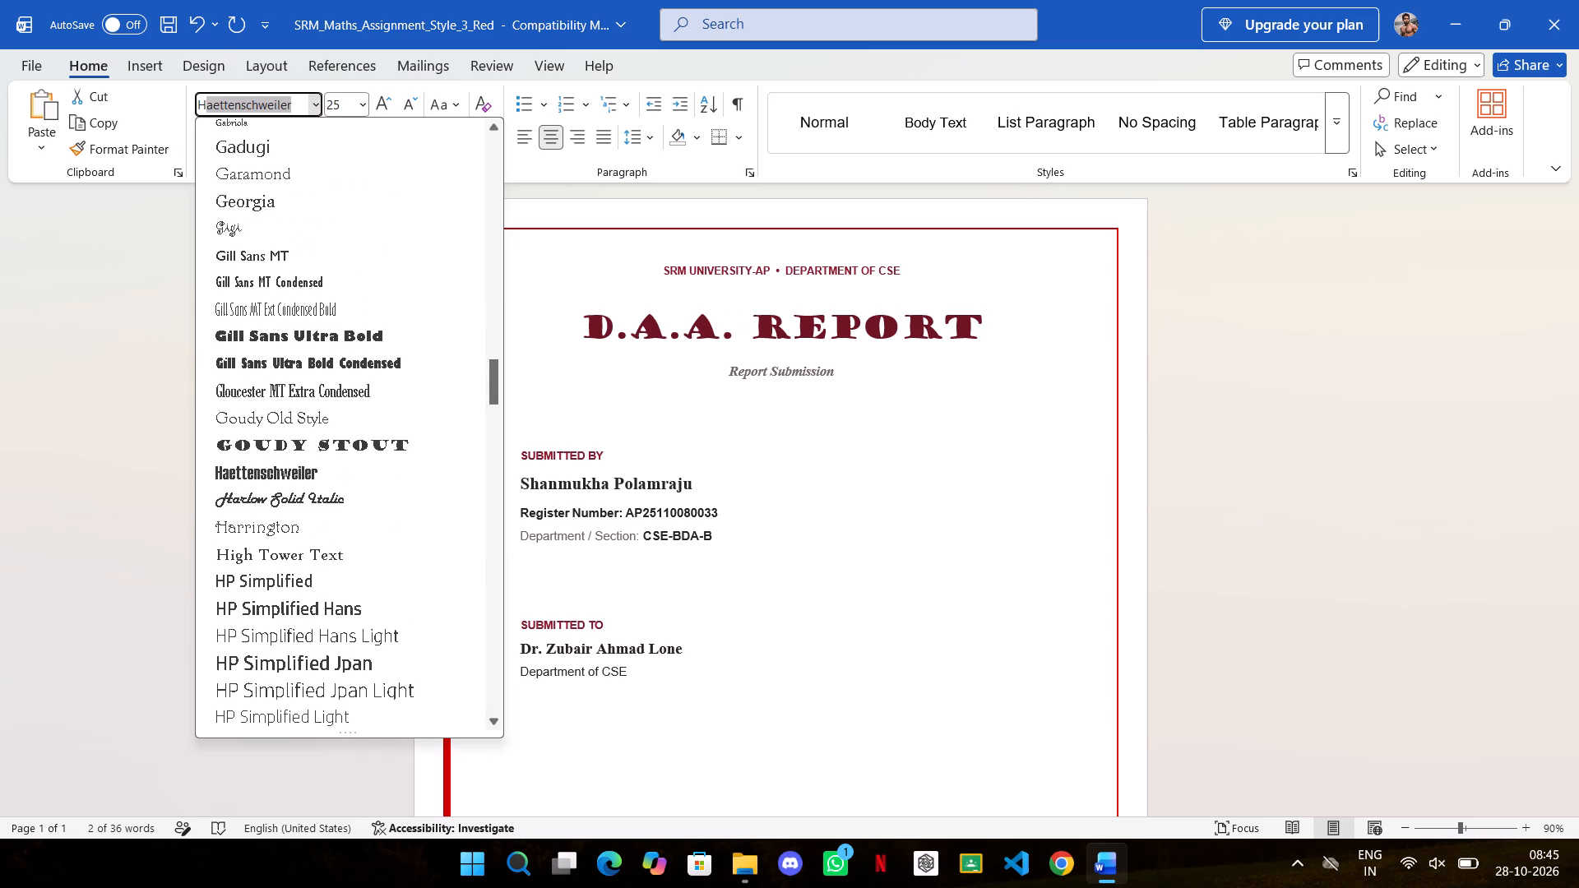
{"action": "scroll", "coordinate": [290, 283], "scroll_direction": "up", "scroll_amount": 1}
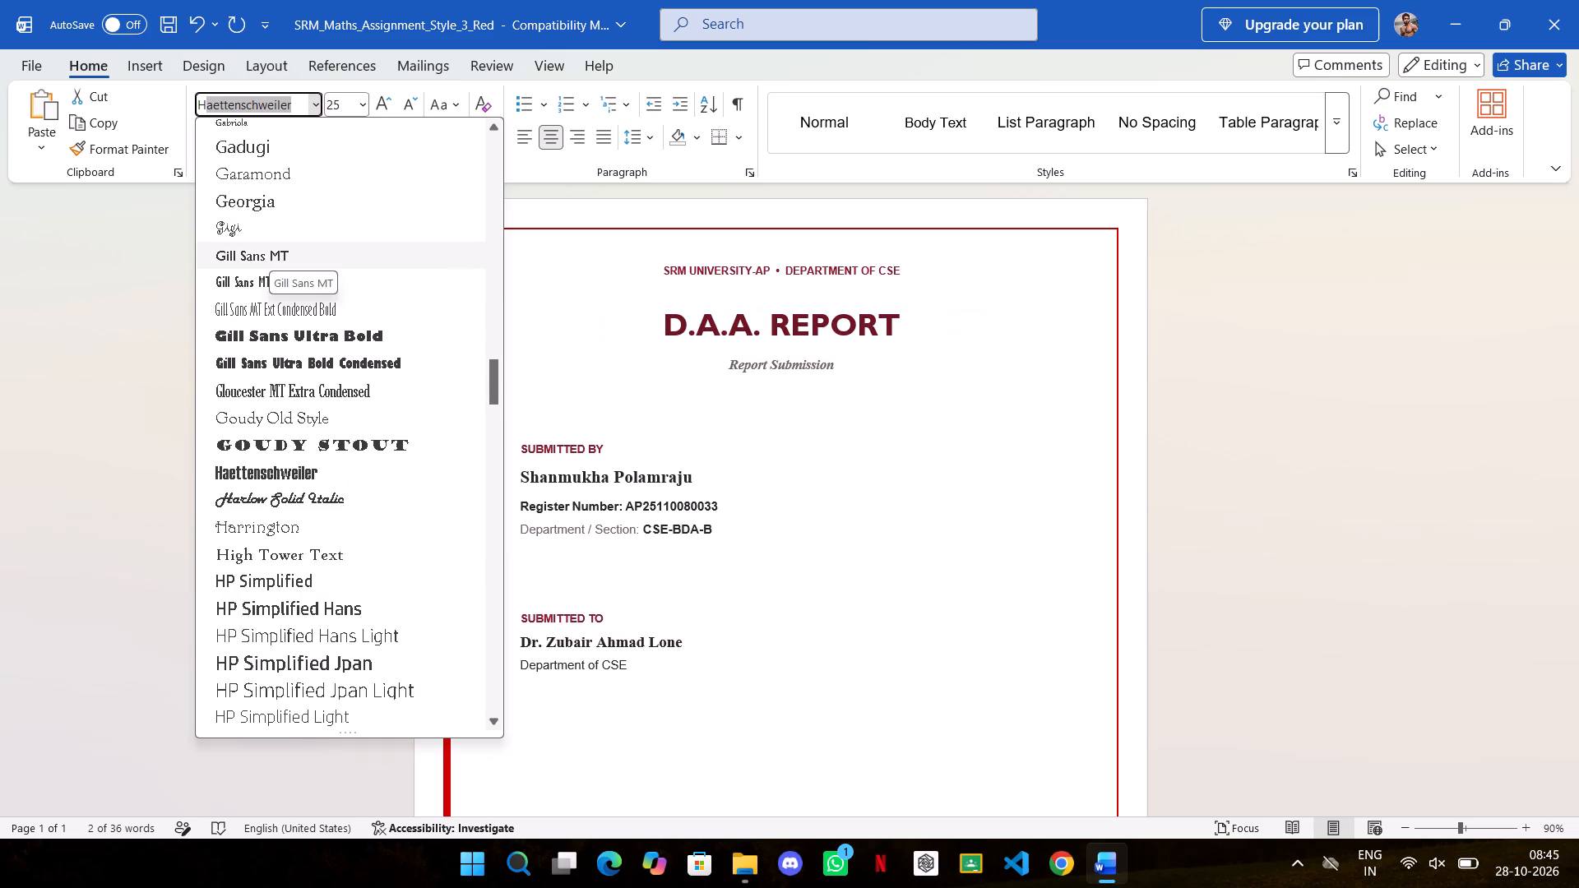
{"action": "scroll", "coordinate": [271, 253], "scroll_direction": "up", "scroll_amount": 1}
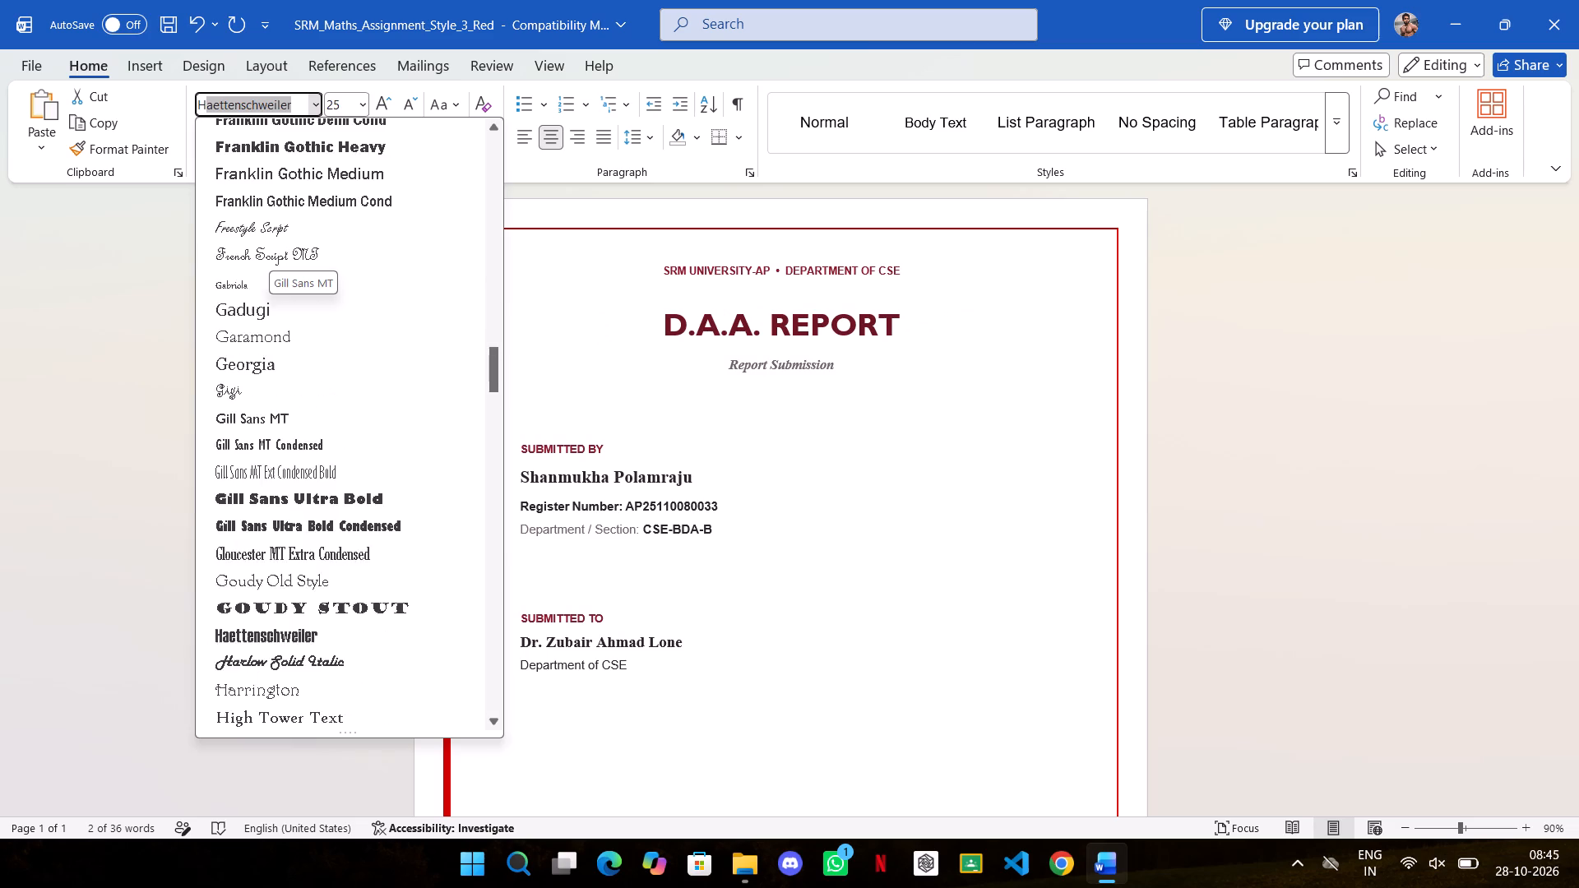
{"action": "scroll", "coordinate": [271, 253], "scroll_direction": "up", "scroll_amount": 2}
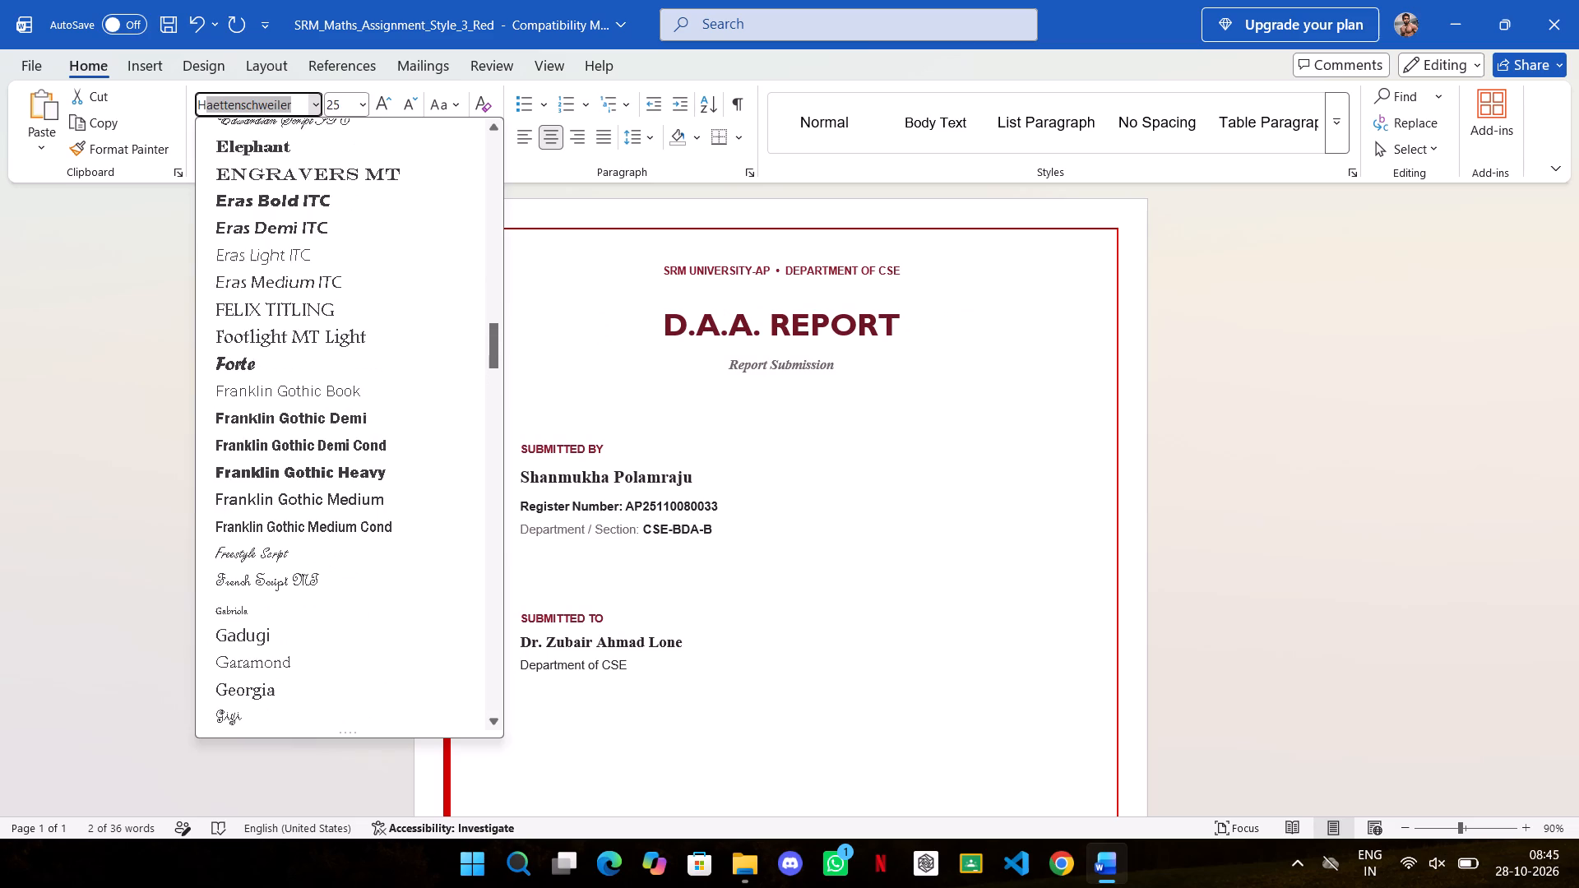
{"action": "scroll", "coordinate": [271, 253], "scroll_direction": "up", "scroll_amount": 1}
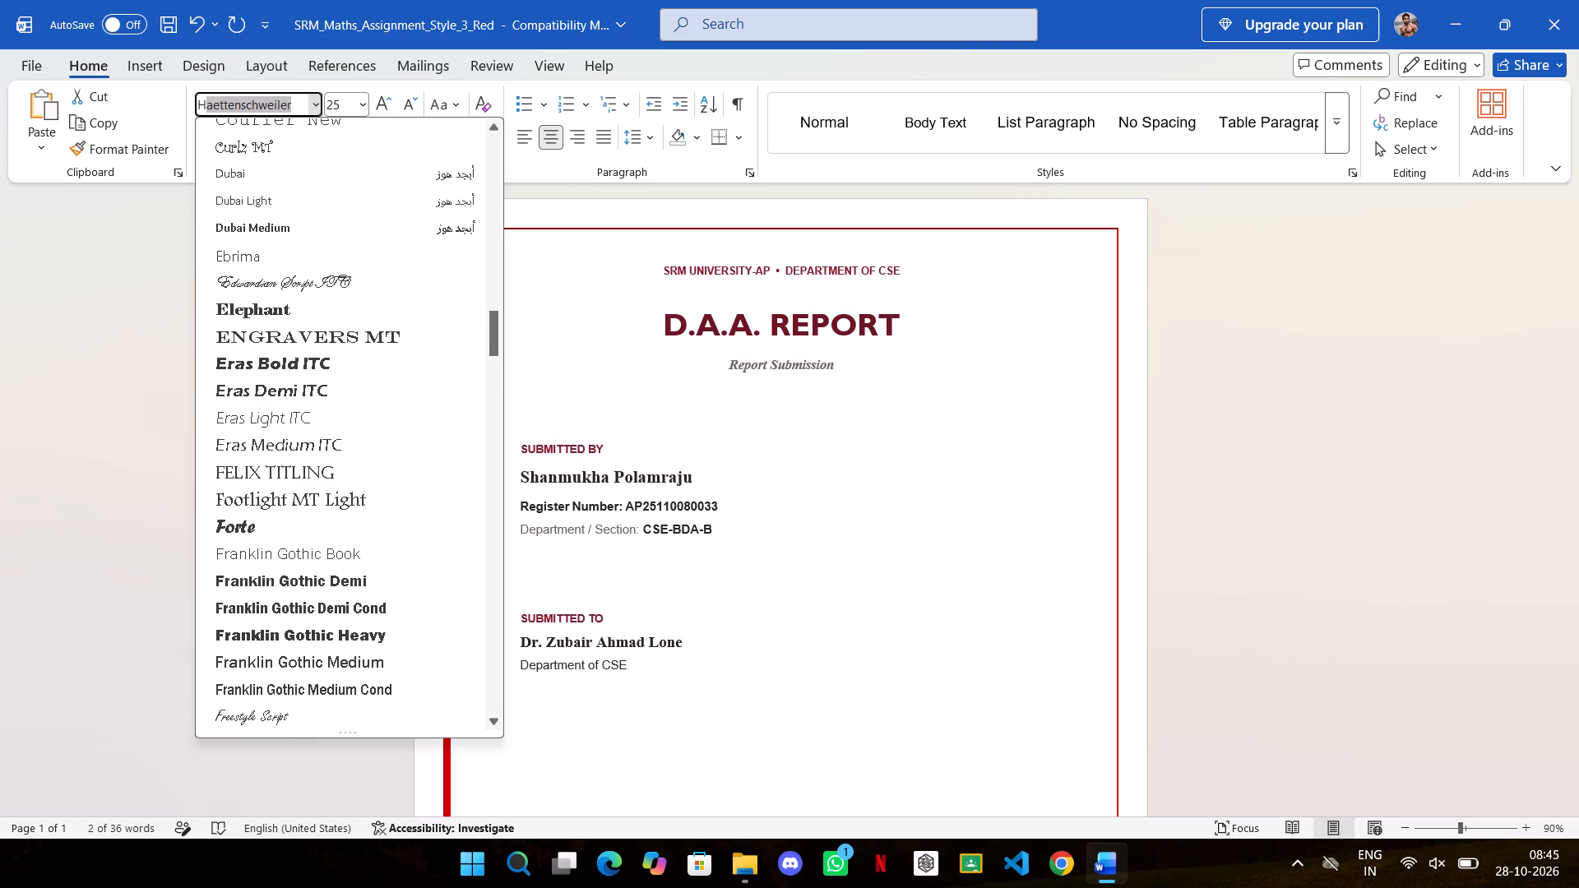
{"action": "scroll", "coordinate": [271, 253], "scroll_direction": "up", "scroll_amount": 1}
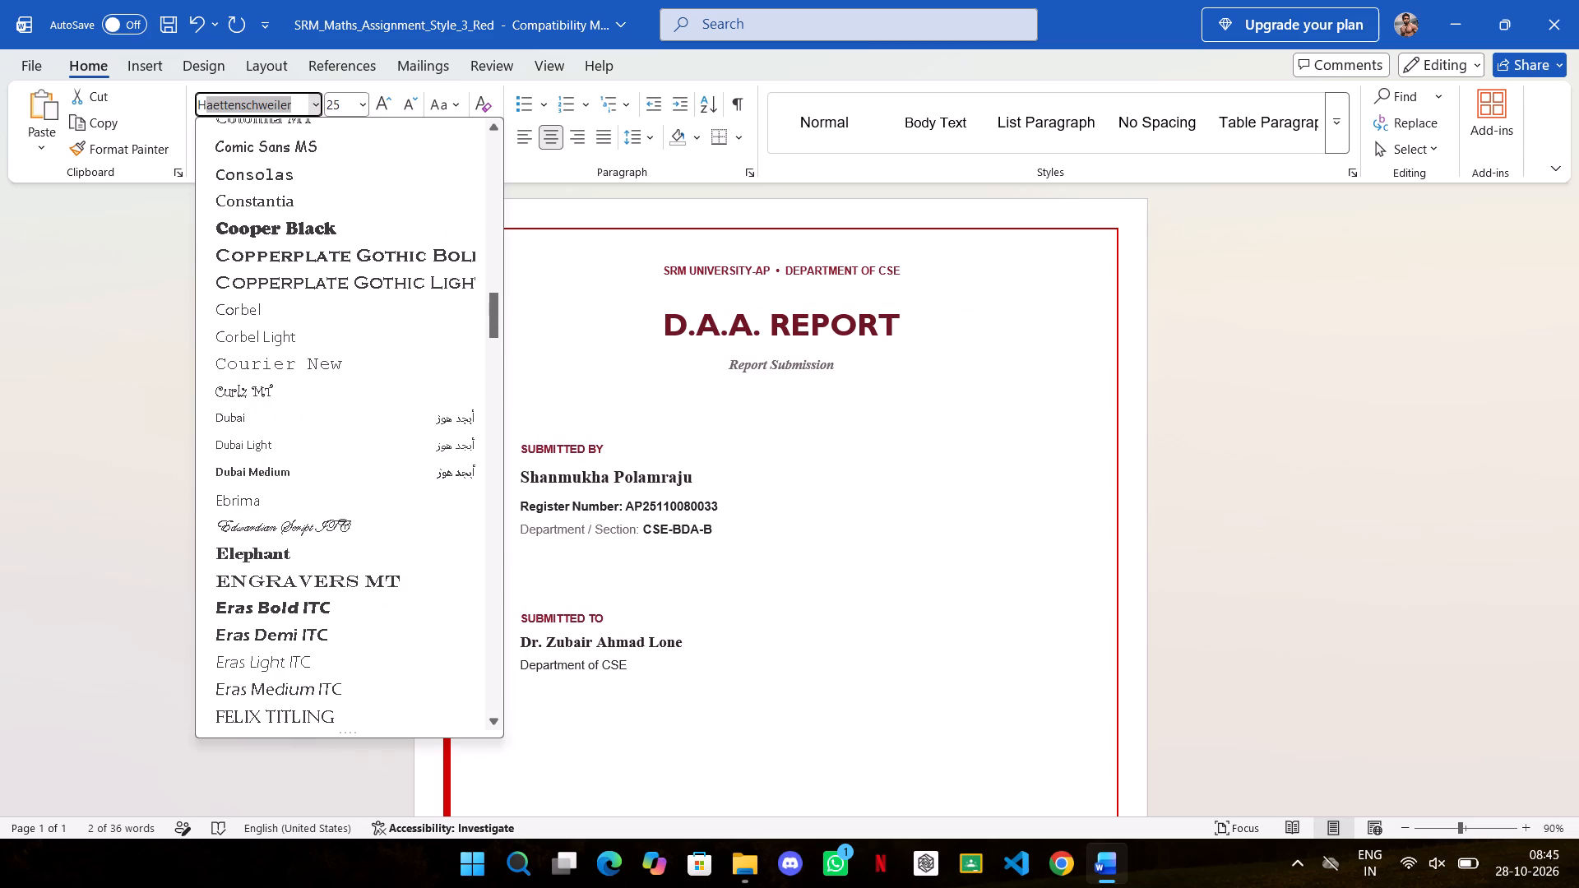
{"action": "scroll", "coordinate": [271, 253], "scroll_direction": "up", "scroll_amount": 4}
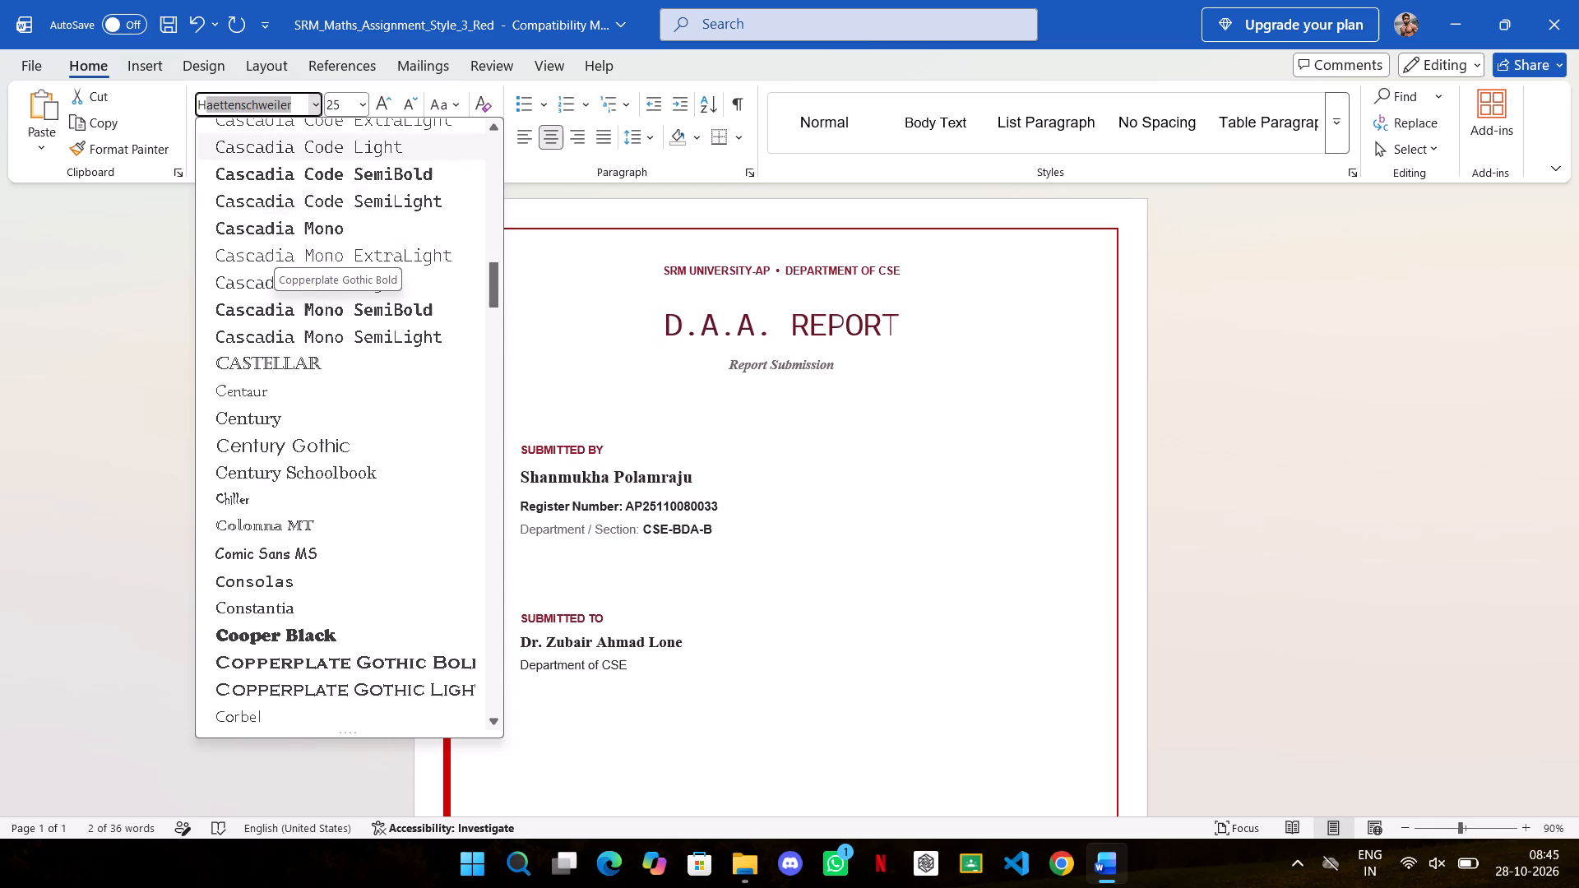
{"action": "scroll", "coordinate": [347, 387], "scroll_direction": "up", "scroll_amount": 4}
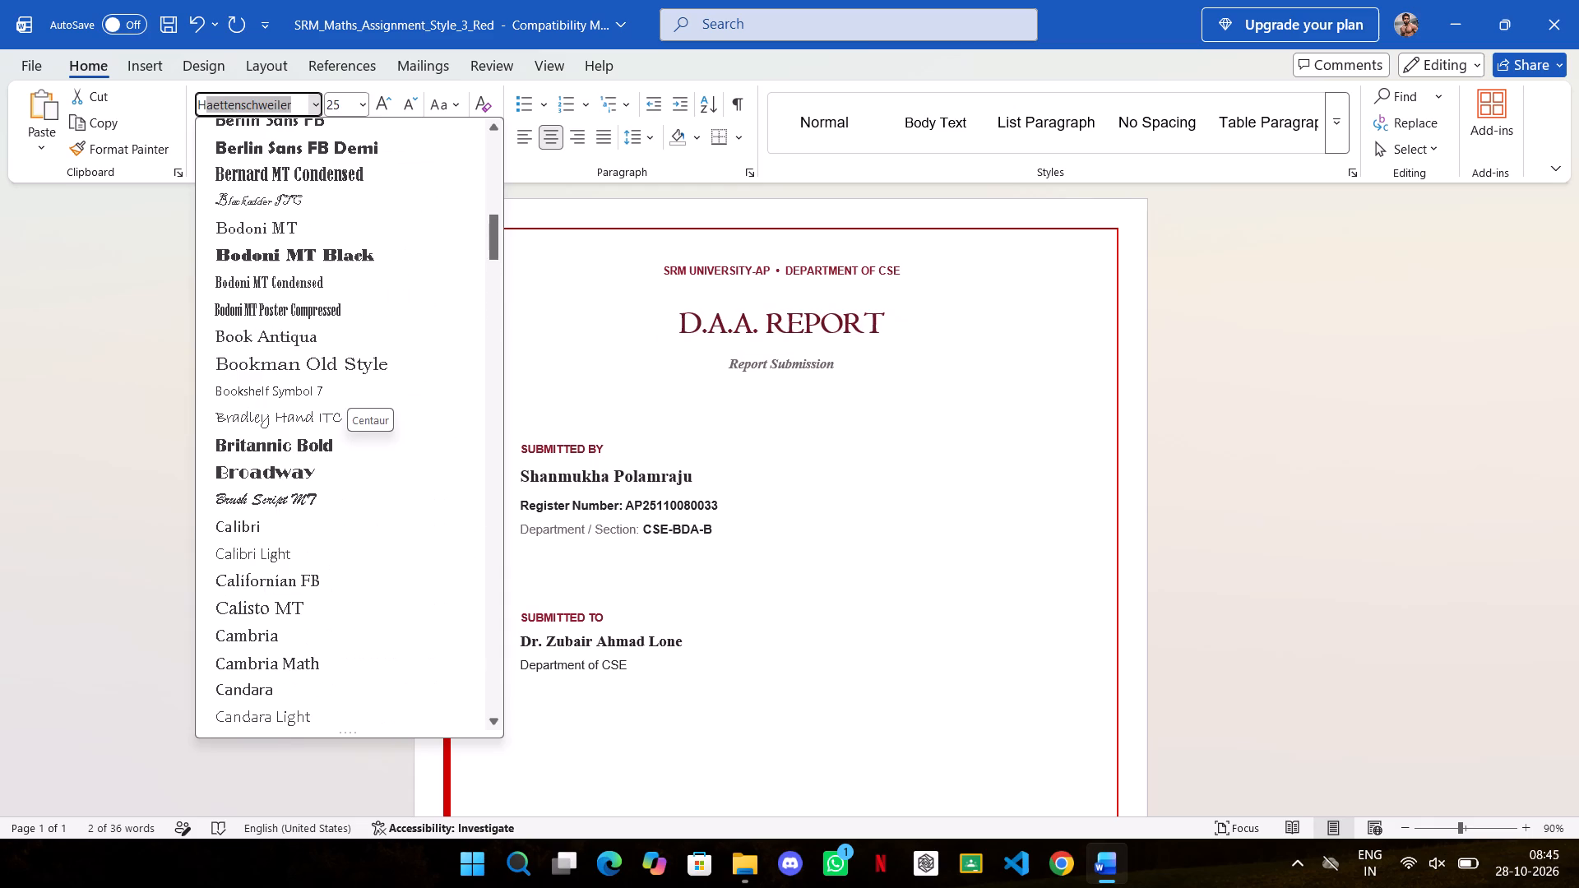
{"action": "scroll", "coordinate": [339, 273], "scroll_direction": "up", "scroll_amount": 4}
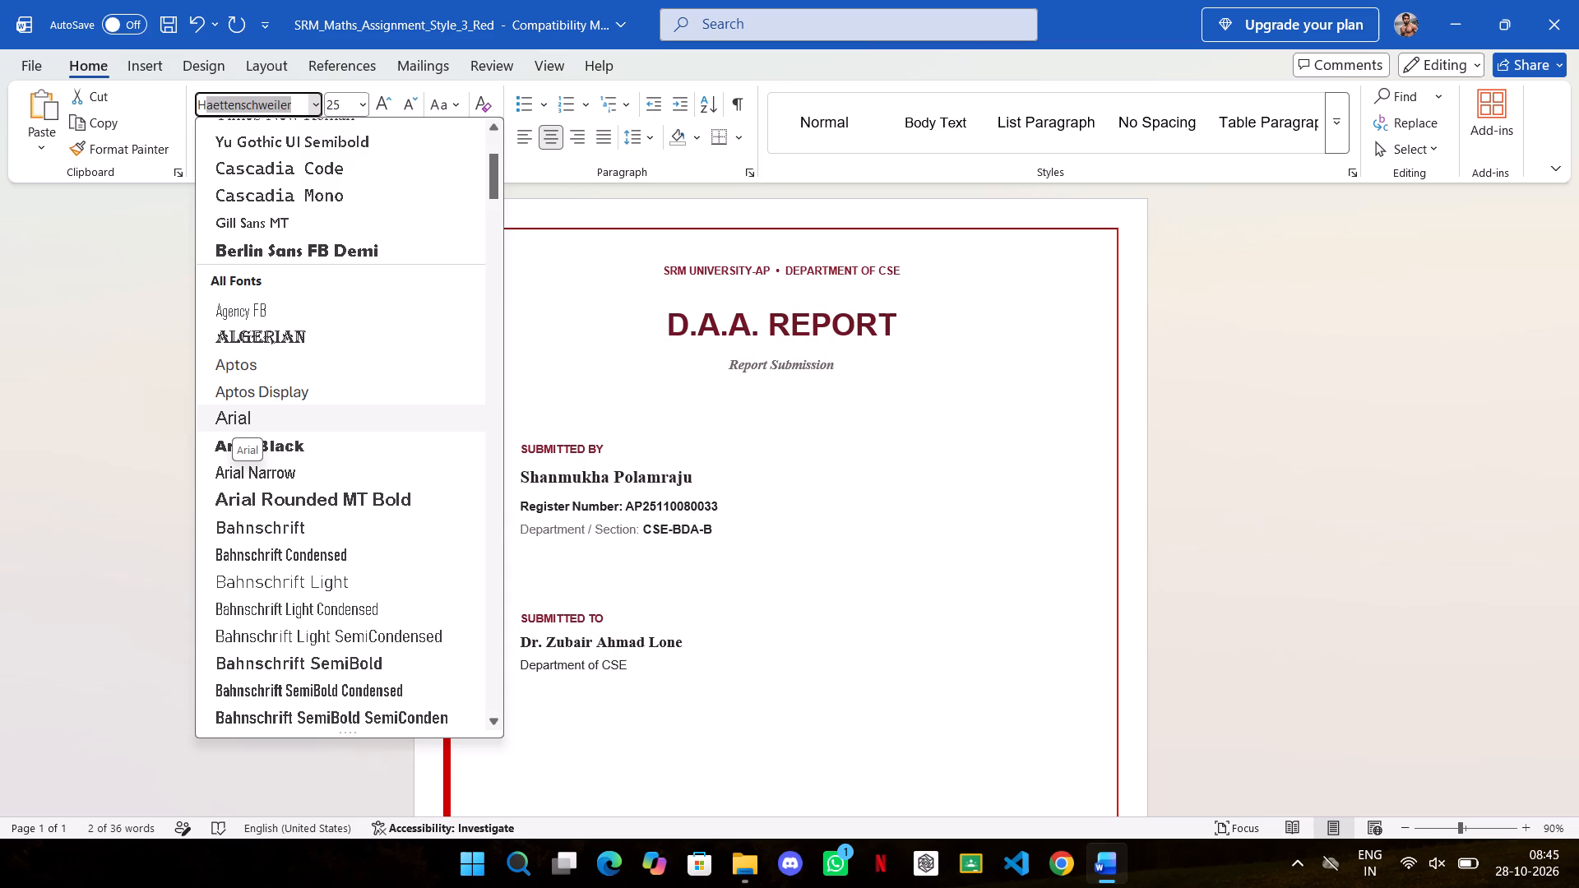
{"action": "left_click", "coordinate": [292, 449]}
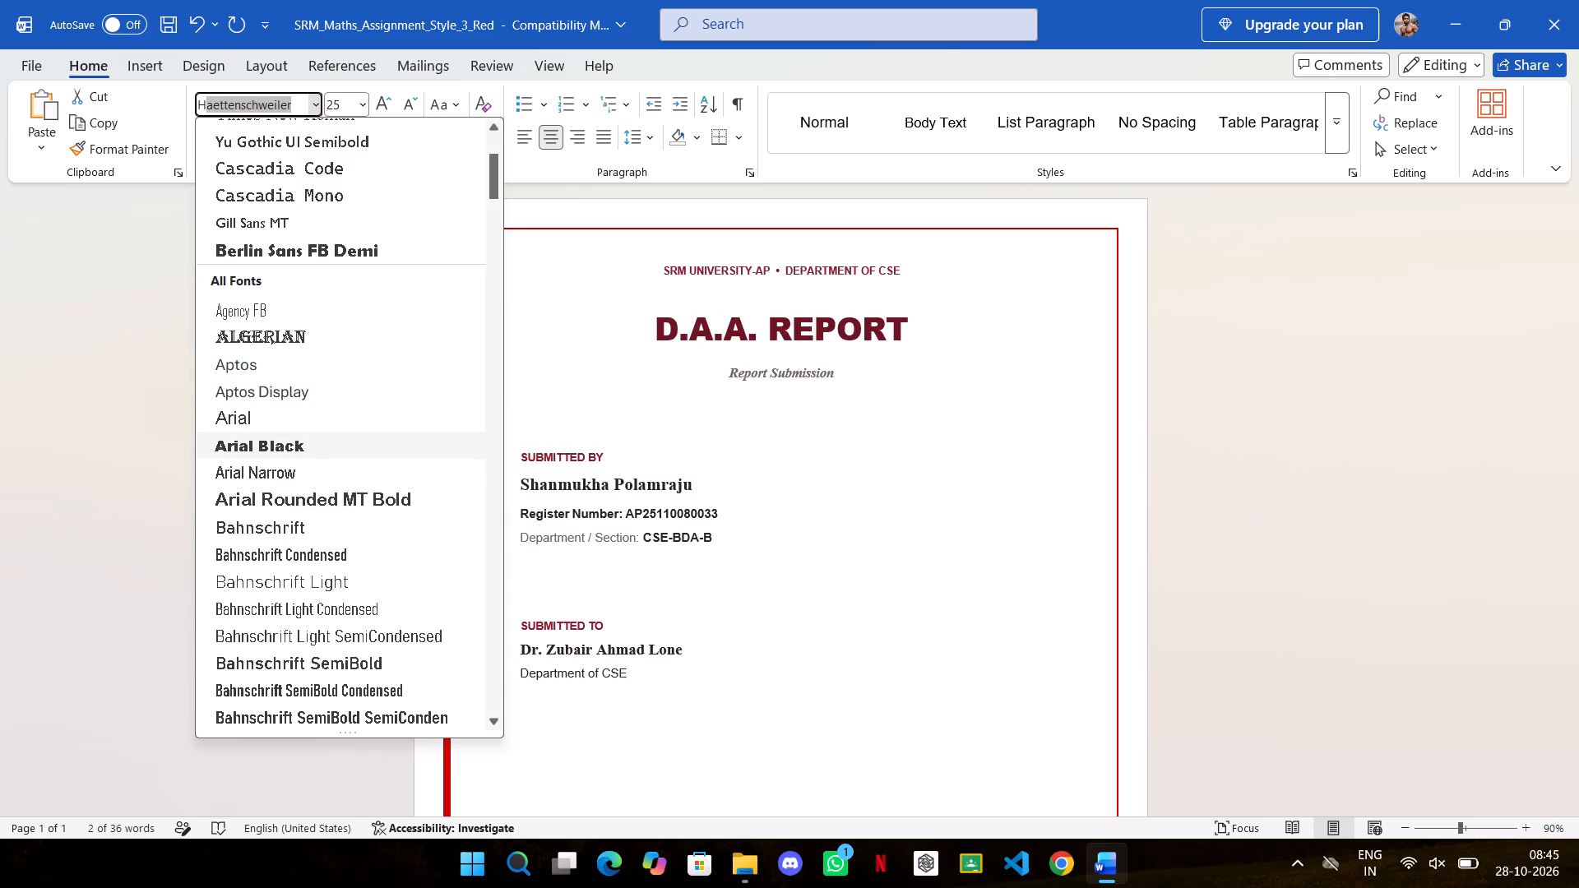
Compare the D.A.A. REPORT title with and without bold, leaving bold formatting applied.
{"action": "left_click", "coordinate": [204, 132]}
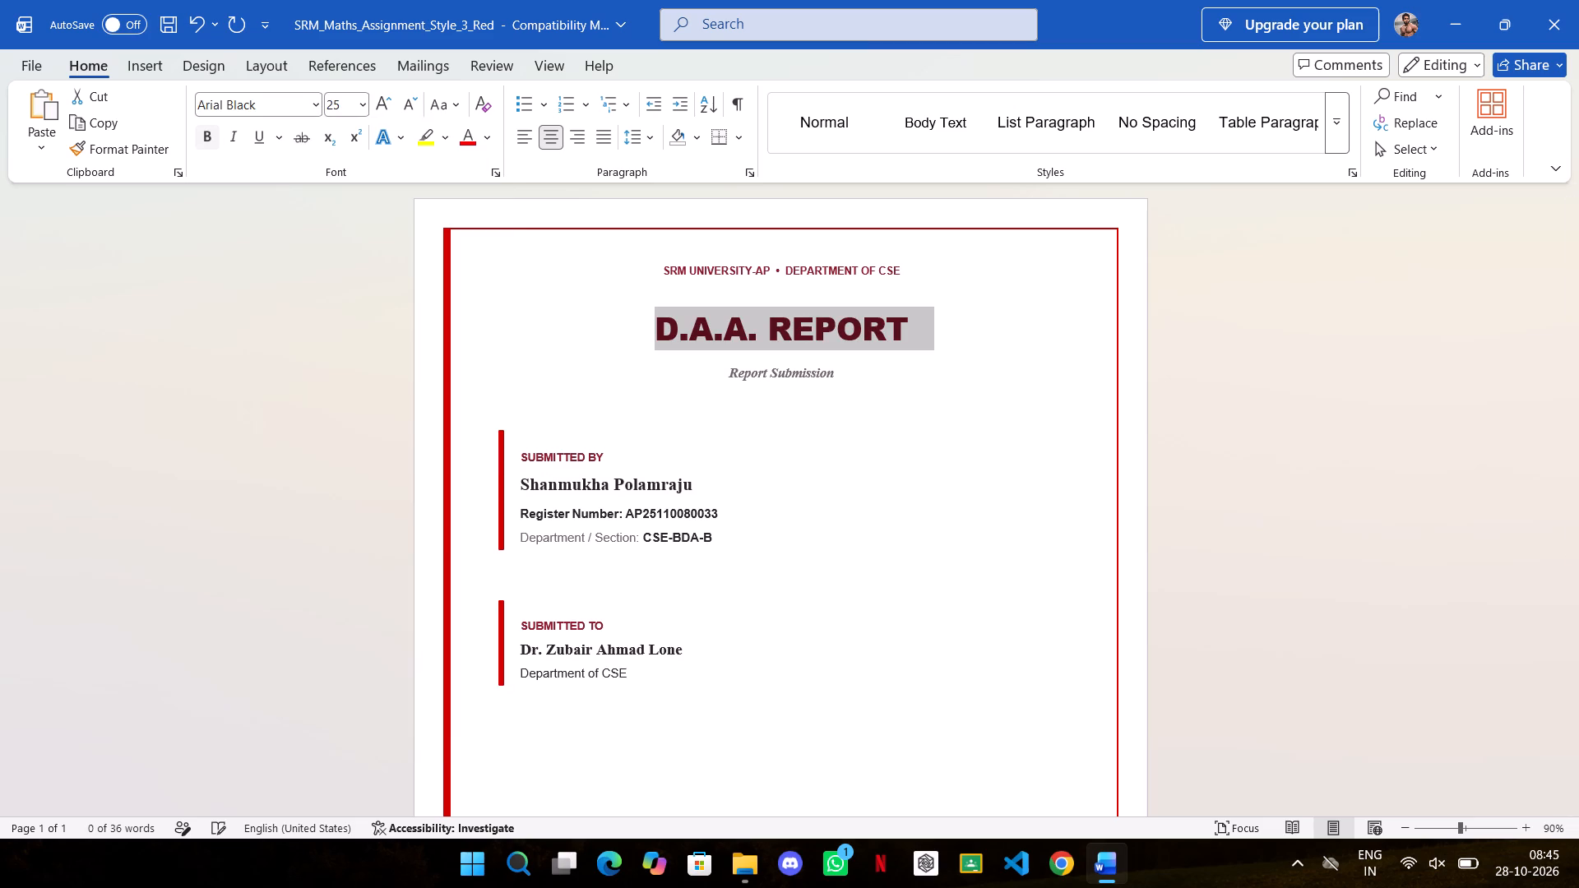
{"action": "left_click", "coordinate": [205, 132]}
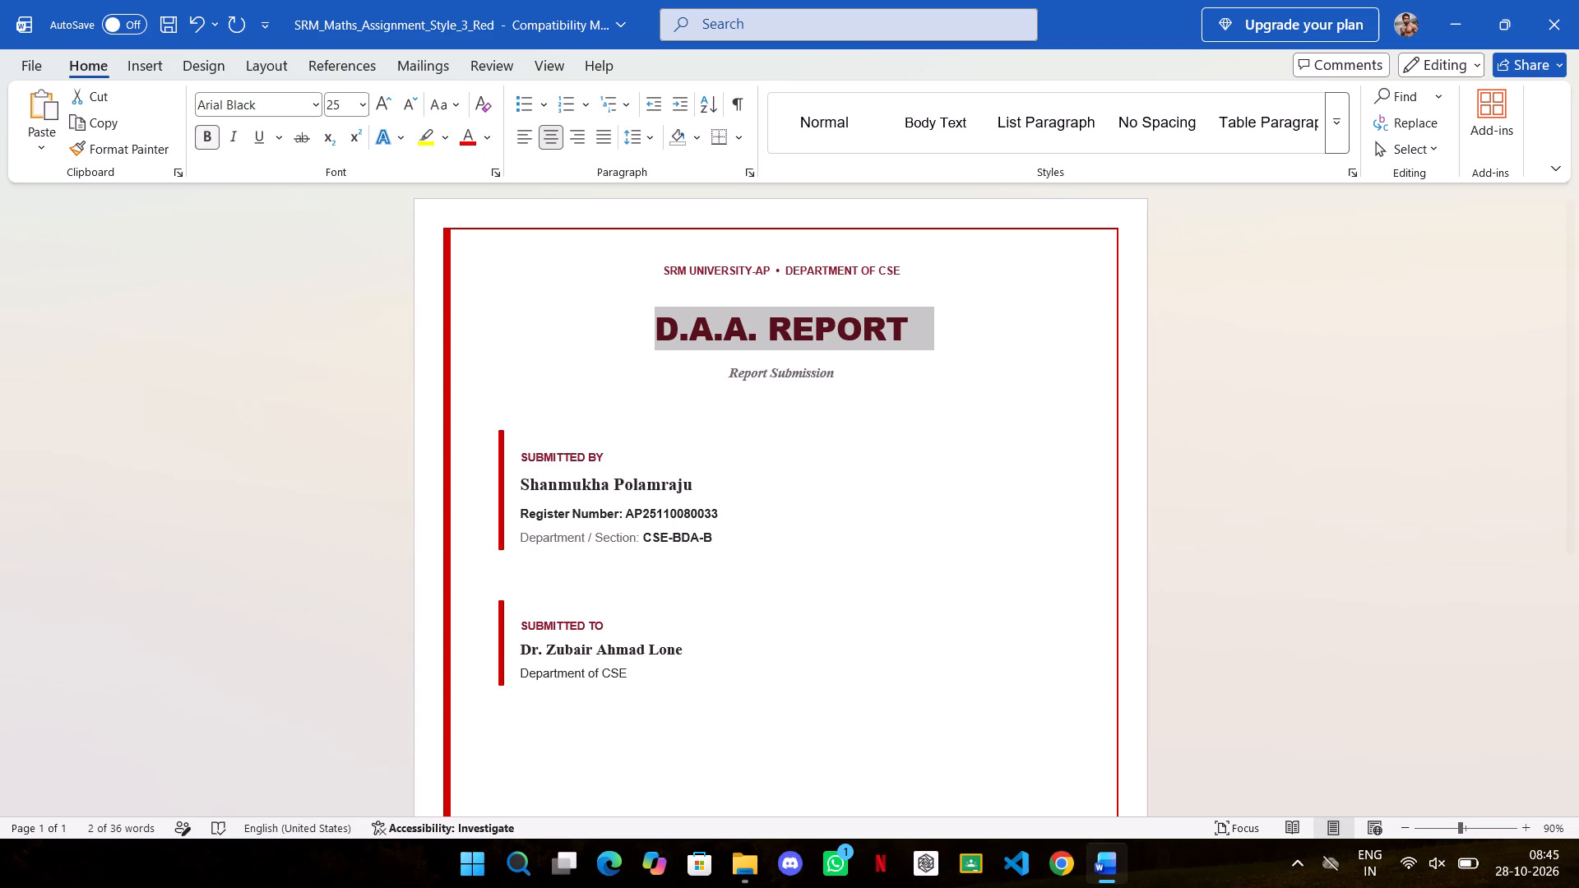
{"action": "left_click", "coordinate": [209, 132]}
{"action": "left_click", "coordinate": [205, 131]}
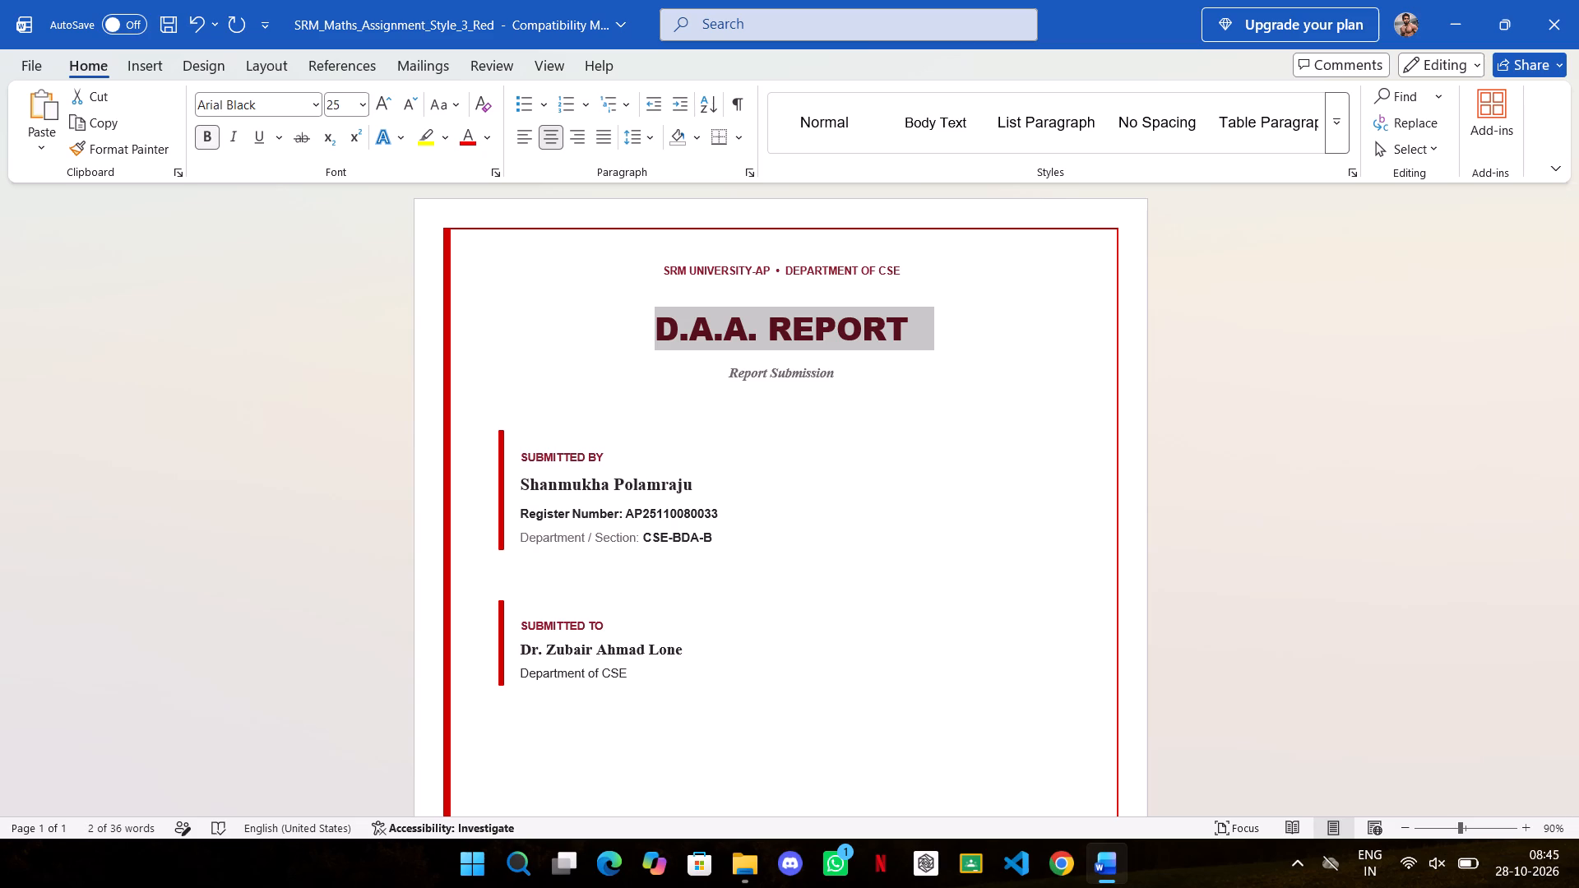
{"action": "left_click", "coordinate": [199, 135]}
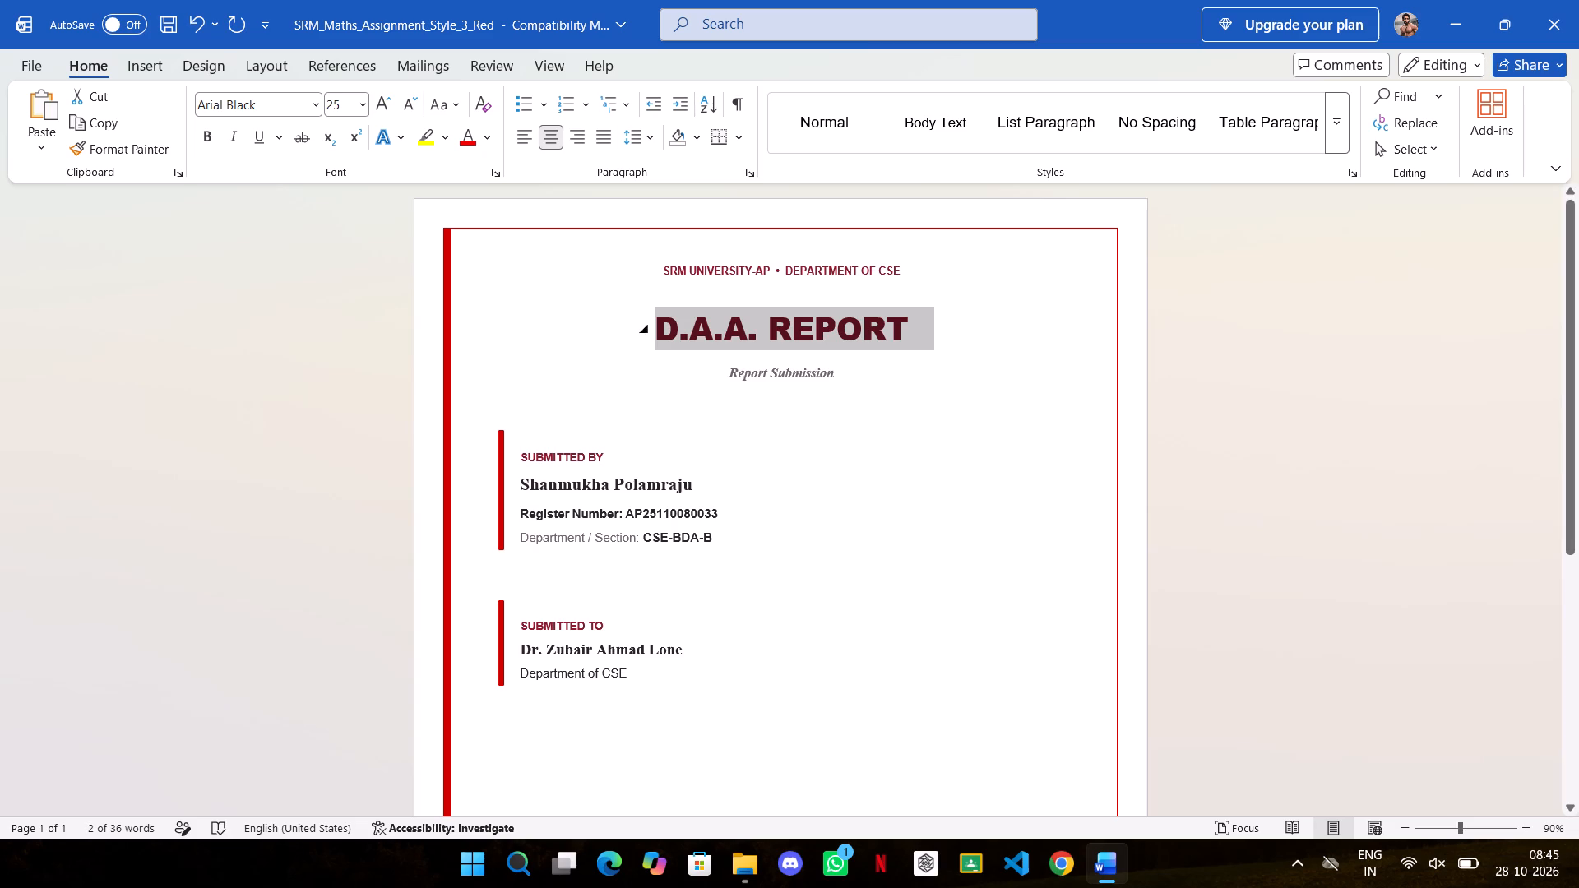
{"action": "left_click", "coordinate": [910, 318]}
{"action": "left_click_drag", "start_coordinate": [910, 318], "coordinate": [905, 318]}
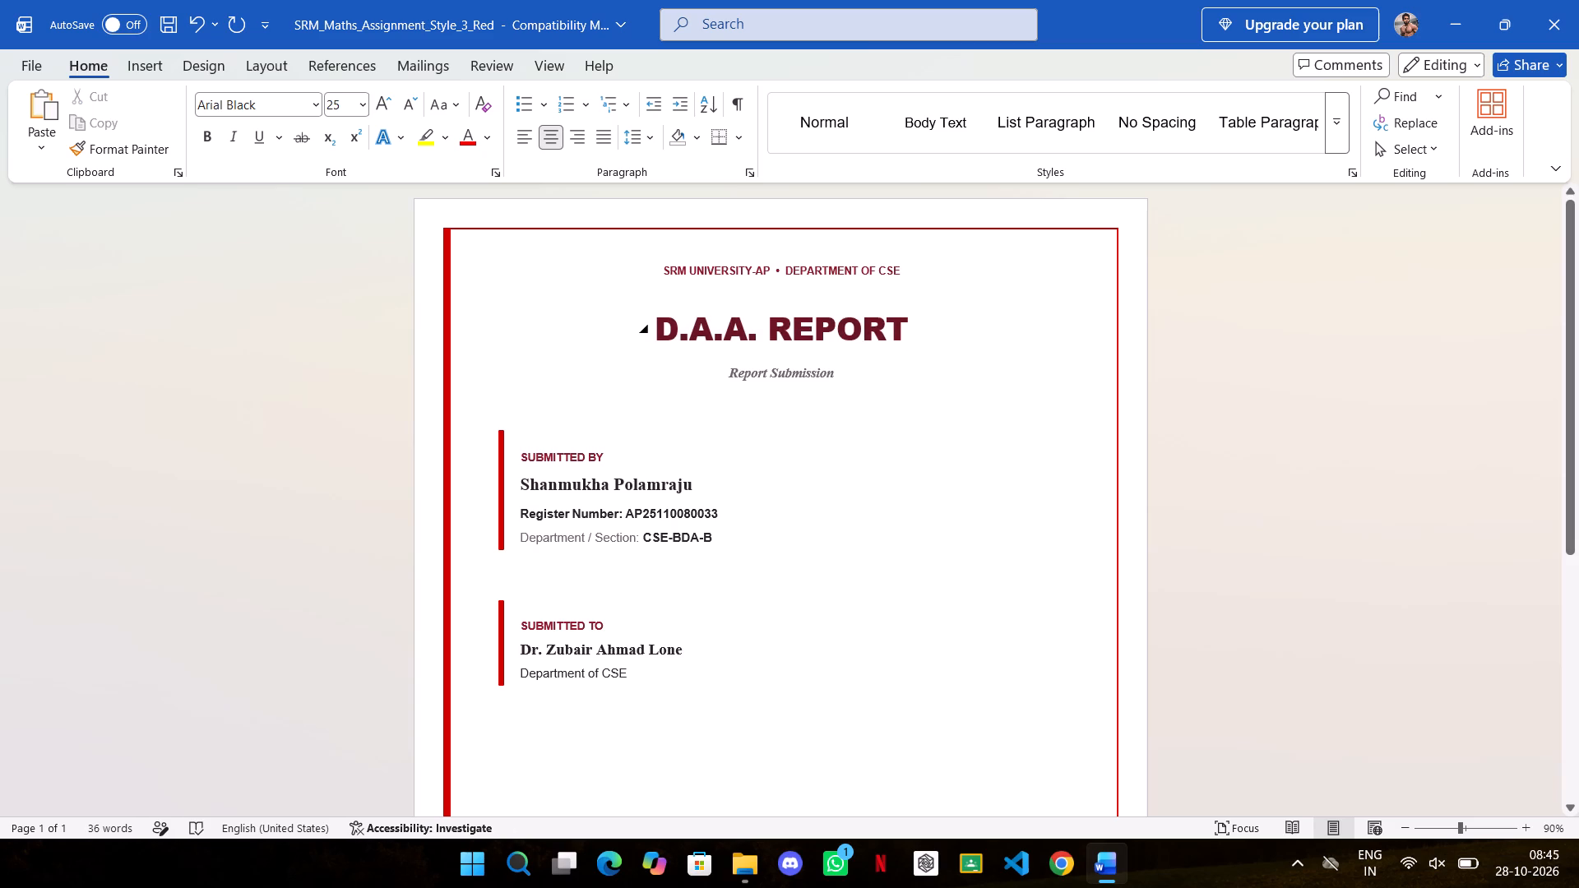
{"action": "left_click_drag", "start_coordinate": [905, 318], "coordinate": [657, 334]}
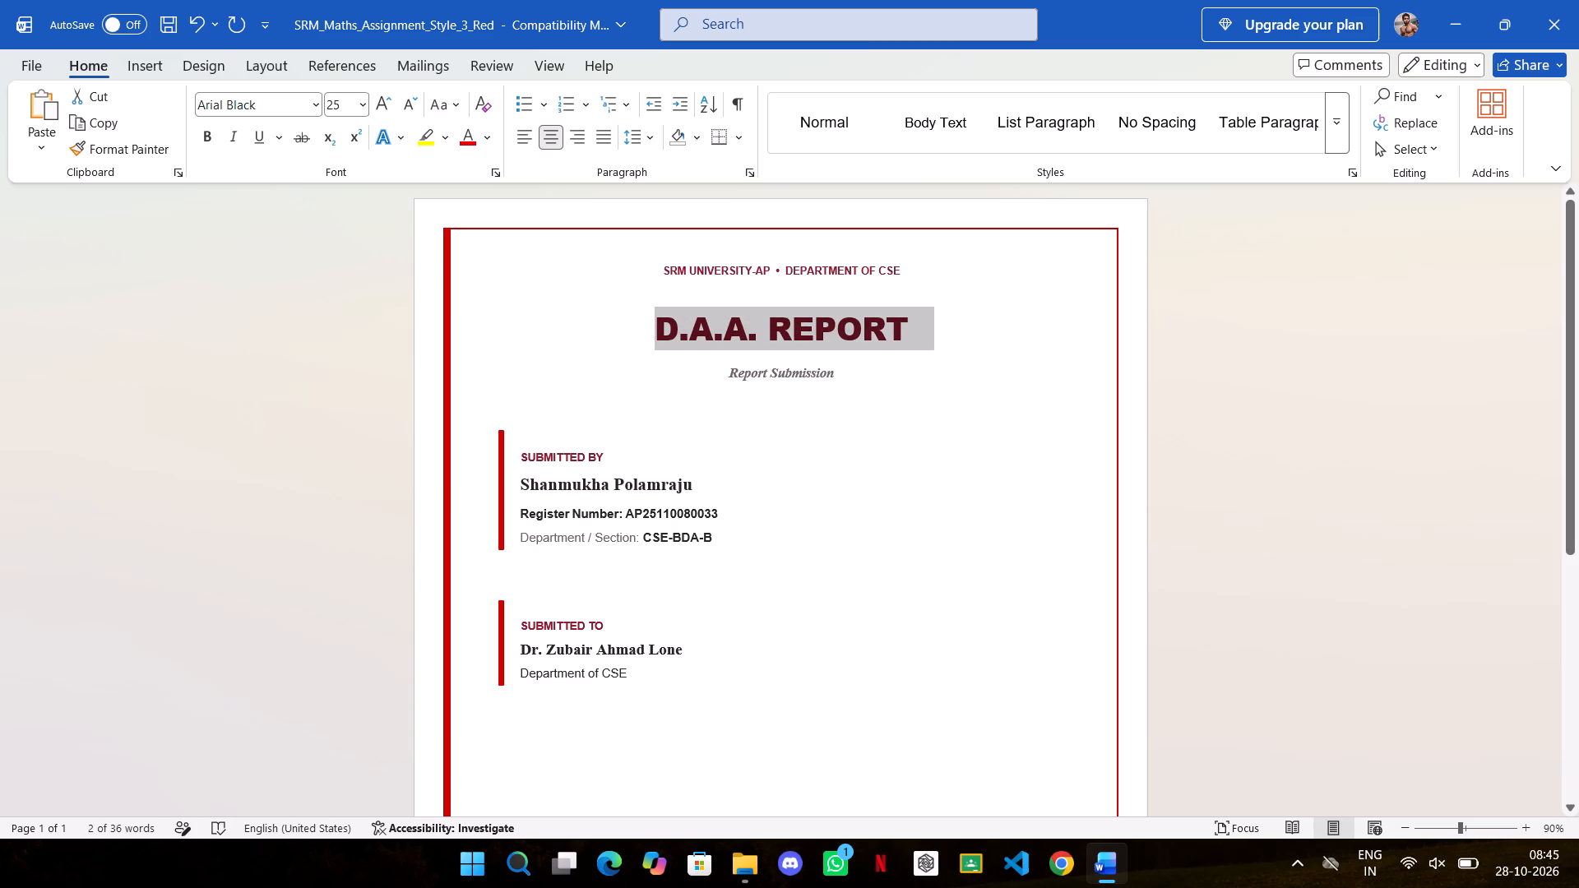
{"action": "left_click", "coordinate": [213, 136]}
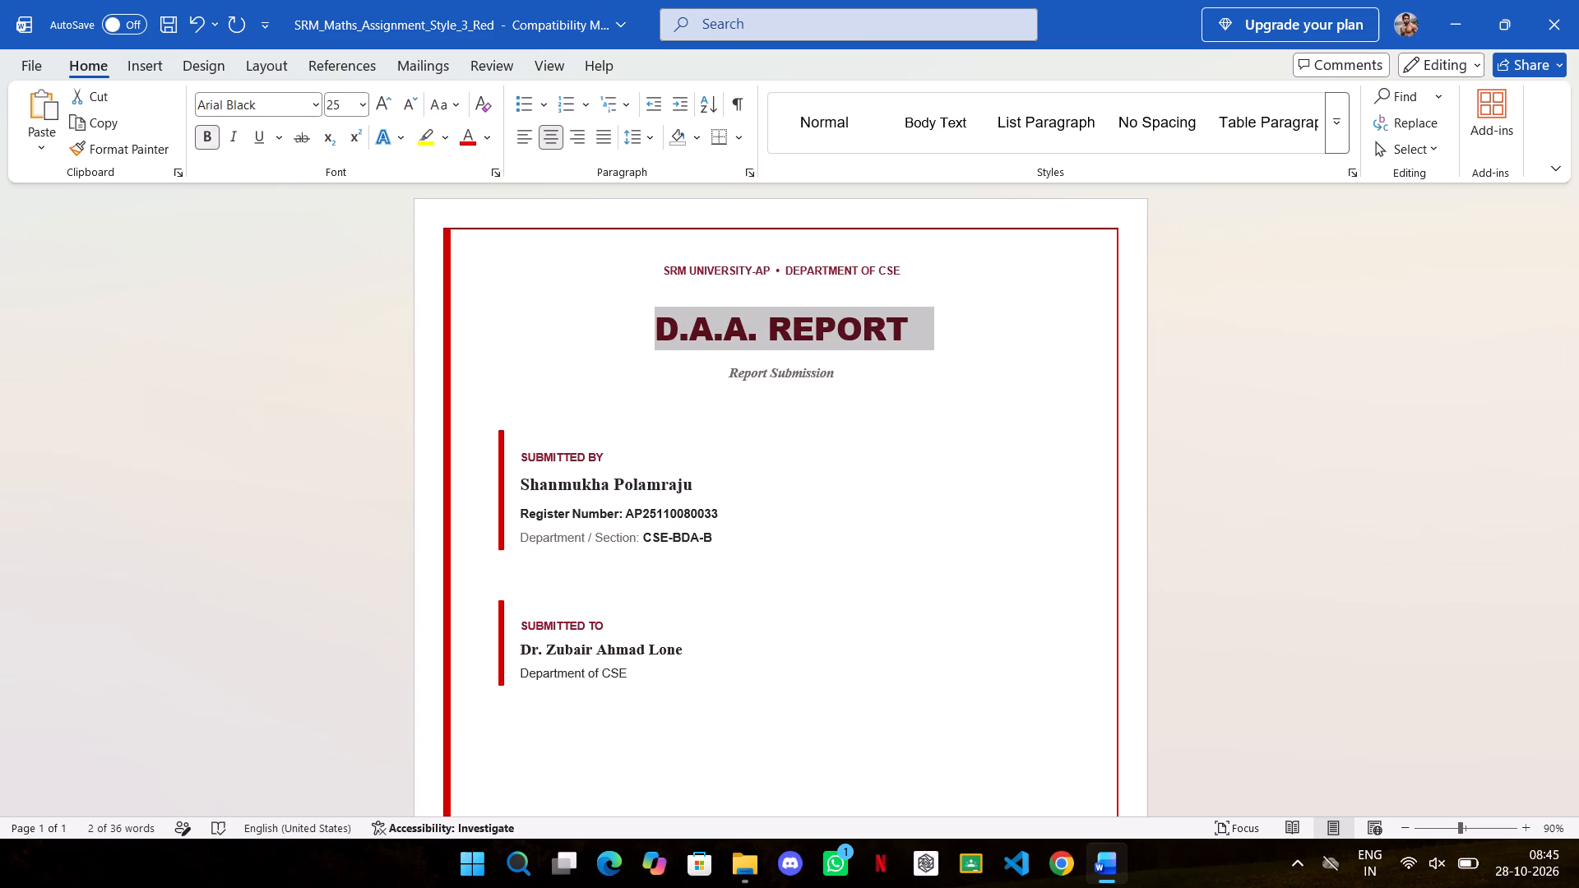
Reduce the D.A.A. REPORT title's font size to 24.
{"action": "left_click", "coordinate": [406, 104]}
Set the D.A.A. REPORT title's font back to Arial and deselect it.
{"action": "left_click", "coordinate": [317, 103]}
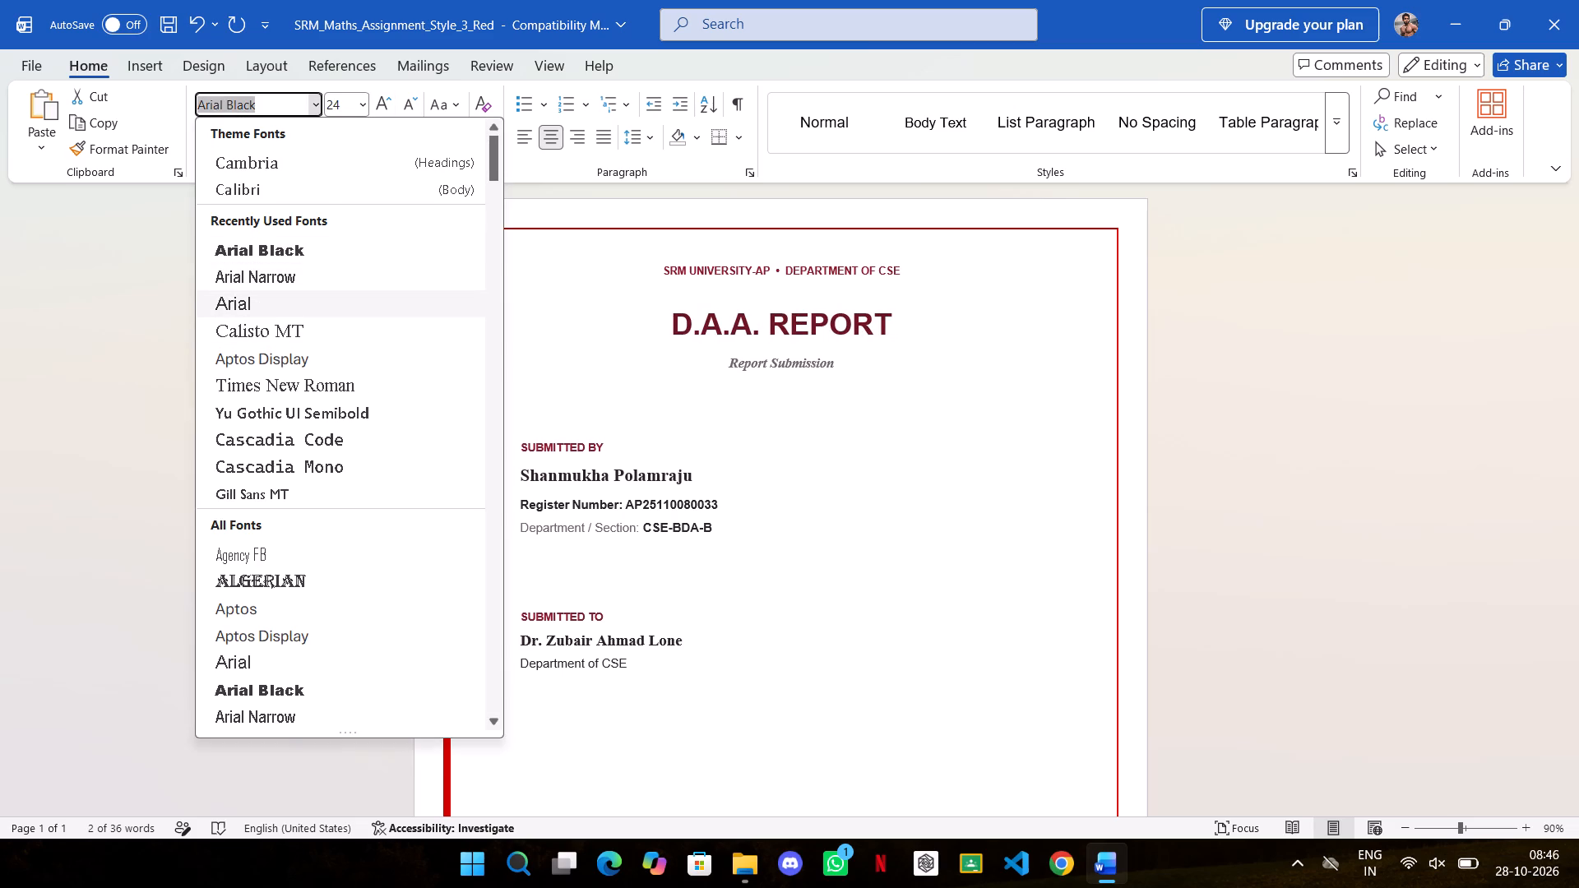
{"action": "left_click", "coordinate": [240, 301]}
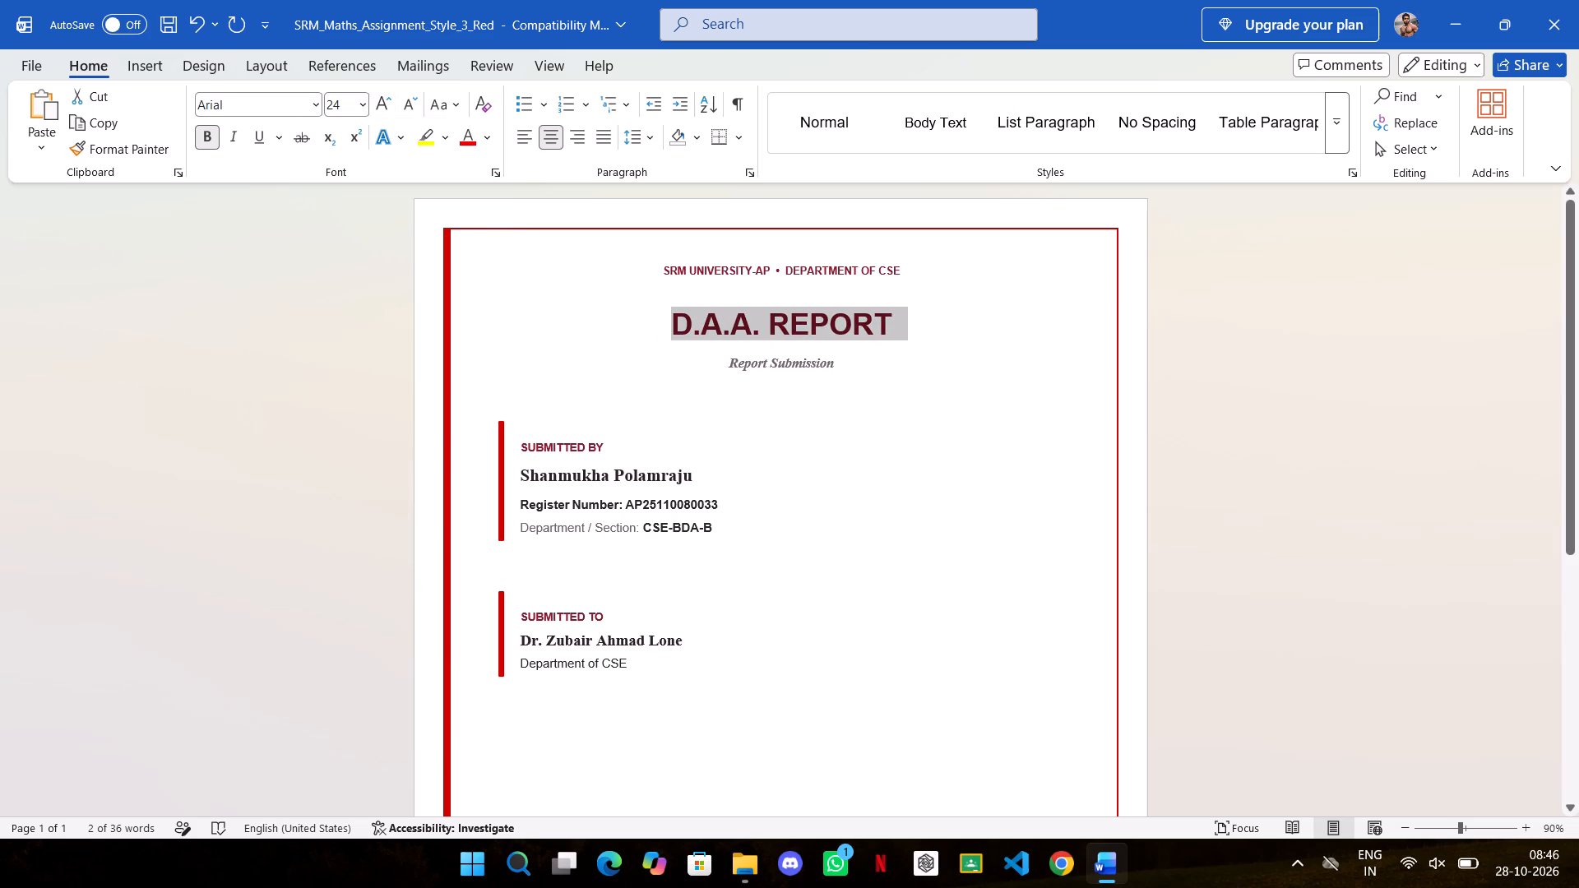
{"action": "left_click", "coordinate": [1234, 391]}
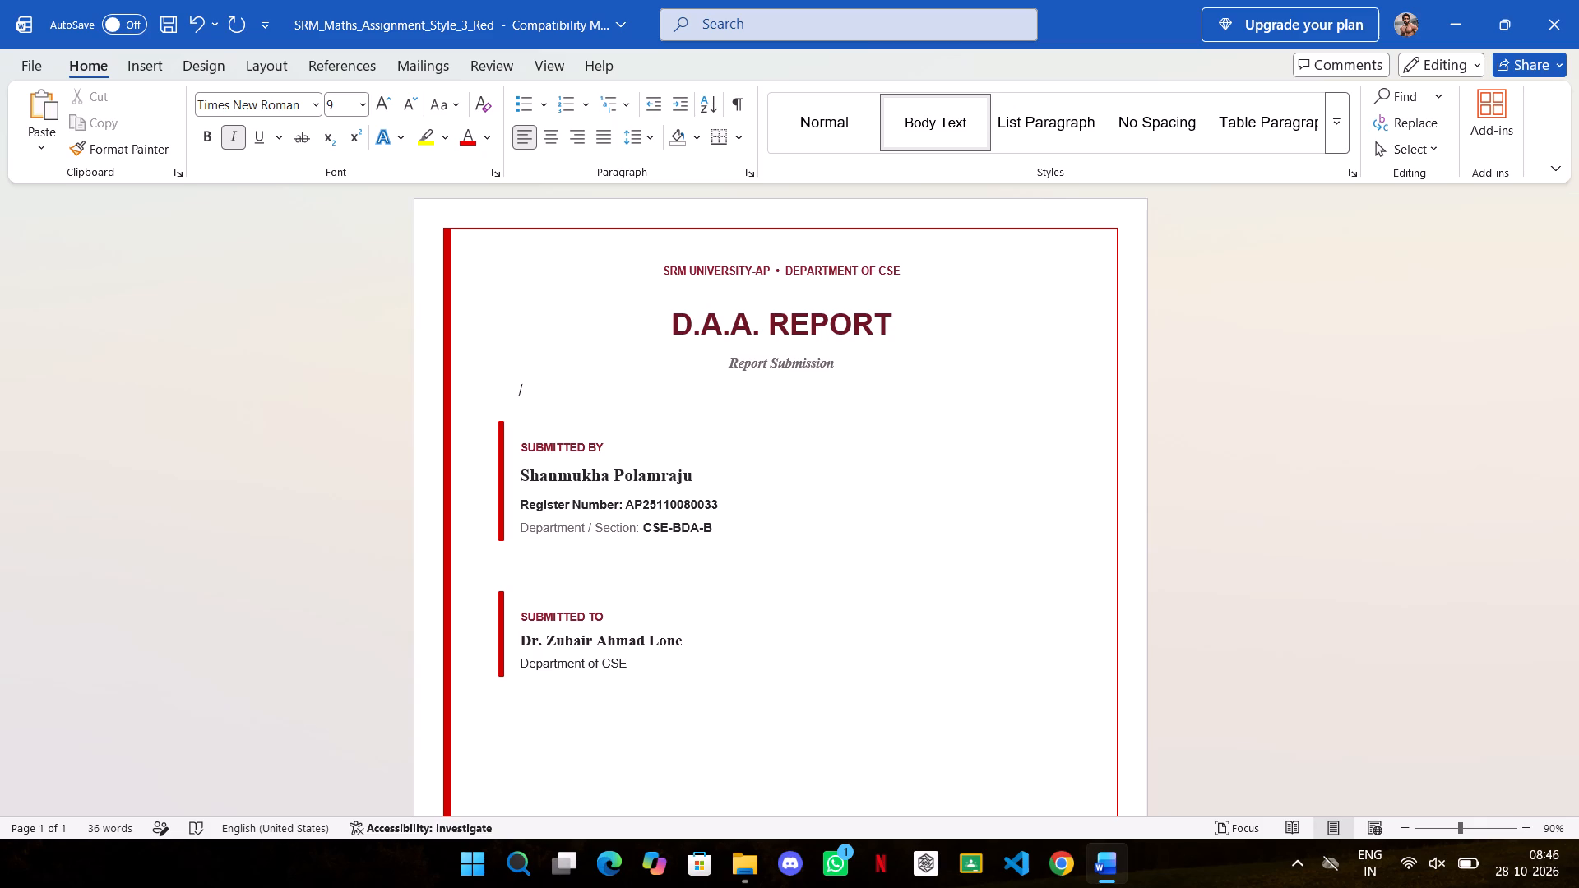
Switch to Chrome, search Google for "helvetica font" and open the image results.
{"action": "left_click", "coordinate": [1046, 864]}
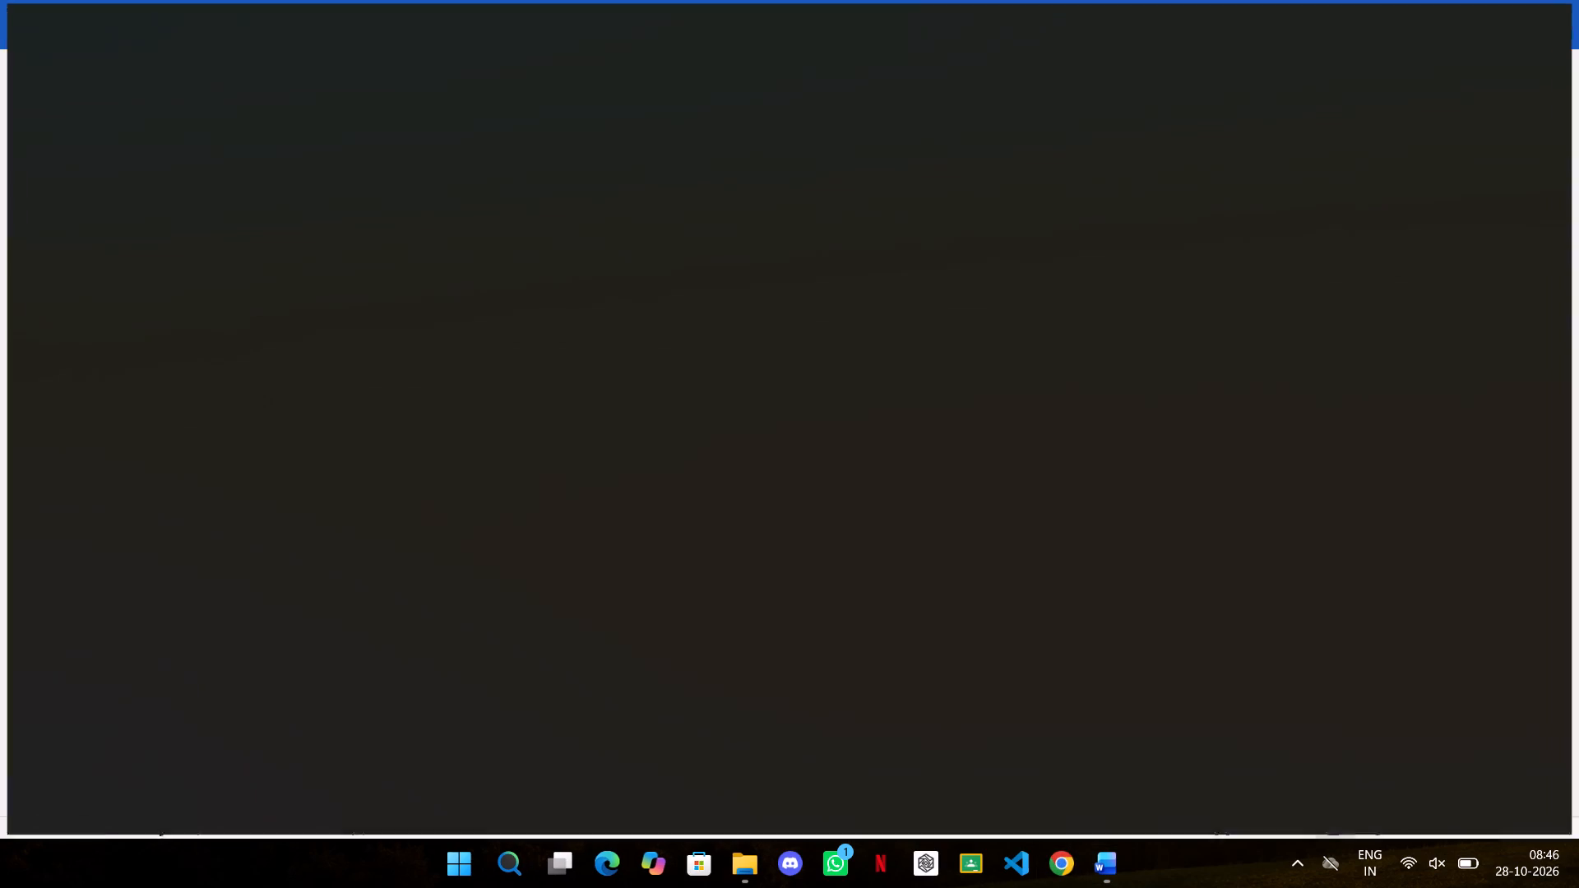
{"action": "left_click", "coordinate": [594, 56]}
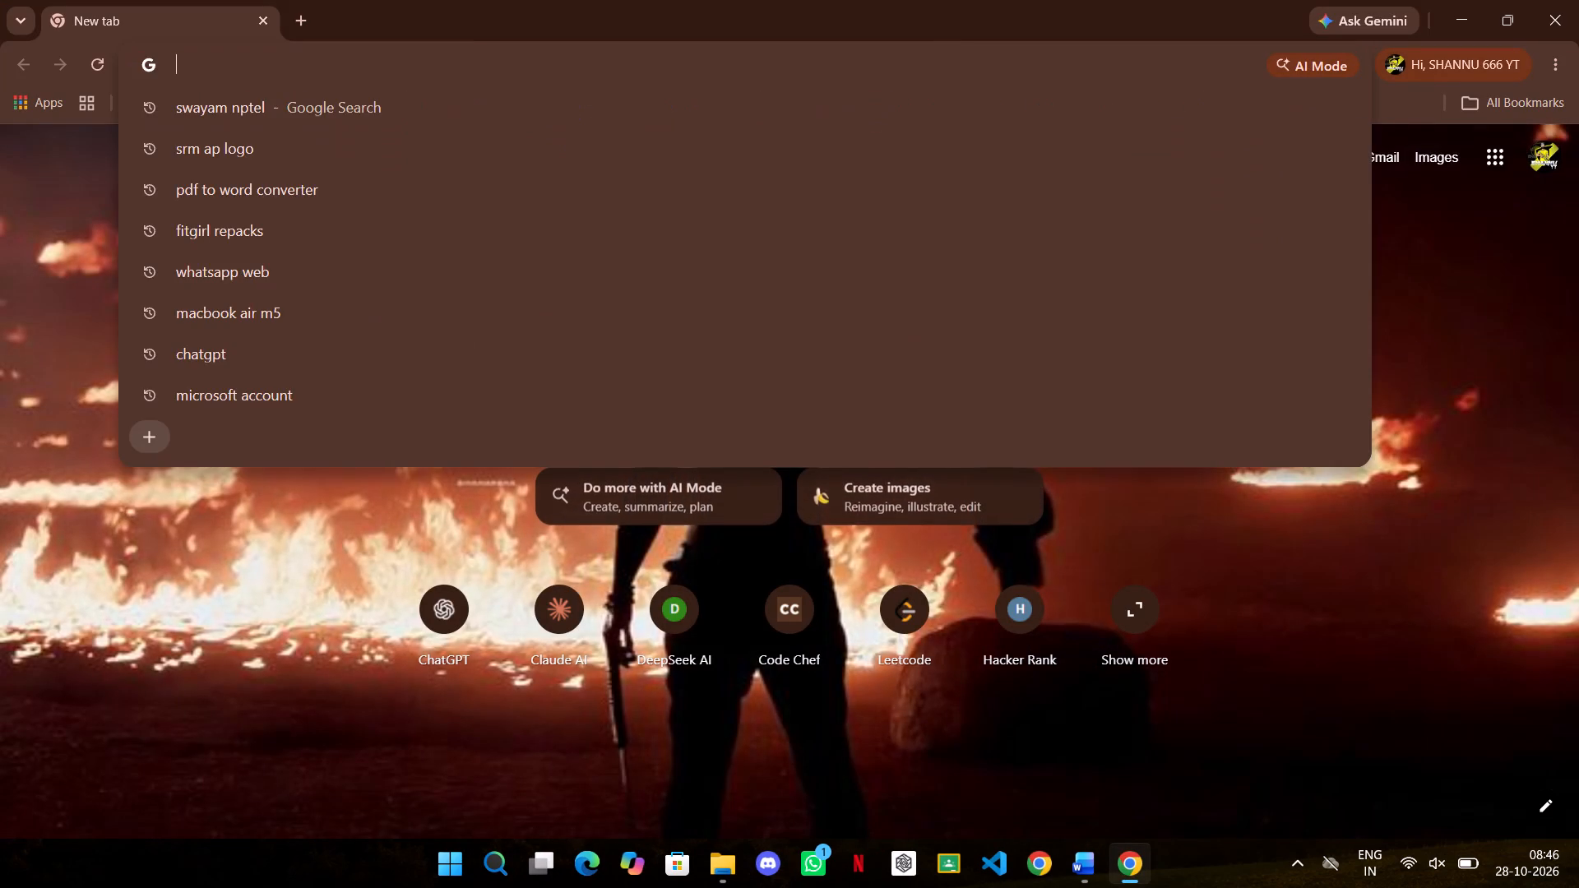
{"action": "type", "text": "helvetica font"}
{"action": "key", "text": "space"}
{"action": "key", "text": "Return"}
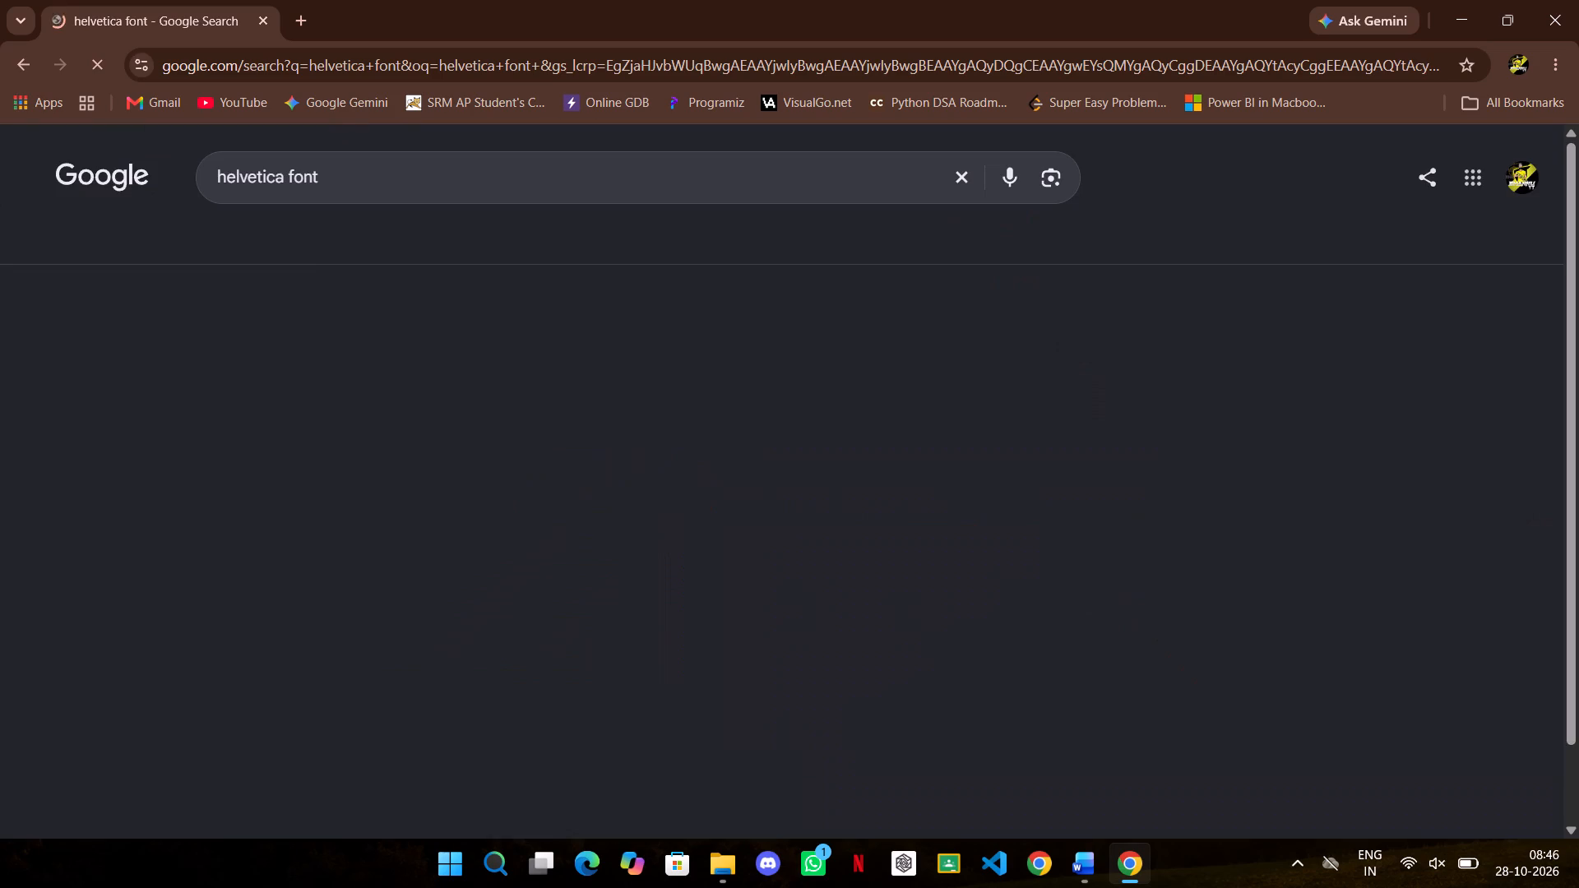
{"action": "left_click", "coordinate": [357, 245]}
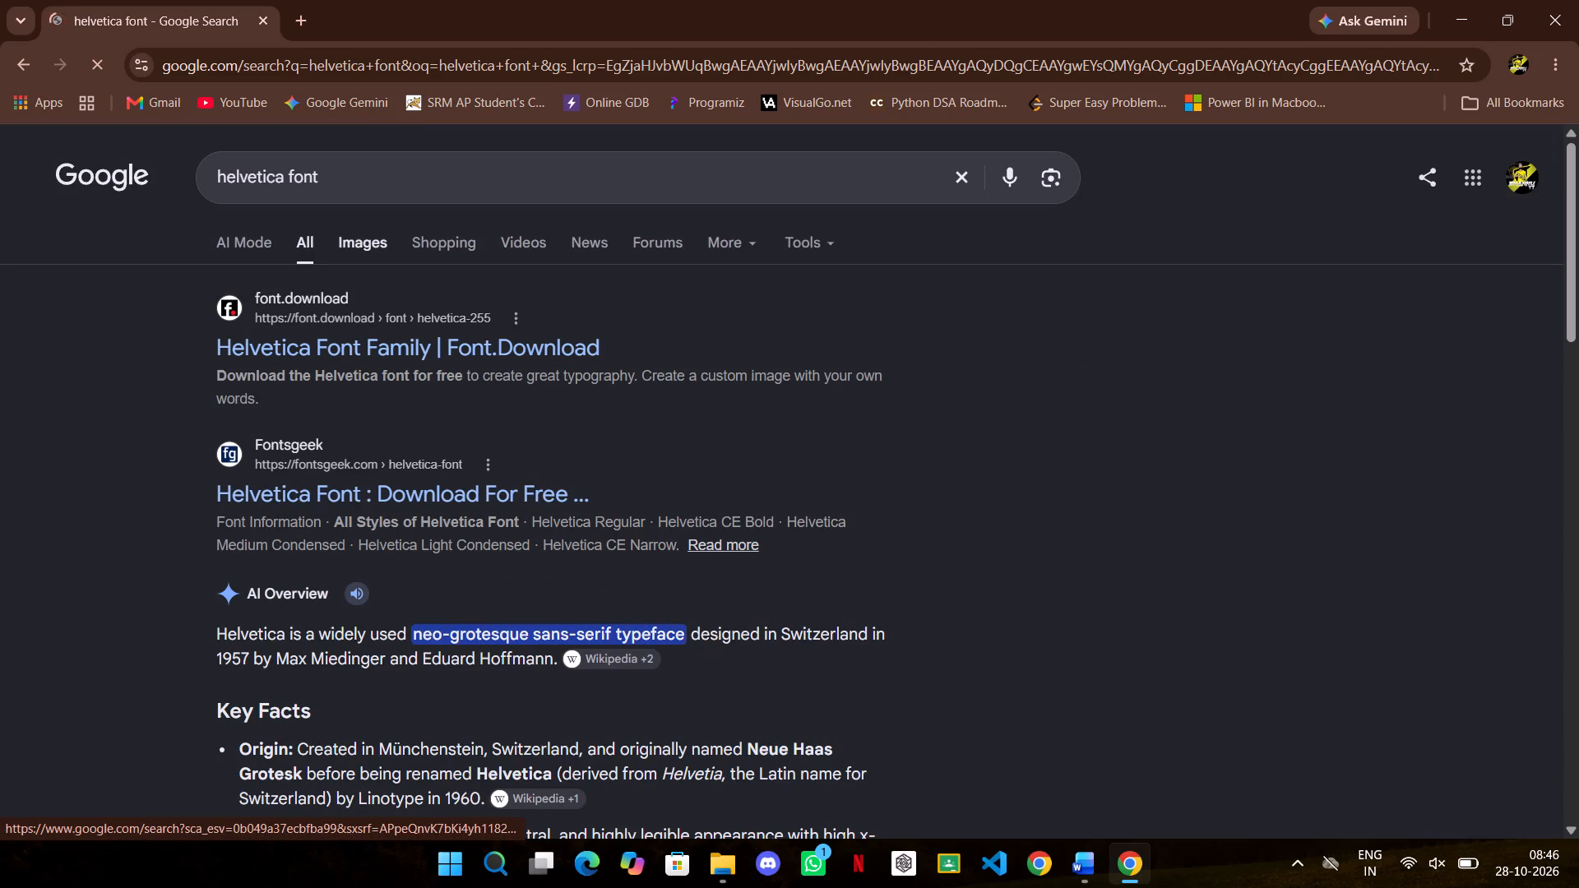
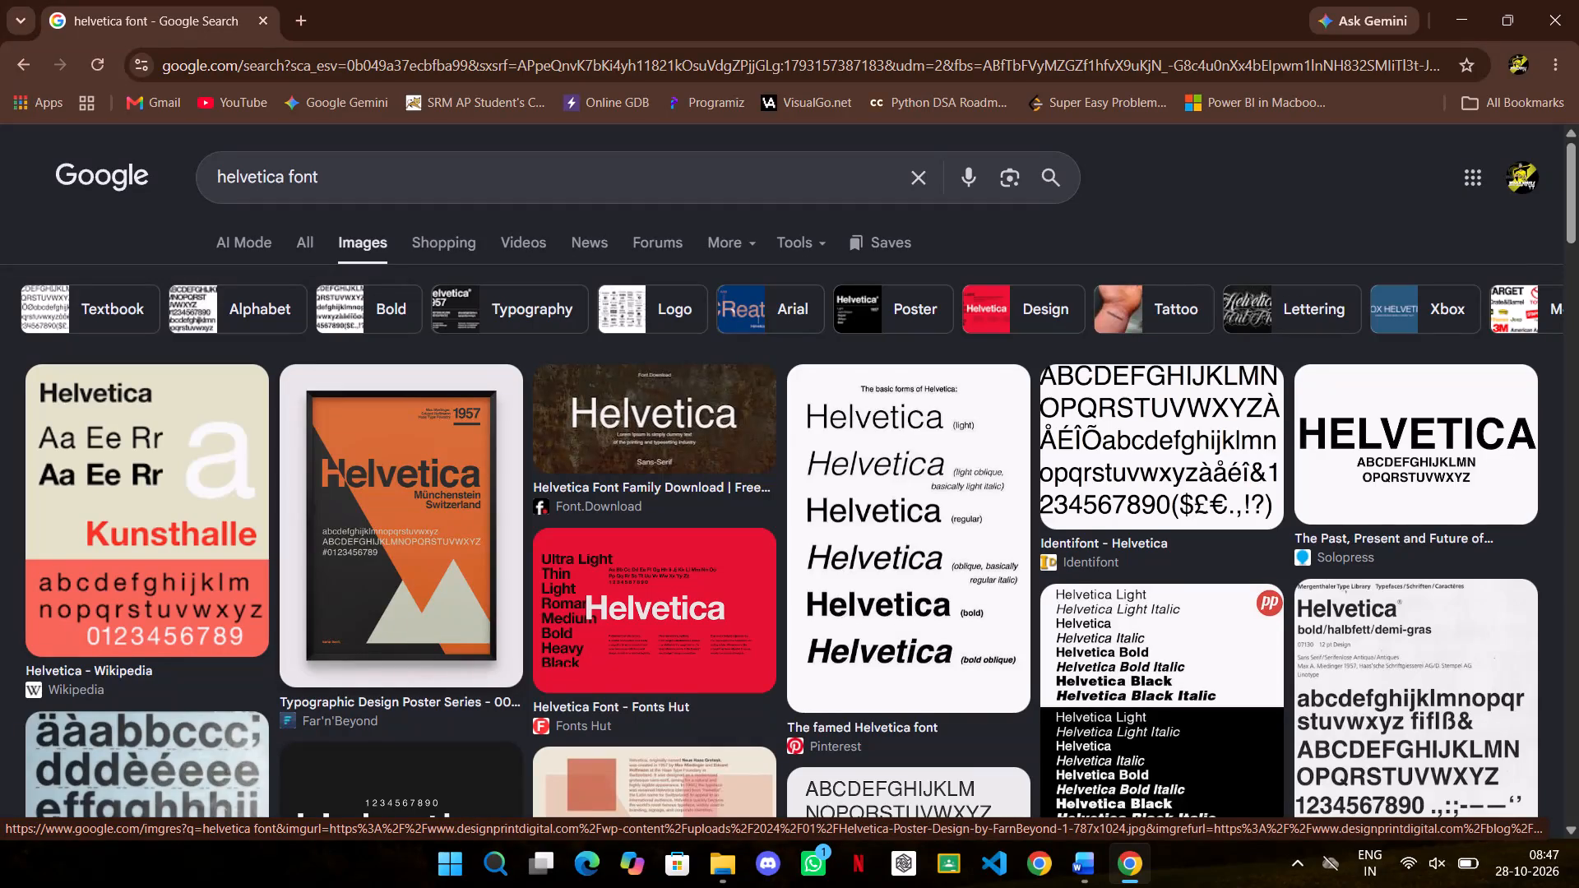
Search Google for "helvetica font free download" and switch from image results to all results.
{"action": "scroll", "coordinate": [439, 493], "scroll_direction": "down", "scroll_amount": 2}
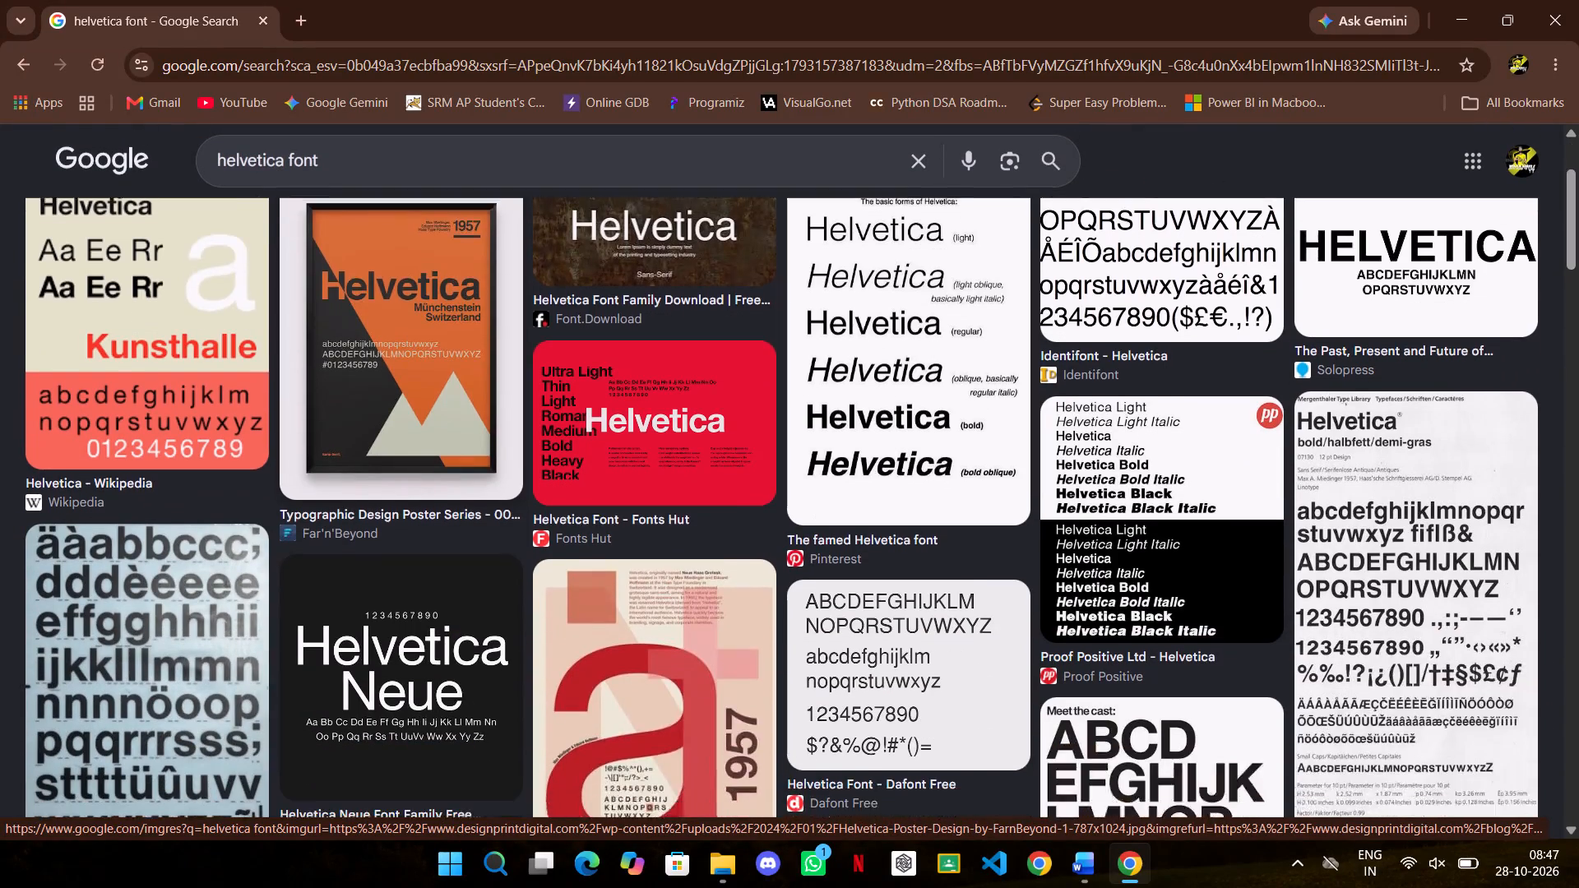
{"action": "scroll", "coordinate": [439, 493], "scroll_direction": "down", "scroll_amount": 2}
{"action": "scroll", "coordinate": [439, 493], "scroll_direction": "up", "scroll_amount": 8}
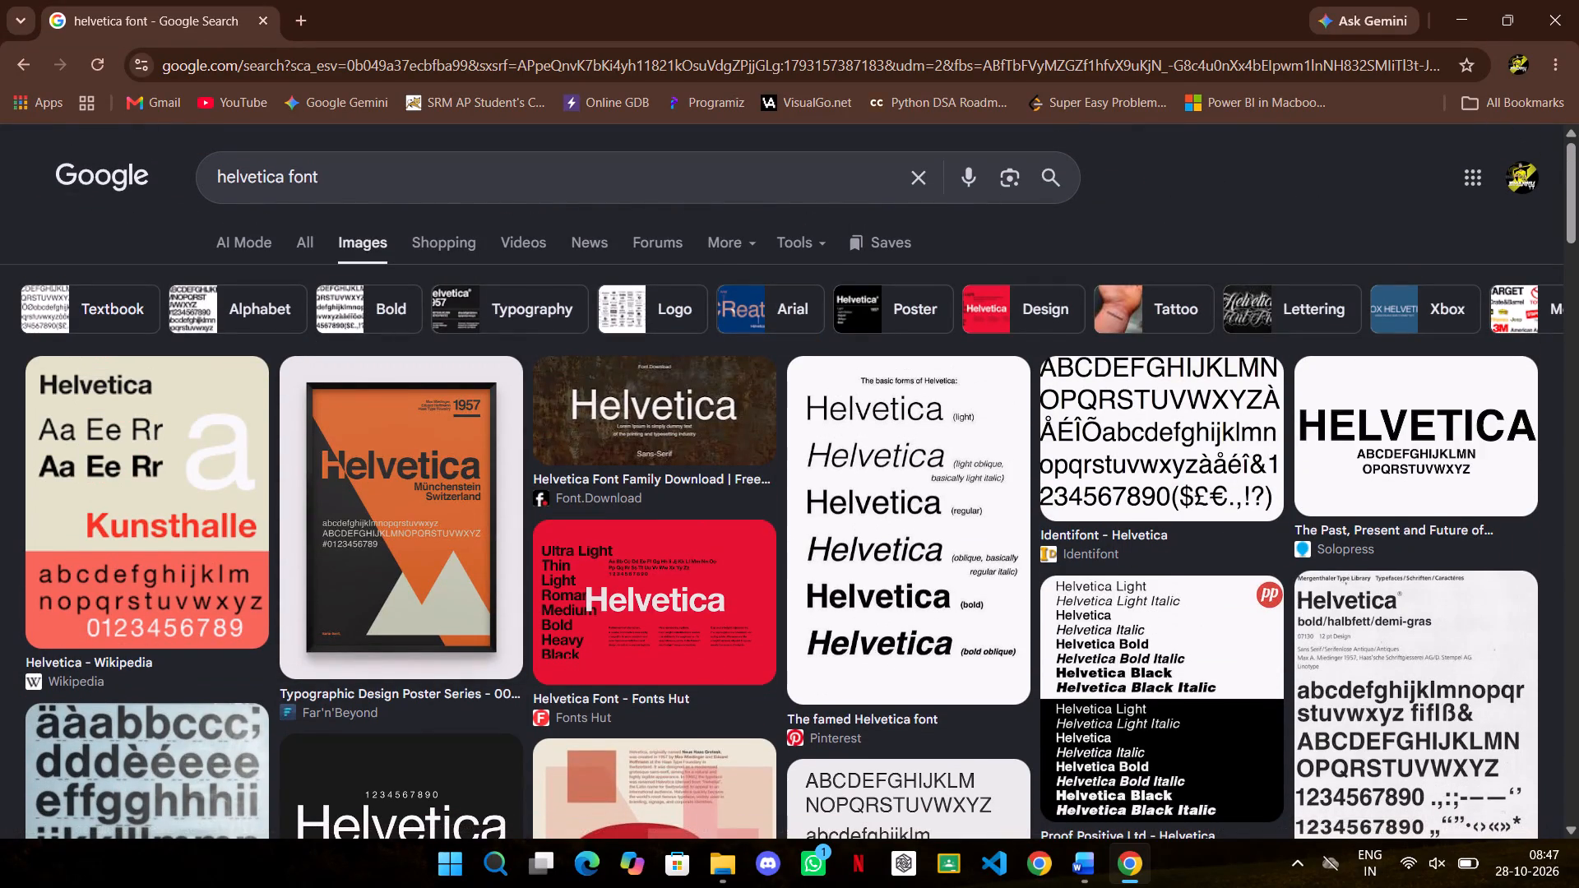
{"action": "left_click", "coordinate": [365, 167]}
{"action": "key", "text": "space"}
{"action": "type", "text": "free"}
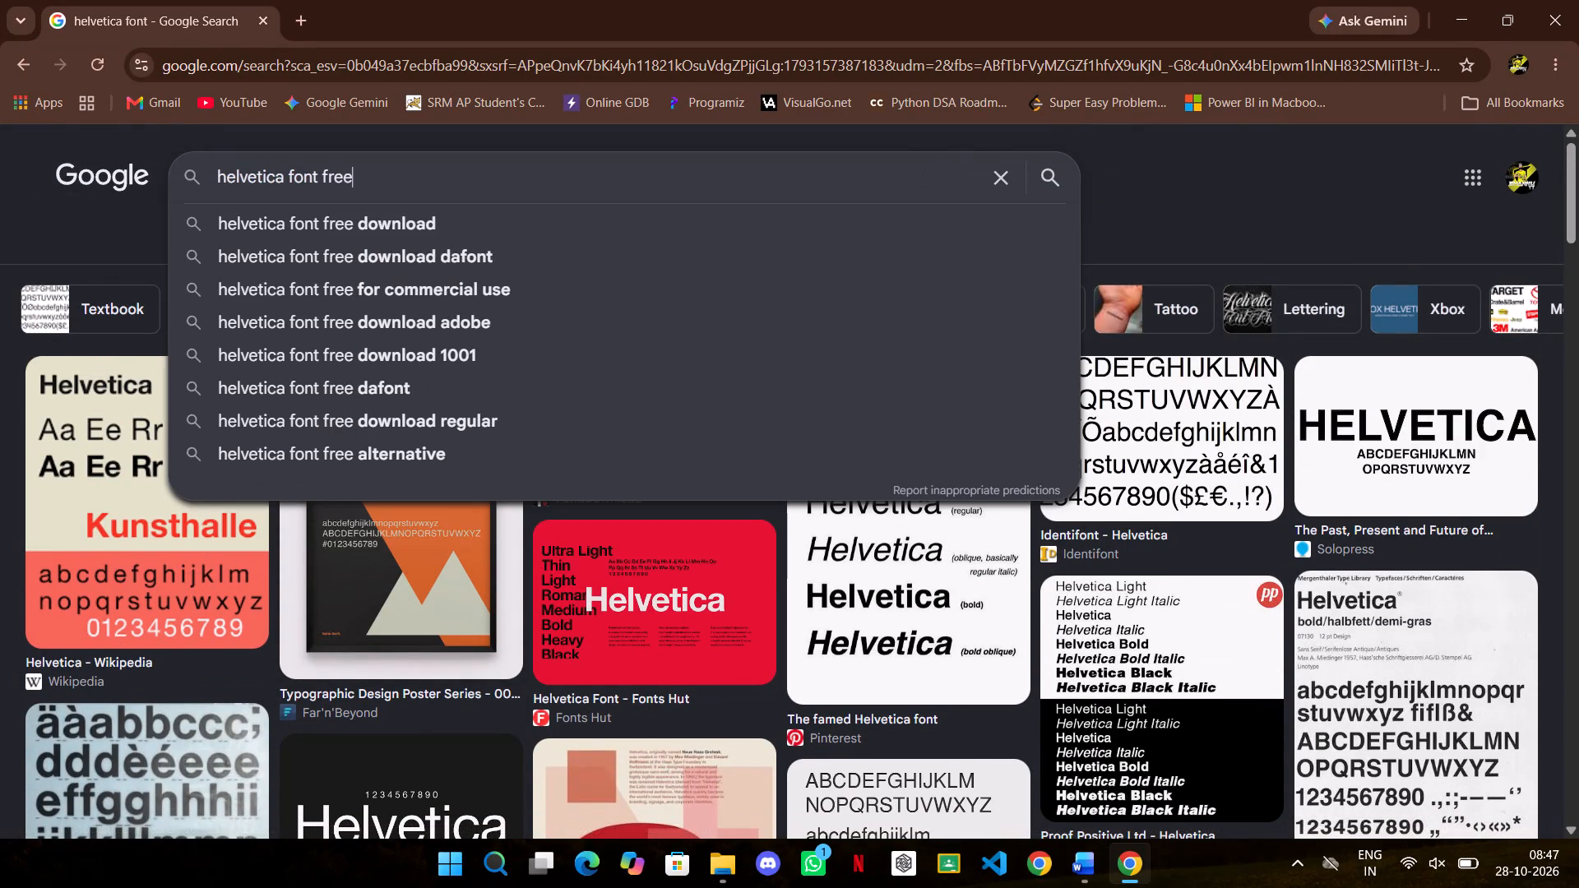
{"action": "left_click", "coordinate": [469, 227]}
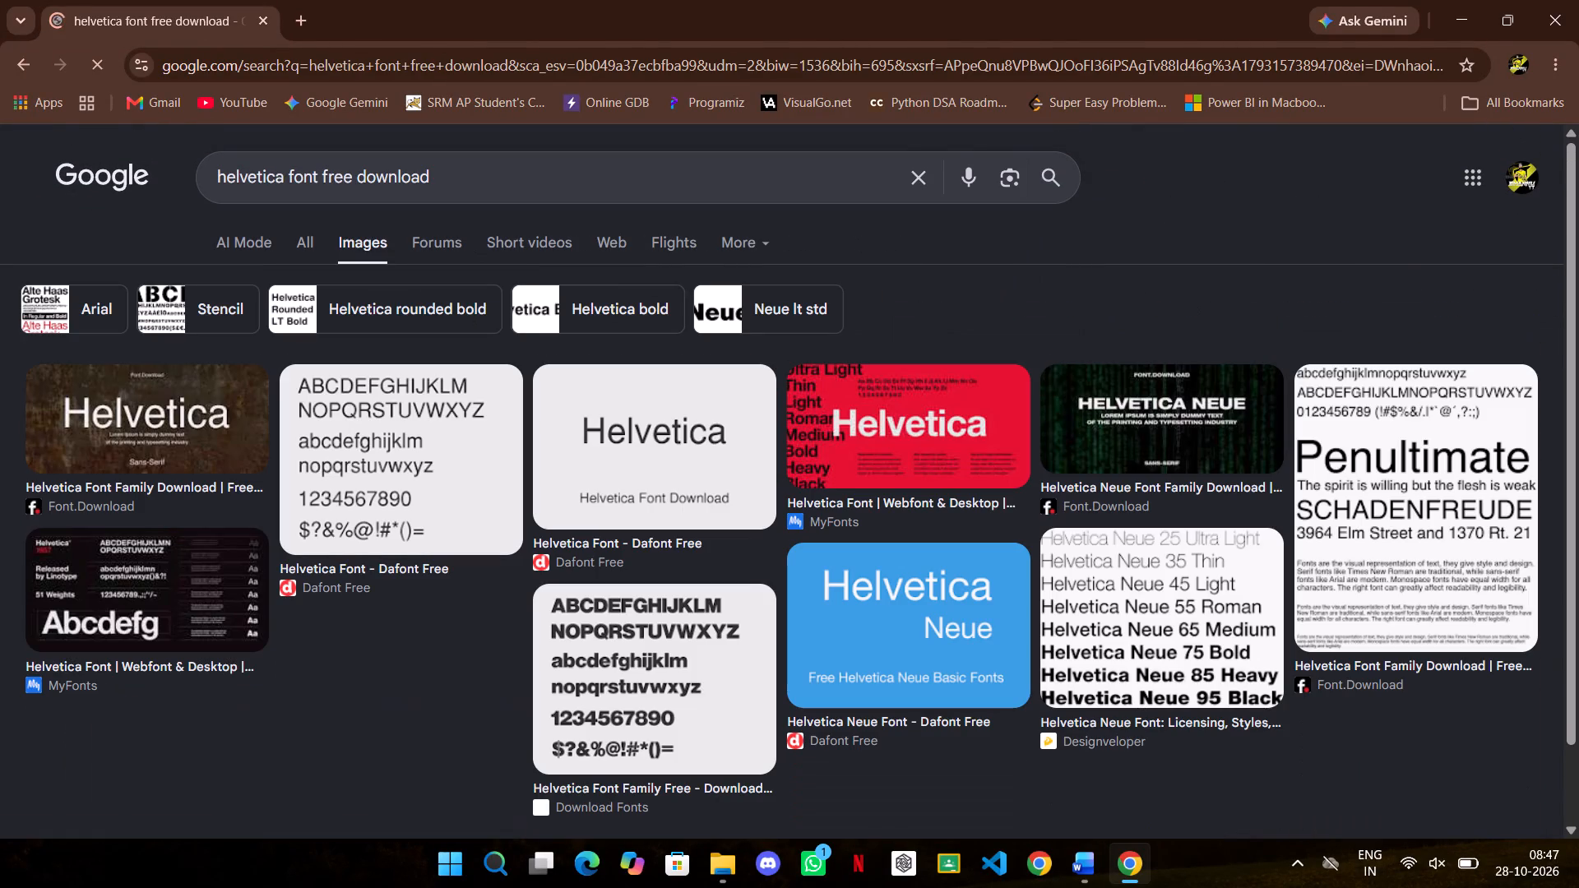
{"action": "left_click", "coordinate": [289, 249]}
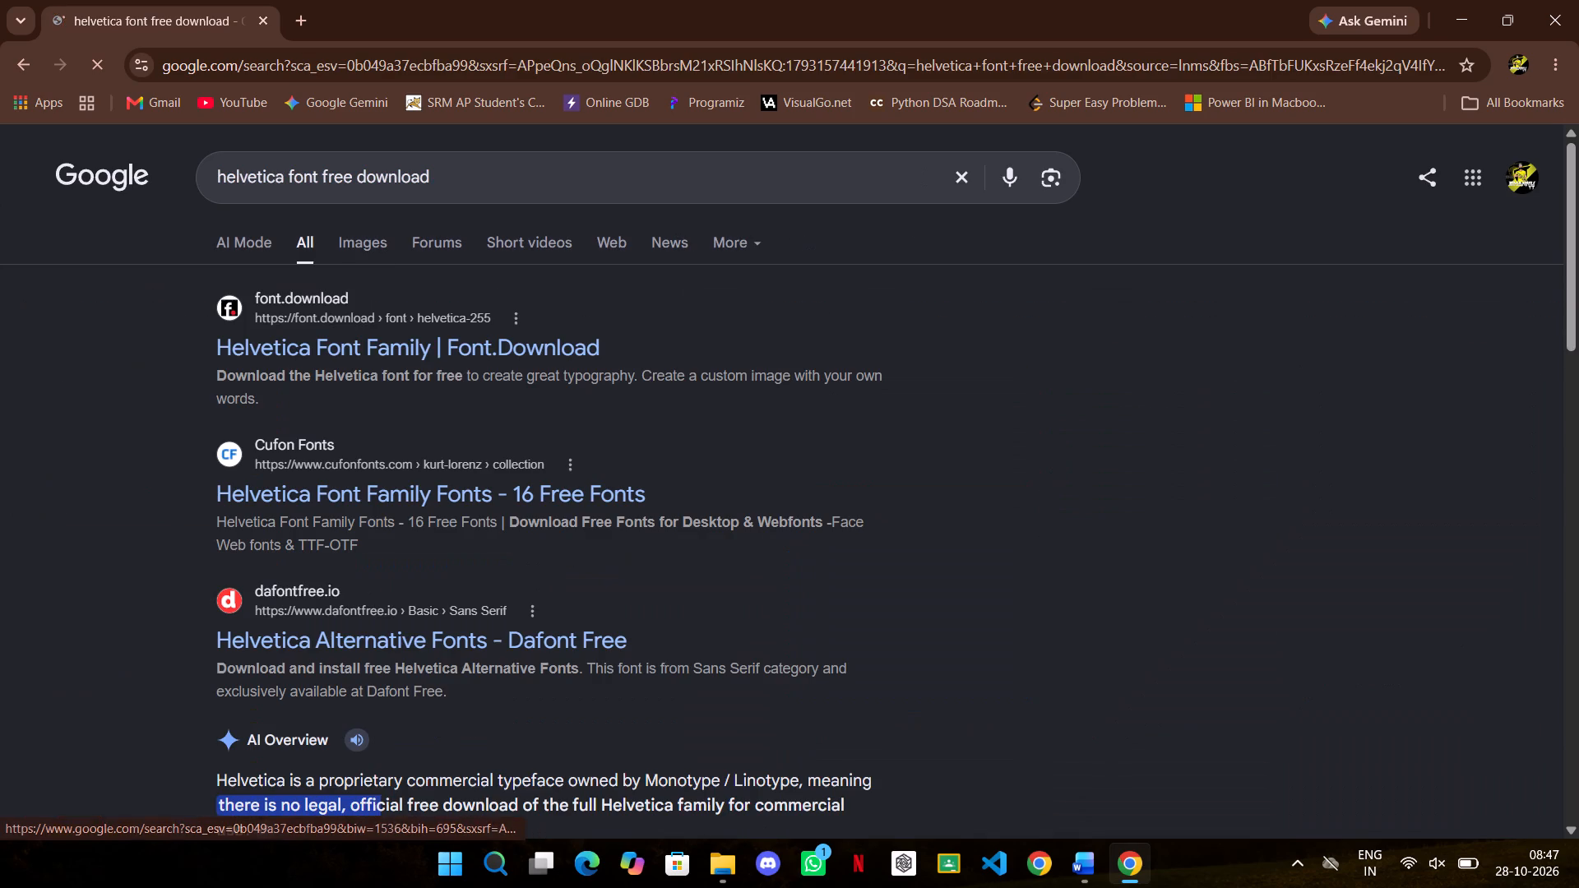
Download the free Helvetica font family from the Font.Download result, dismissing the advert, and open the downloaded helvetica-255 archive.
{"action": "left_click", "coordinate": [405, 342]}
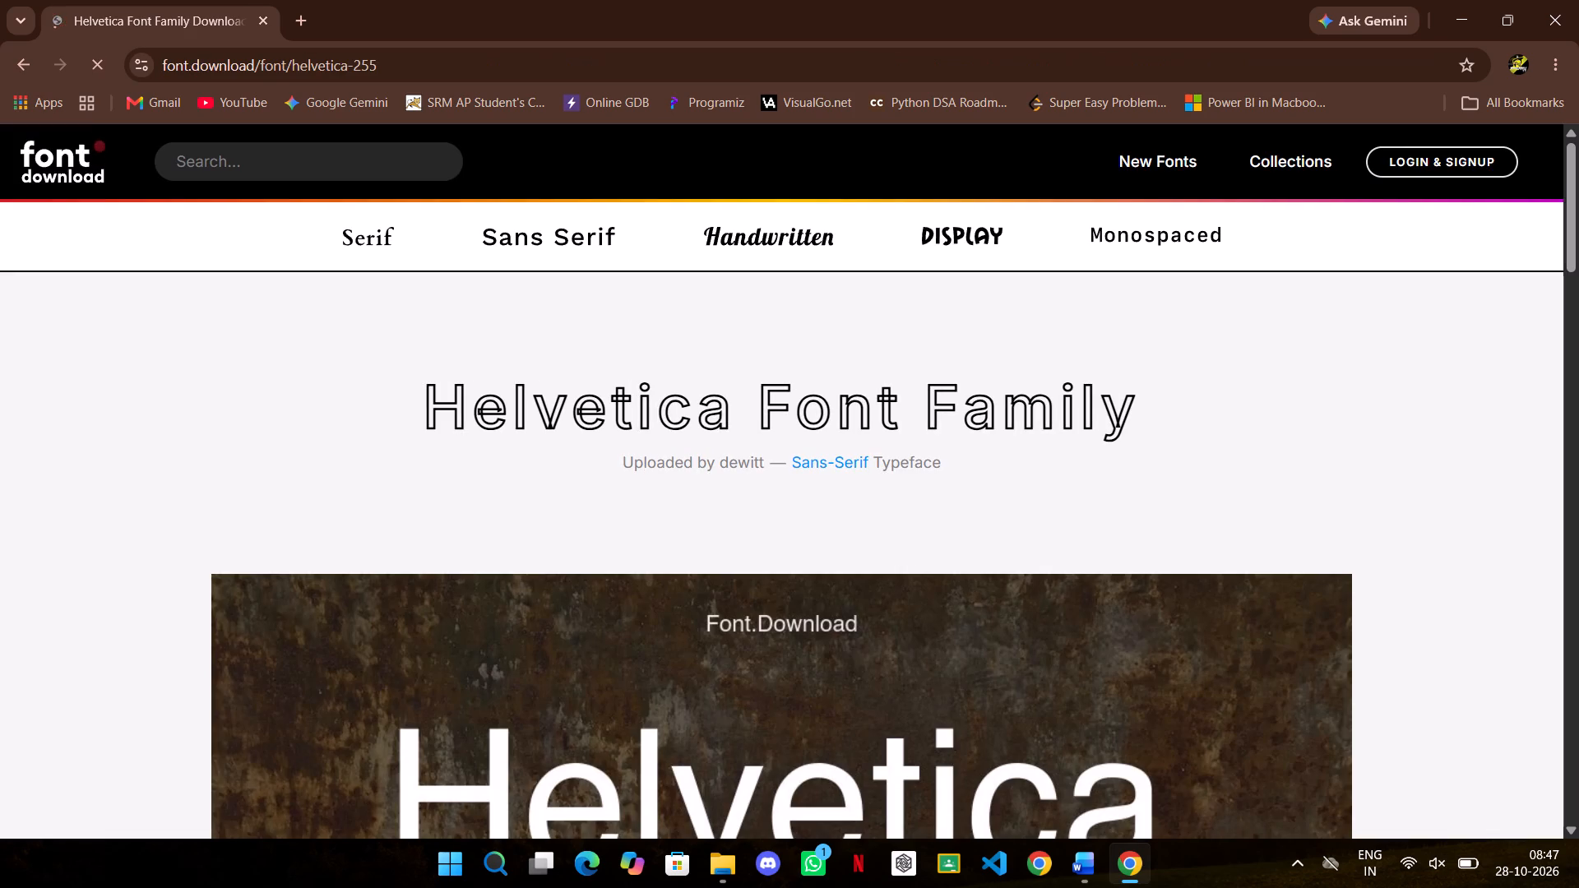
{"action": "scroll", "coordinate": [1310, 479], "scroll_direction": "down", "scroll_amount": 4}
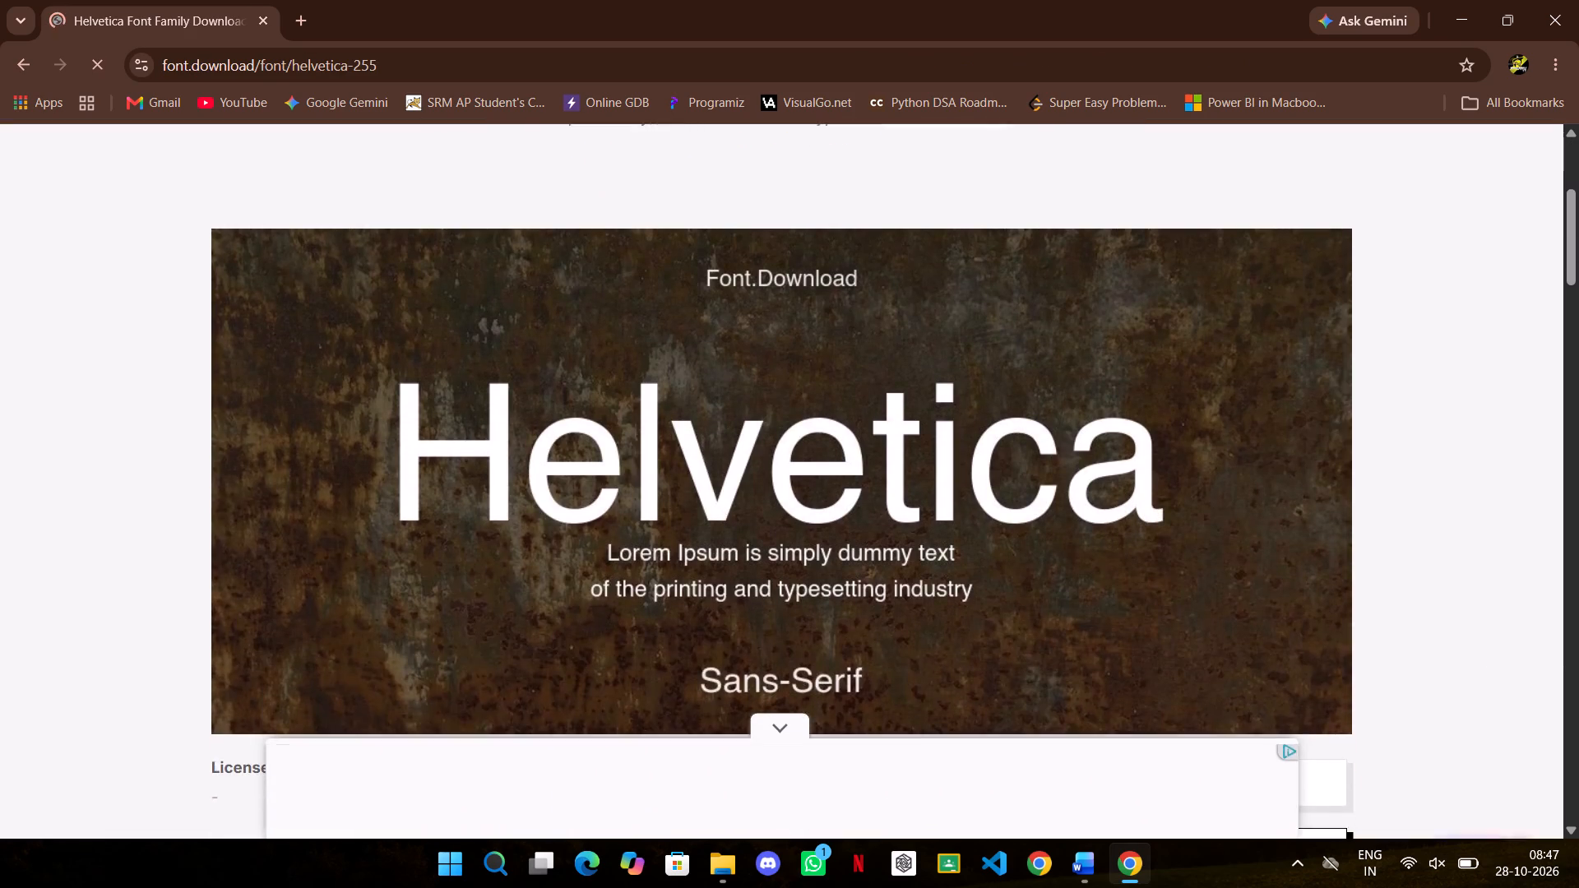
{"action": "scroll", "coordinate": [1310, 479], "scroll_direction": "down", "scroll_amount": 4}
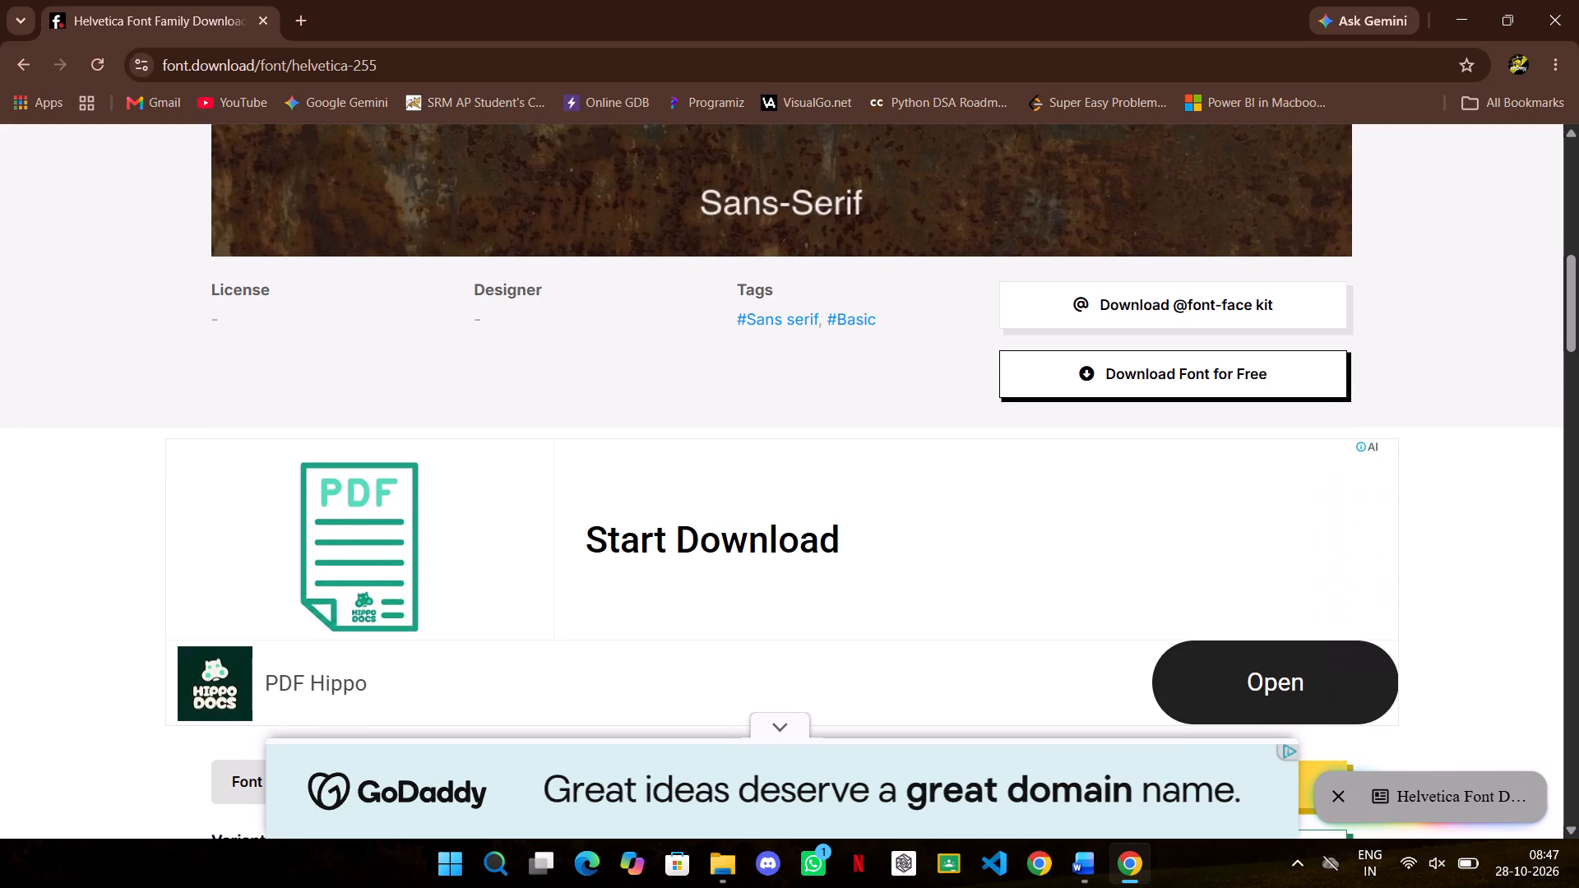
{"action": "left_click", "coordinate": [1280, 372]}
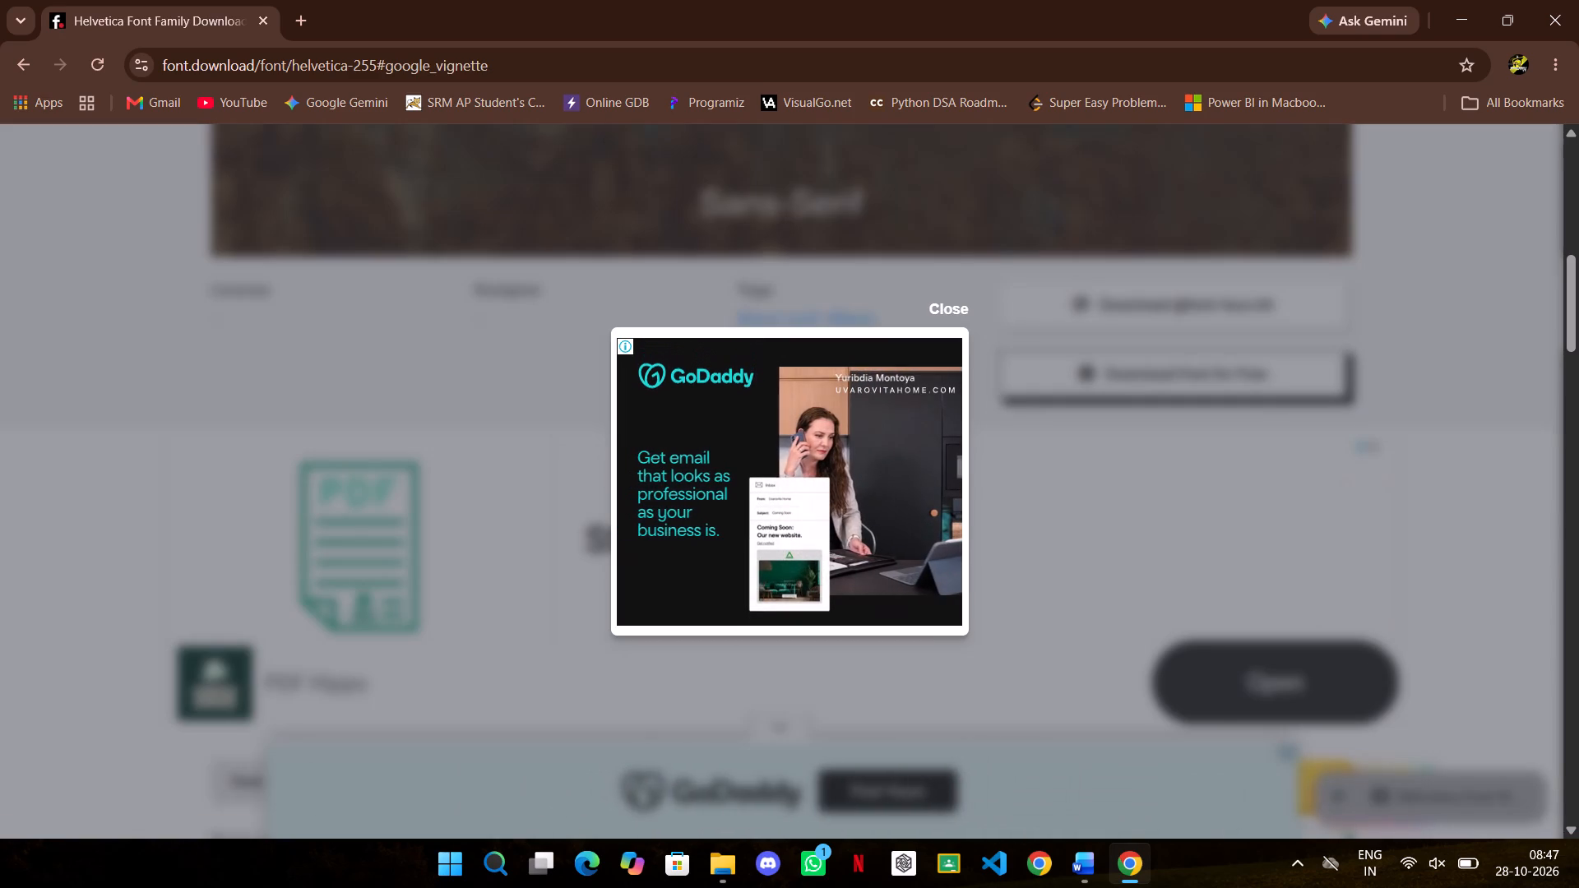
{"action": "left_click", "coordinate": [949, 308]}
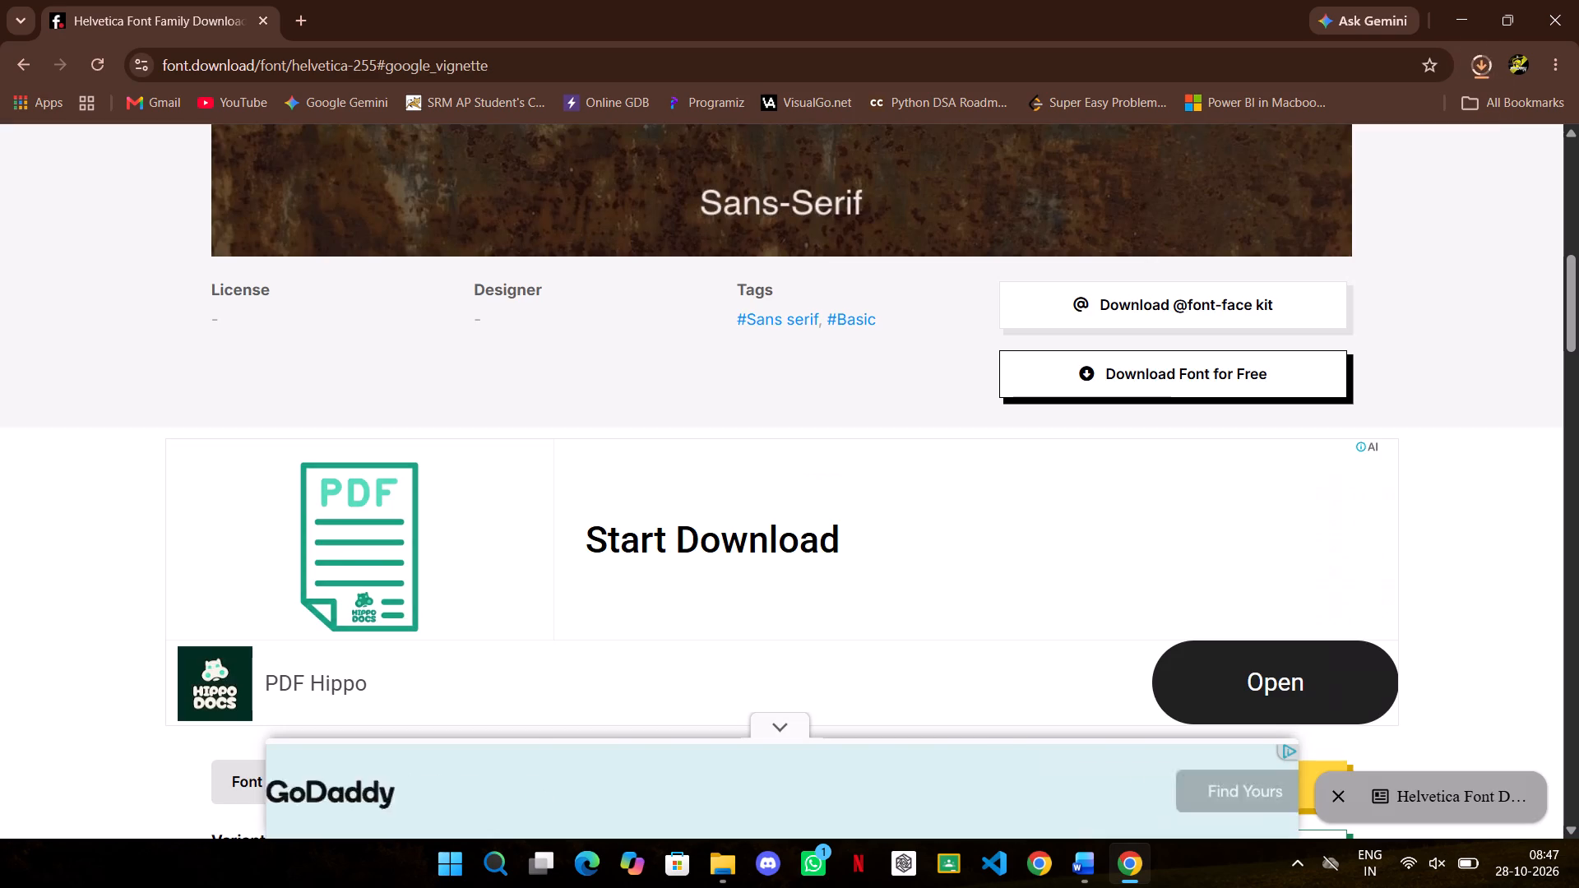
{"action": "left_click", "coordinate": [1308, 107]}
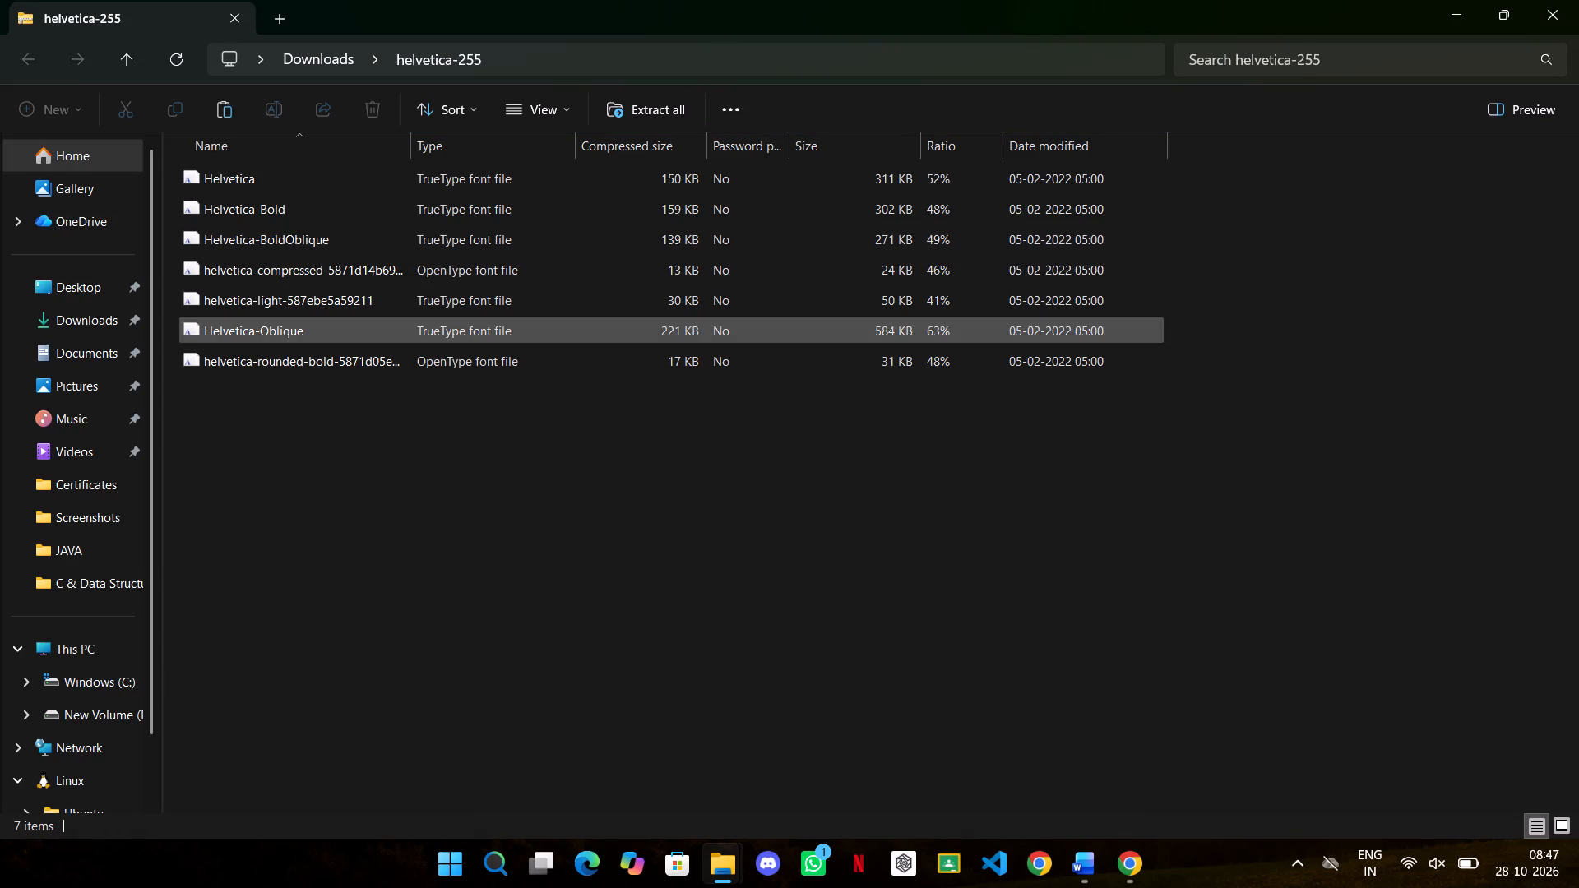
Install the Helvetica, Helvetica-Bold and Helvetica-BoldOblique fonts from the helvetica-255 archive.
{"action": "double_click", "coordinate": [342, 183]}
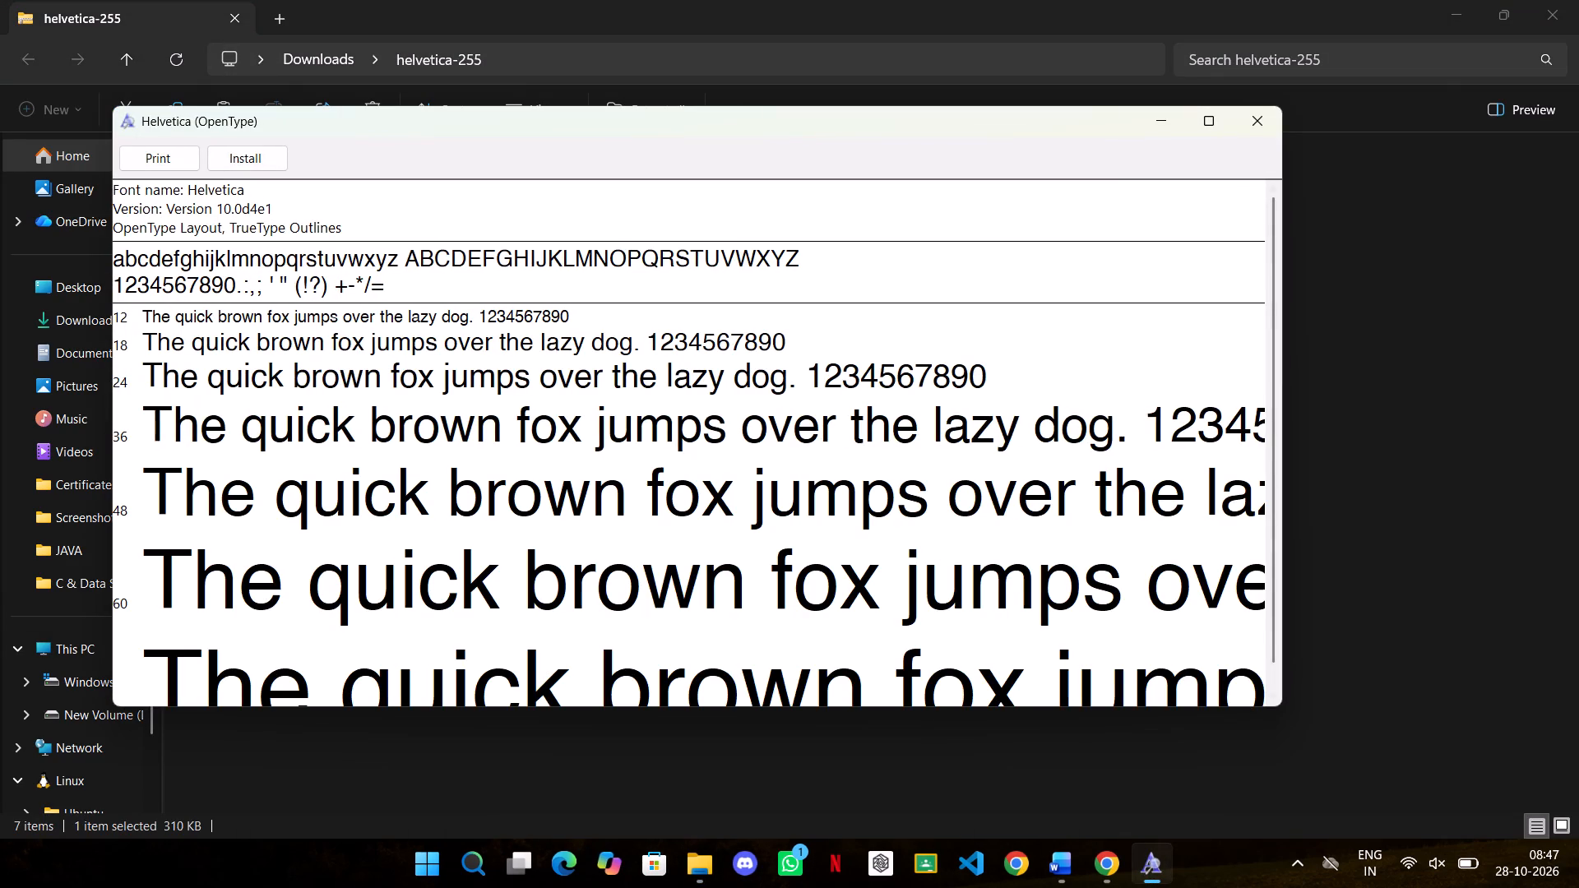
{"action": "left_click", "coordinate": [259, 160]}
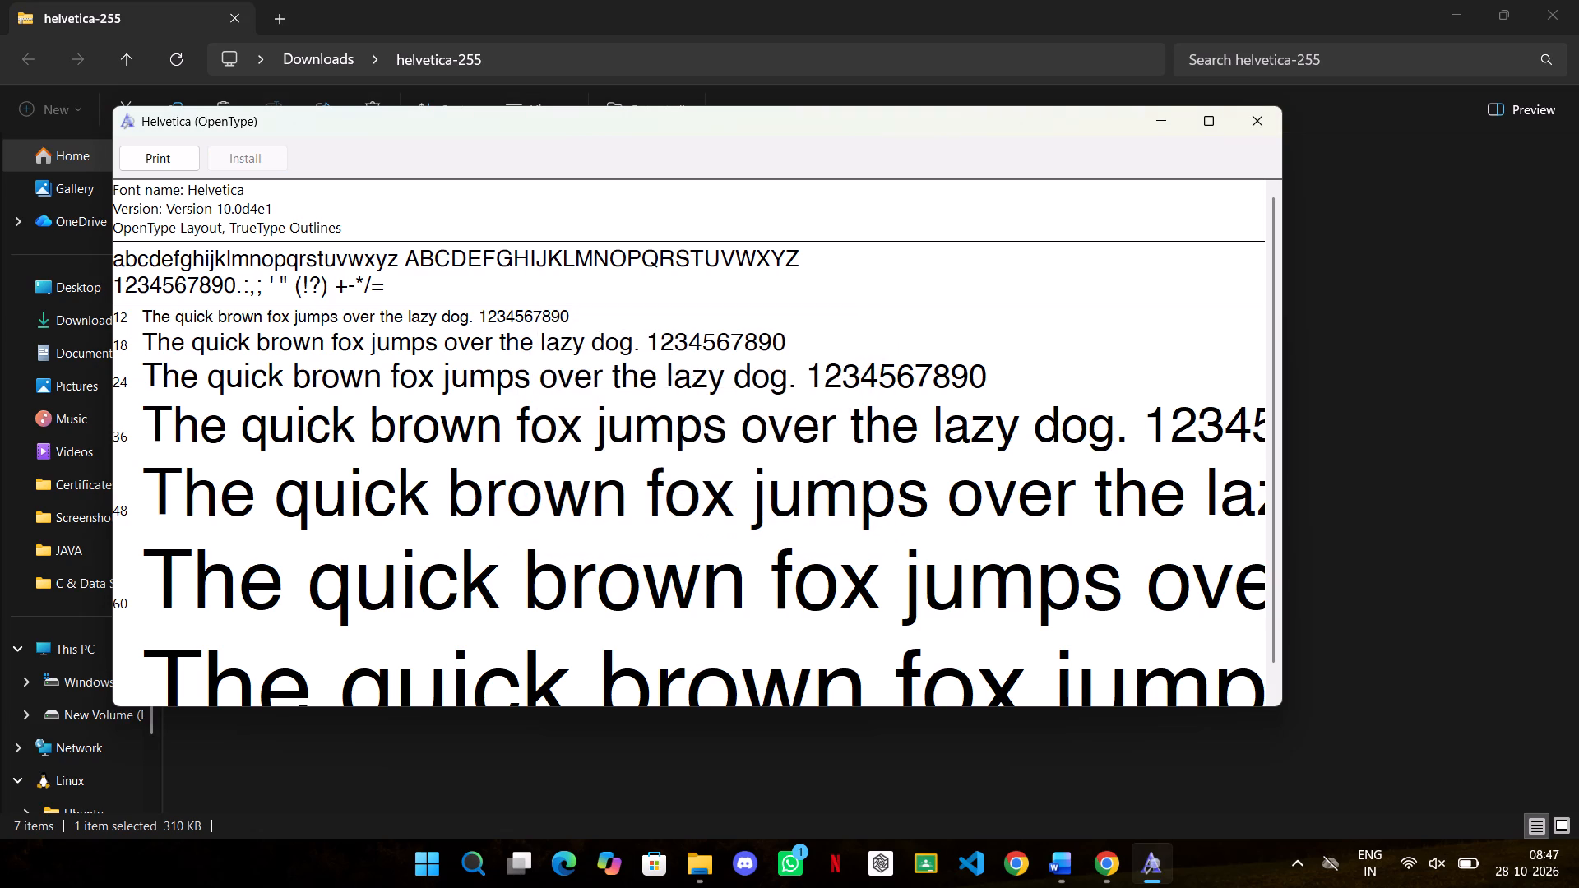
{"action": "left_click", "coordinate": [1260, 122]}
{"action": "left_click_drag", "start_coordinate": [350, 516], "coordinate": [605, 206]}
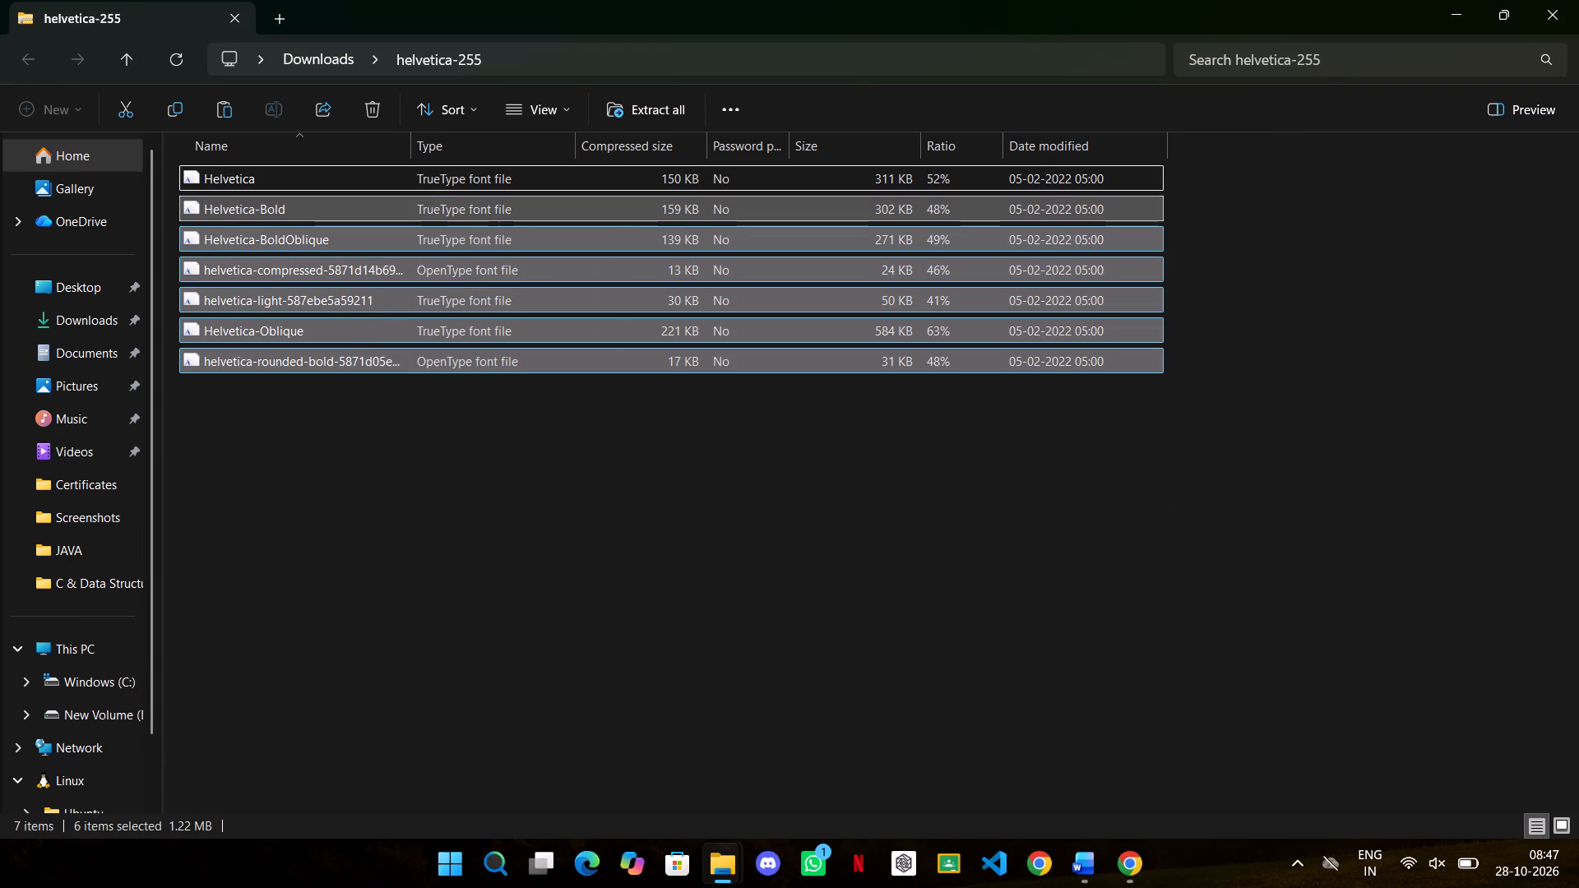
{"action": "double_click", "coordinate": [605, 206]}
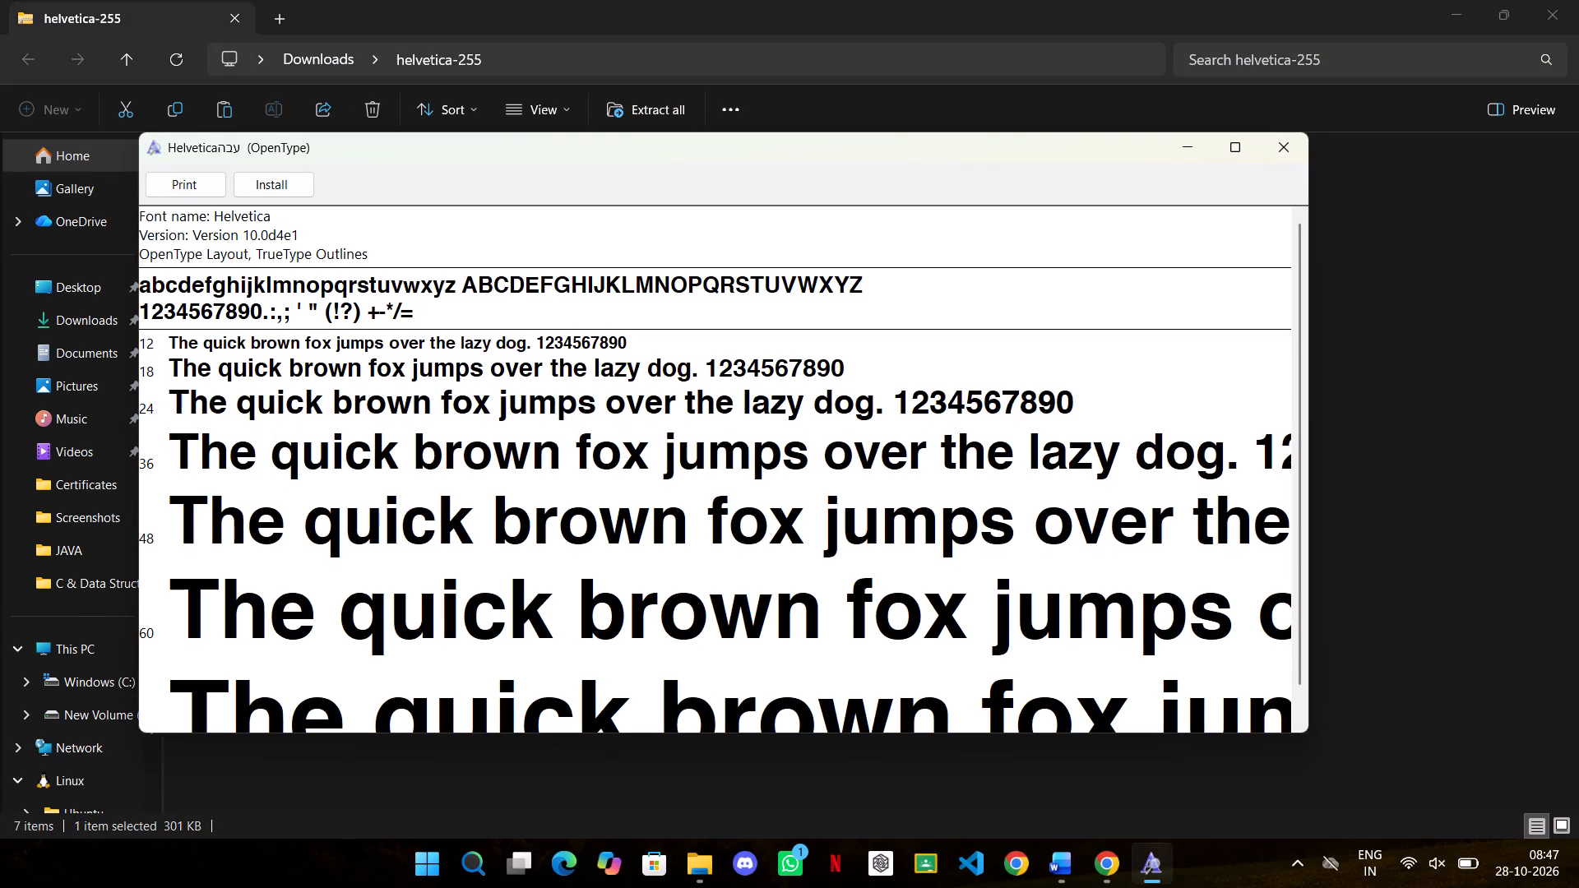
{"action": "left_click", "coordinate": [288, 183]}
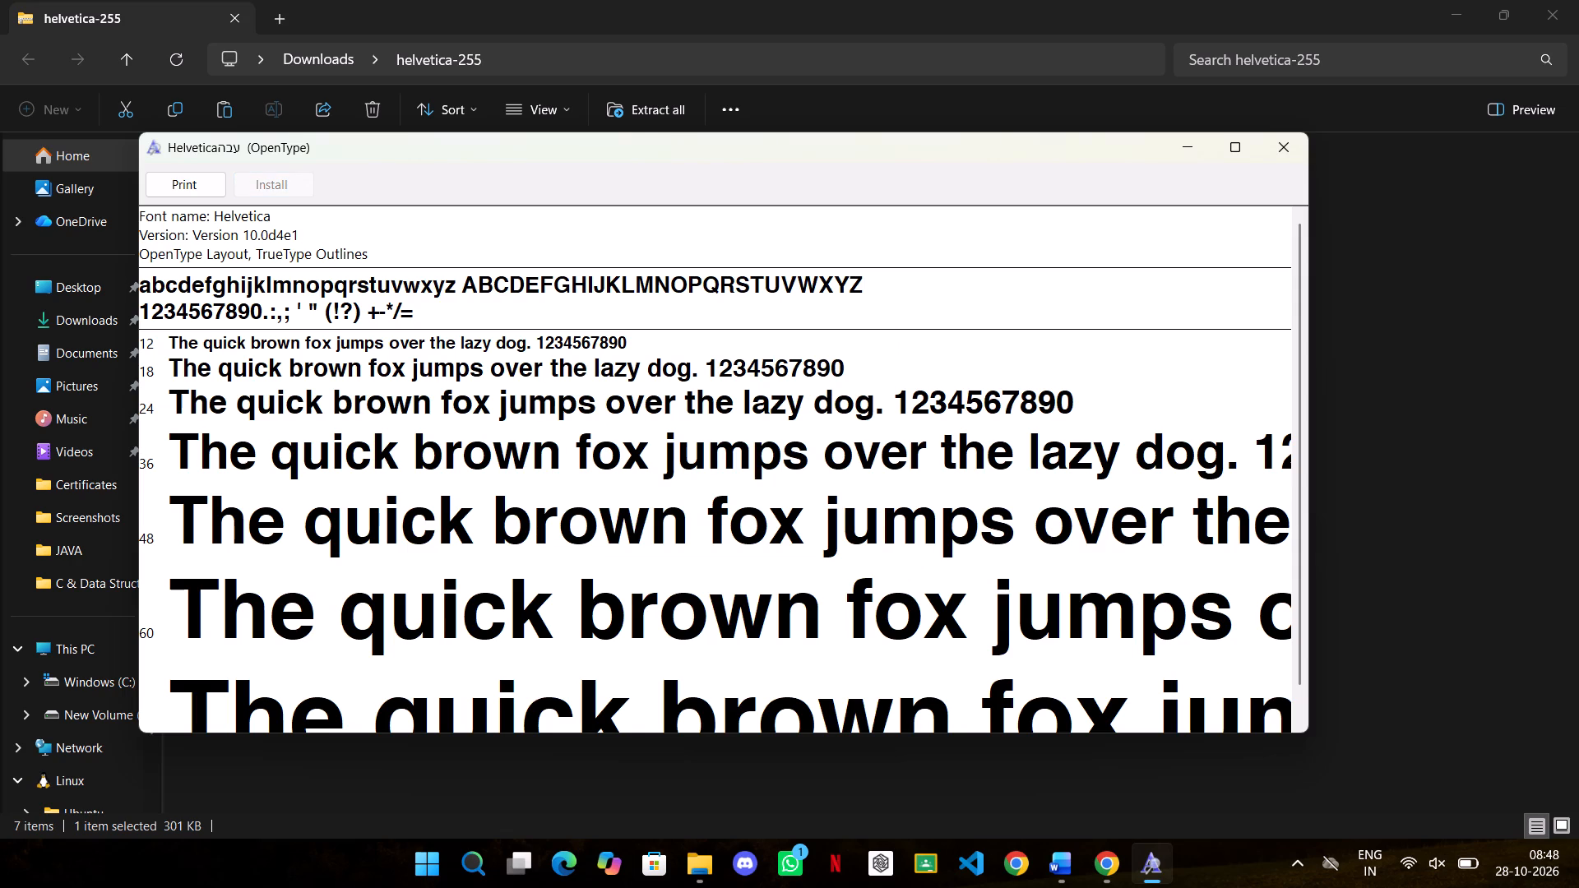
{"action": "left_click", "coordinate": [1271, 149]}
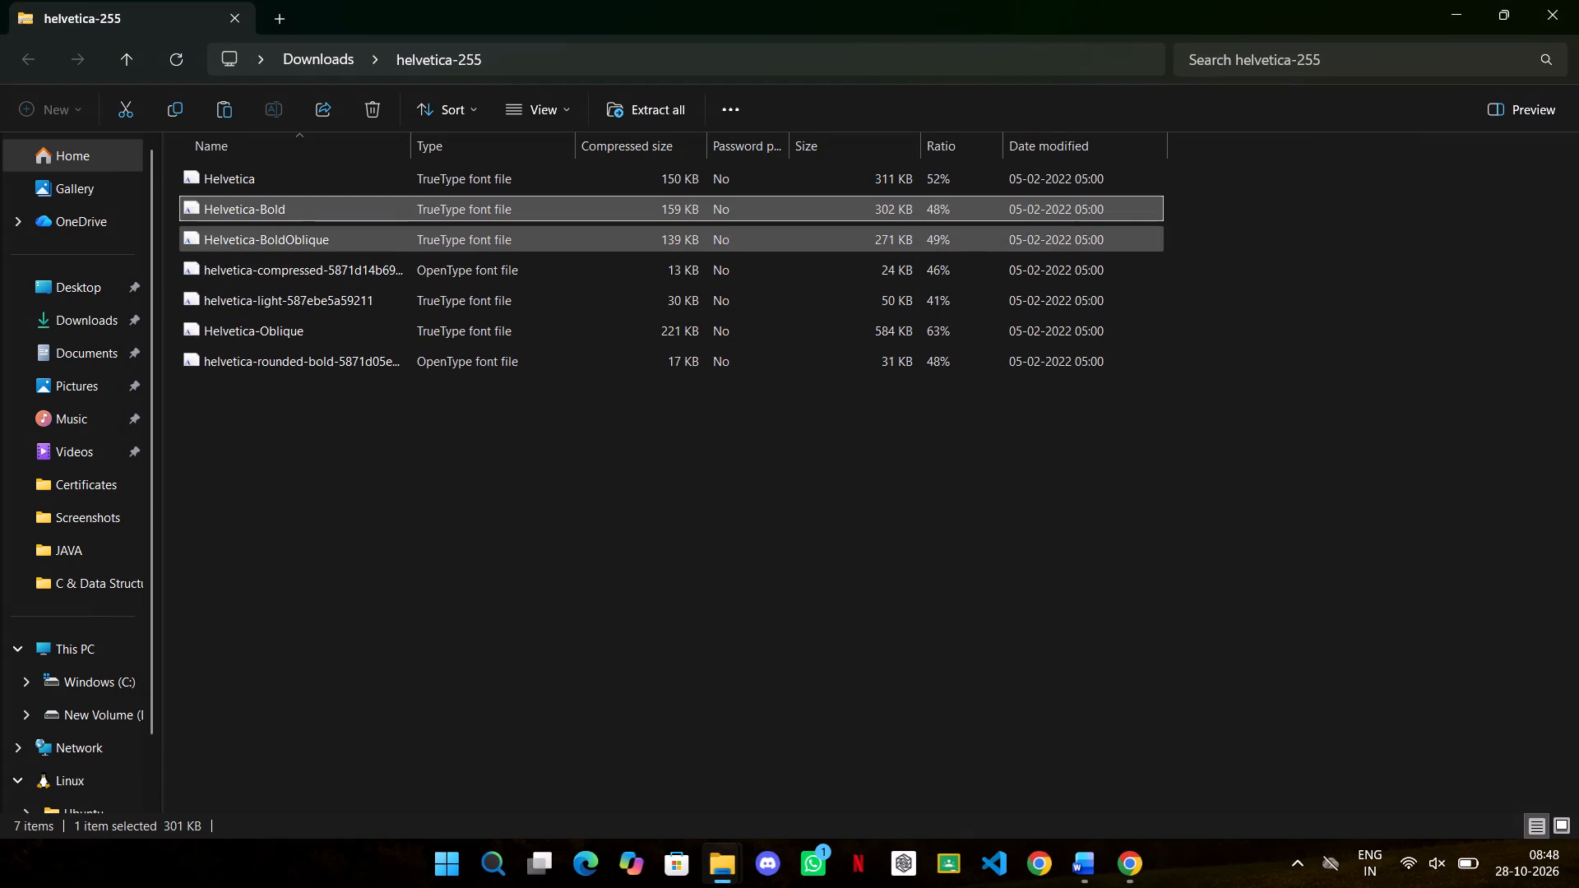
{"action": "double_click", "coordinate": [417, 244]}
{"action": "left_click", "coordinate": [286, 211]}
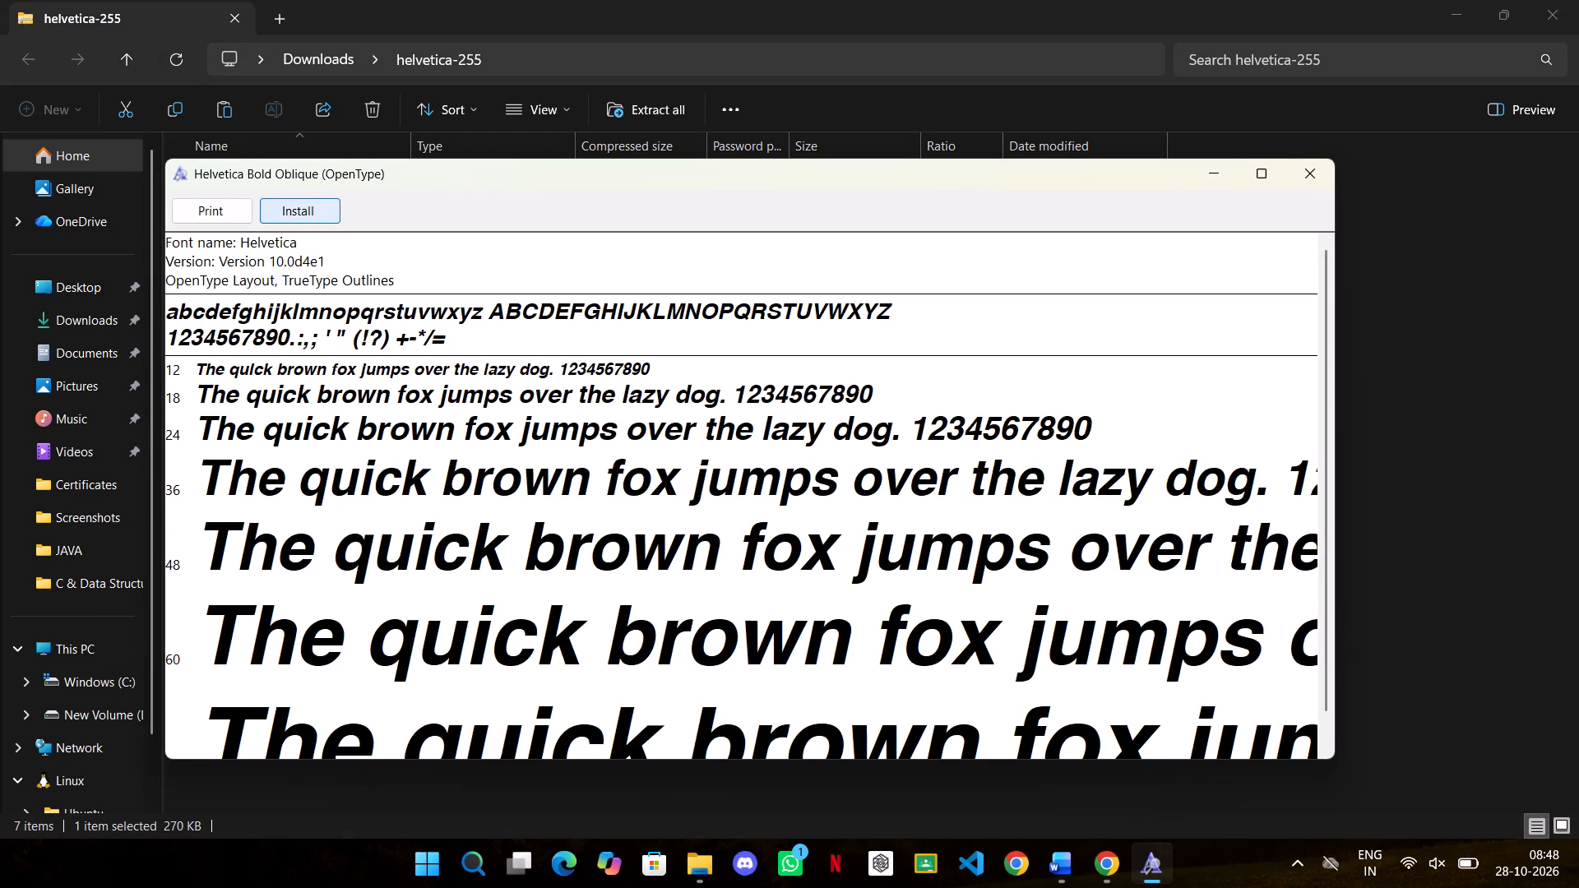
{"action": "left_click", "coordinate": [1303, 171]}
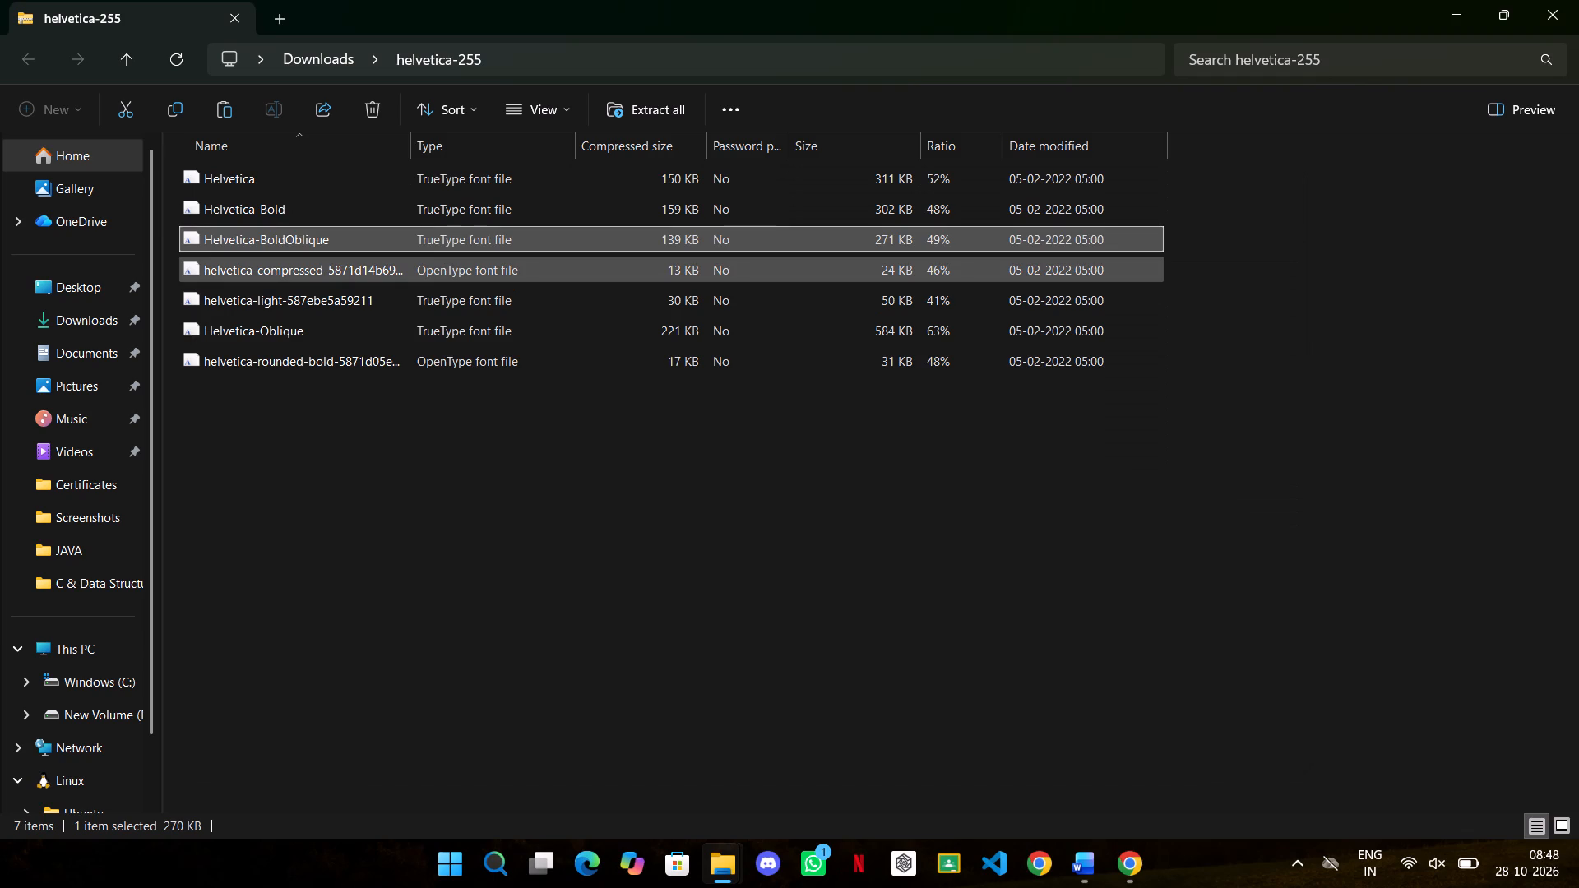
Preview the compressed, light and oblique Helvetica font files without installing them.
{"action": "double_click", "coordinate": [428, 269]}
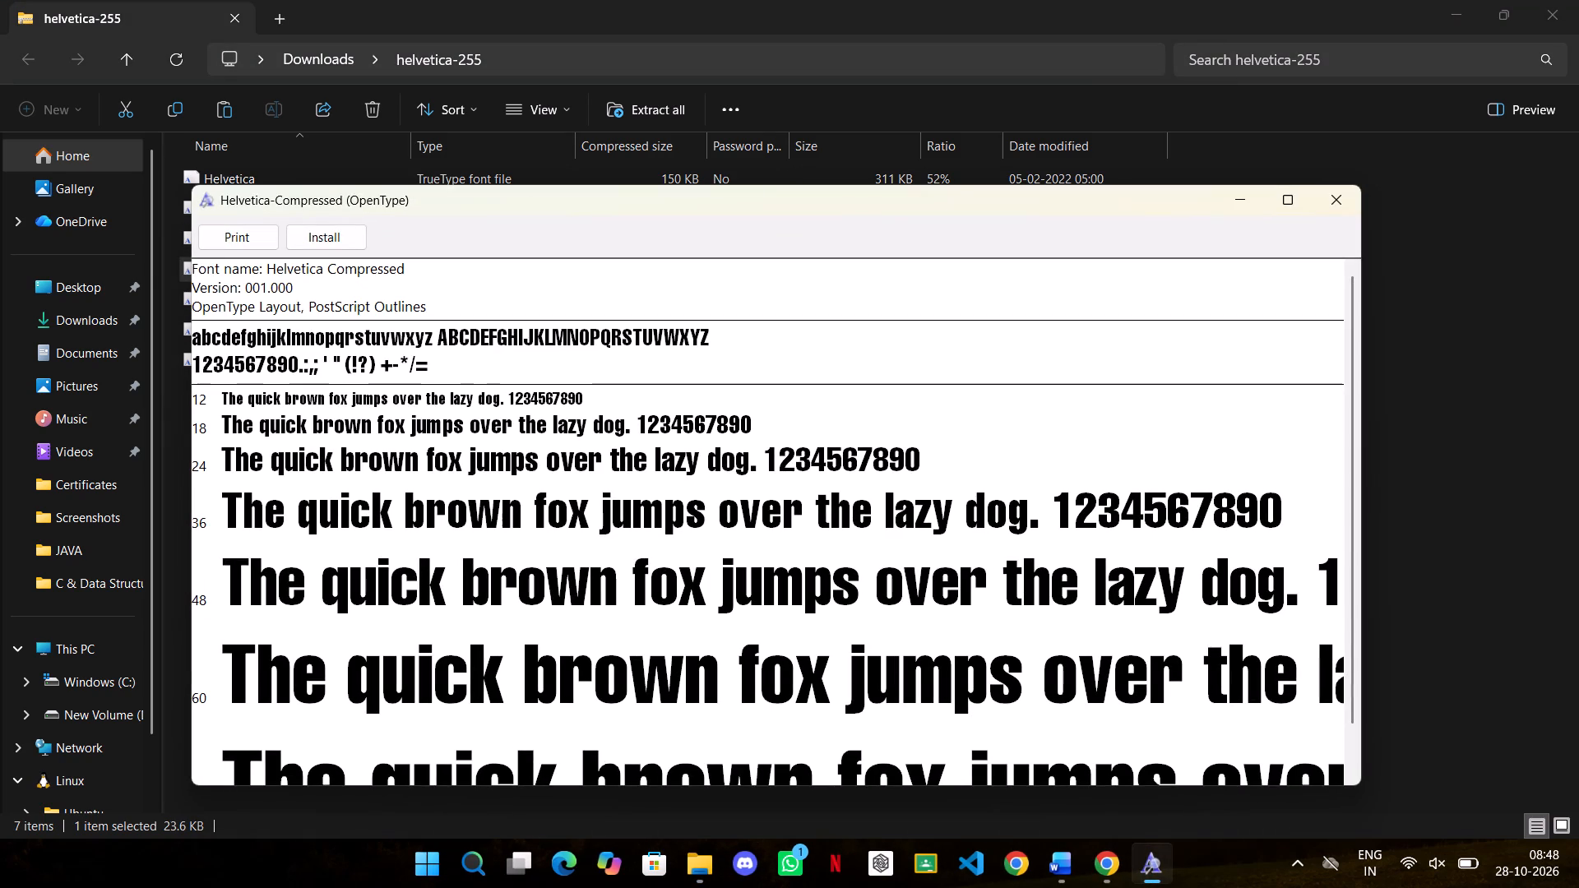
{"action": "left_click", "coordinate": [1349, 197]}
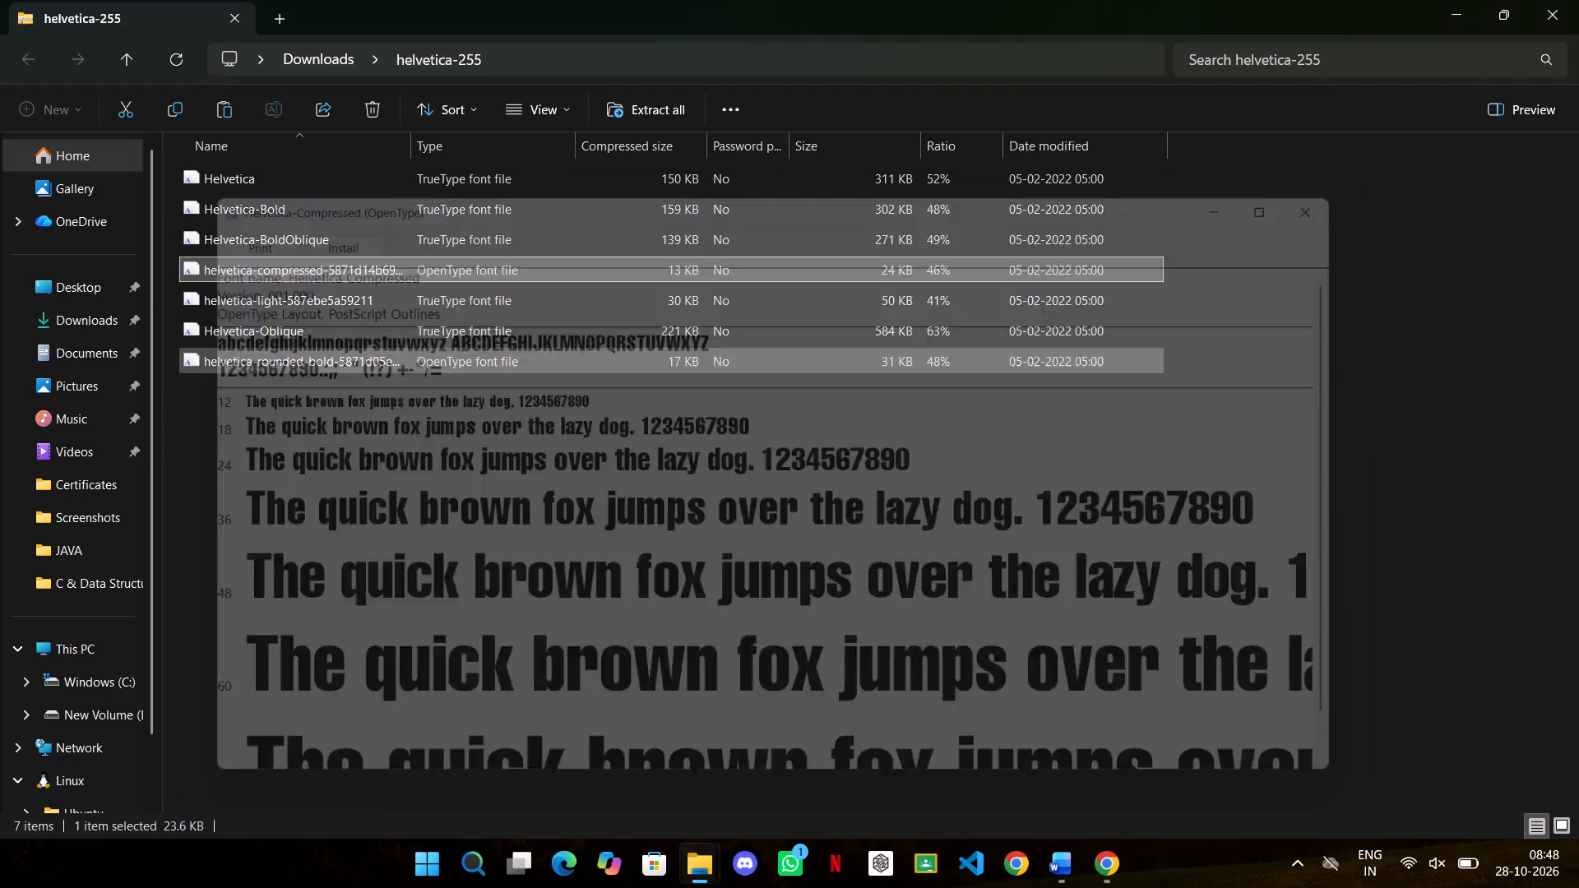
{"action": "double_click", "coordinate": [387, 307]}
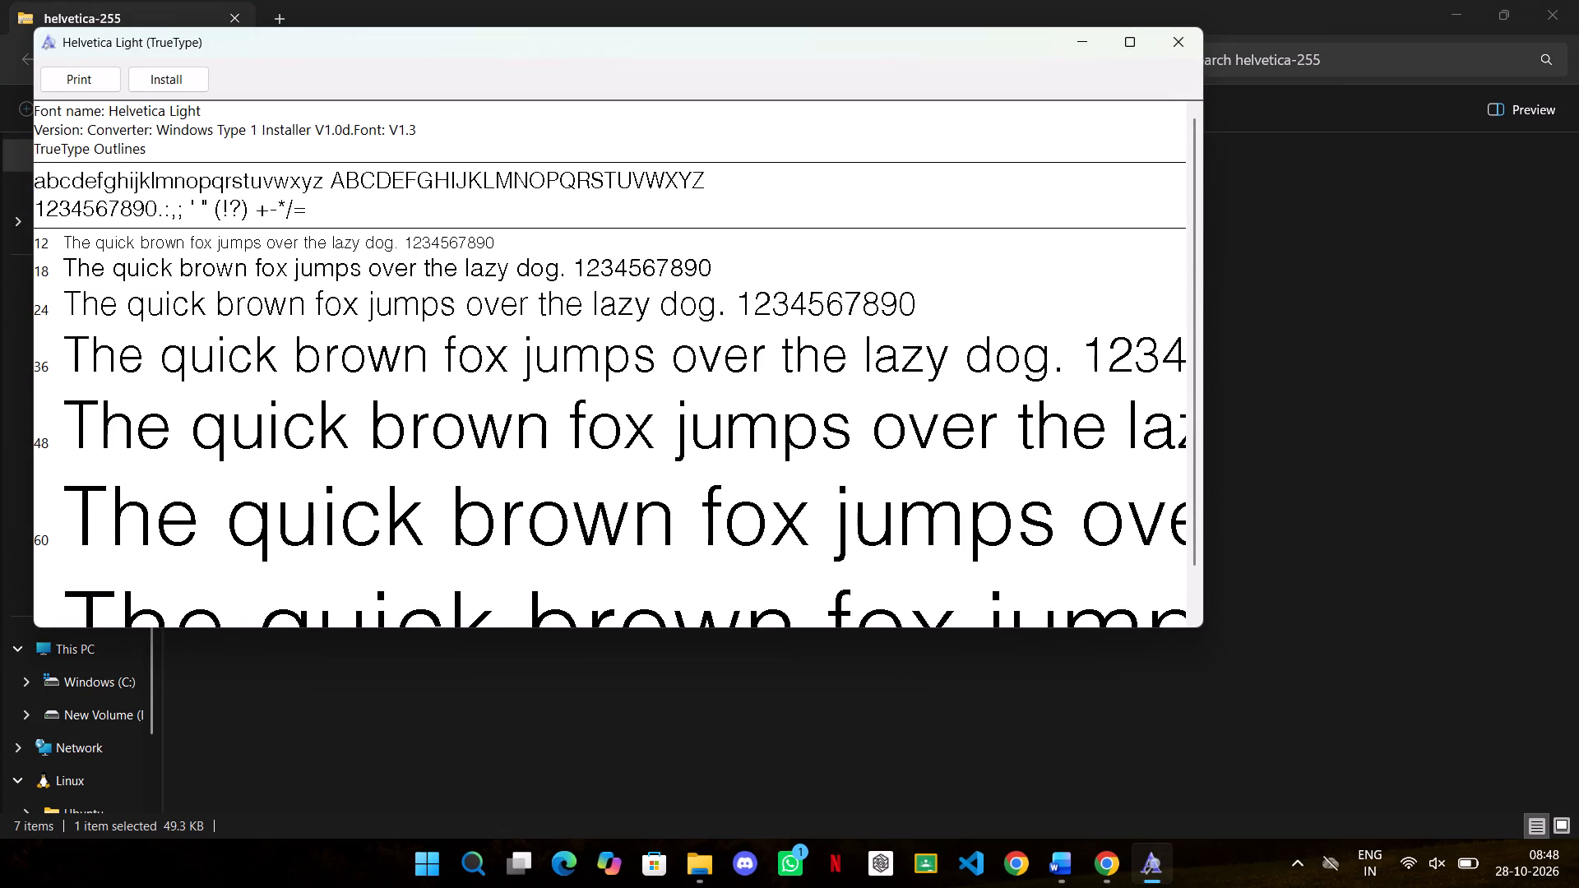
{"action": "left_click", "coordinate": [1177, 42]}
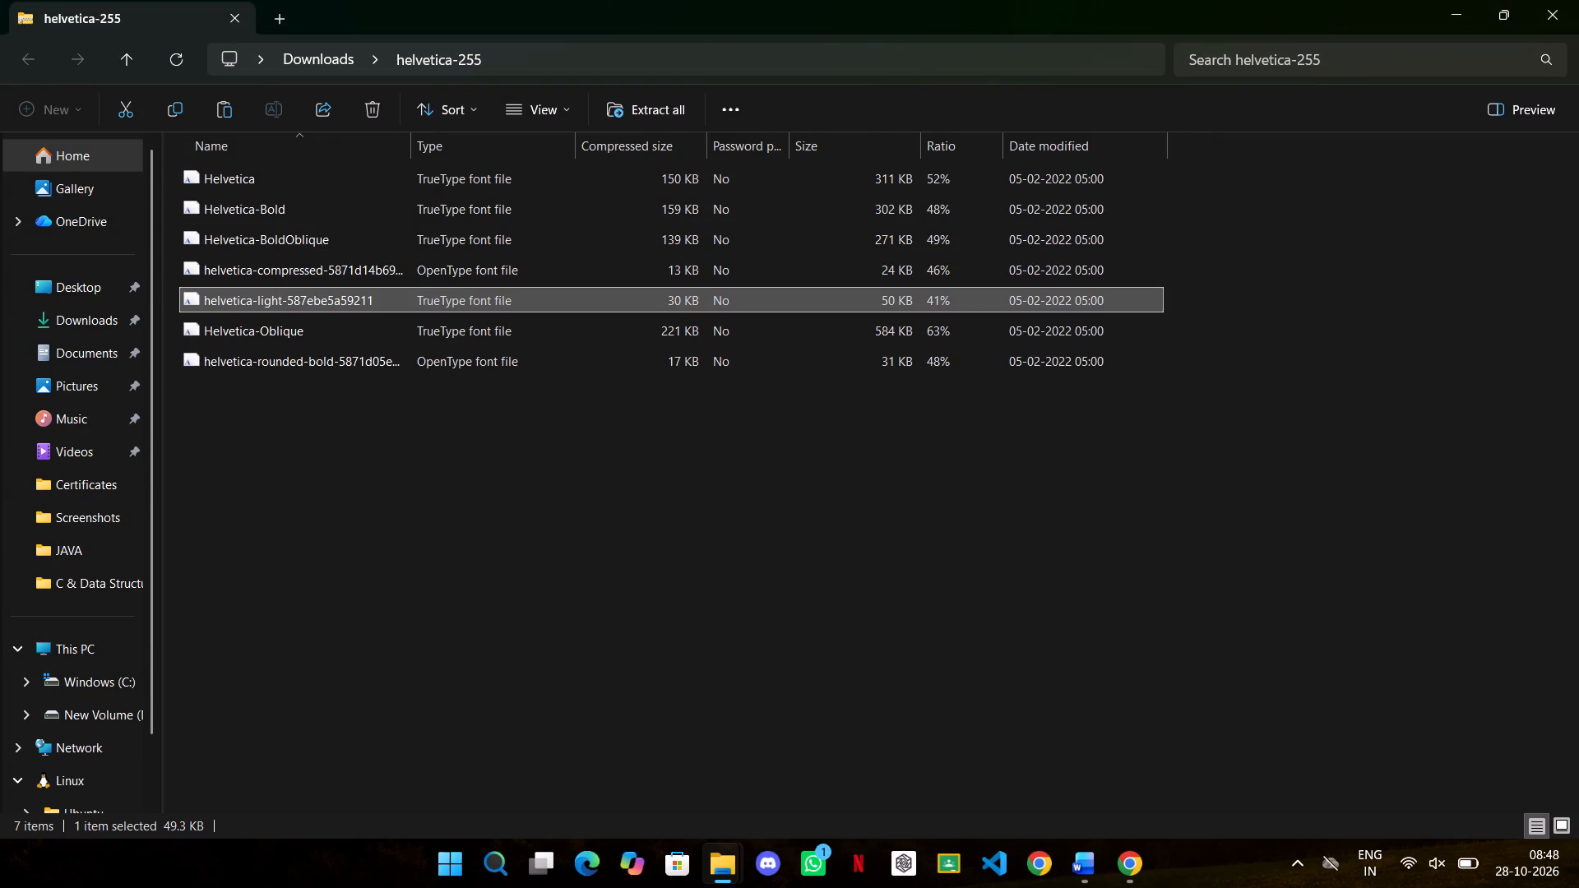
{"action": "double_click", "coordinate": [368, 335]}
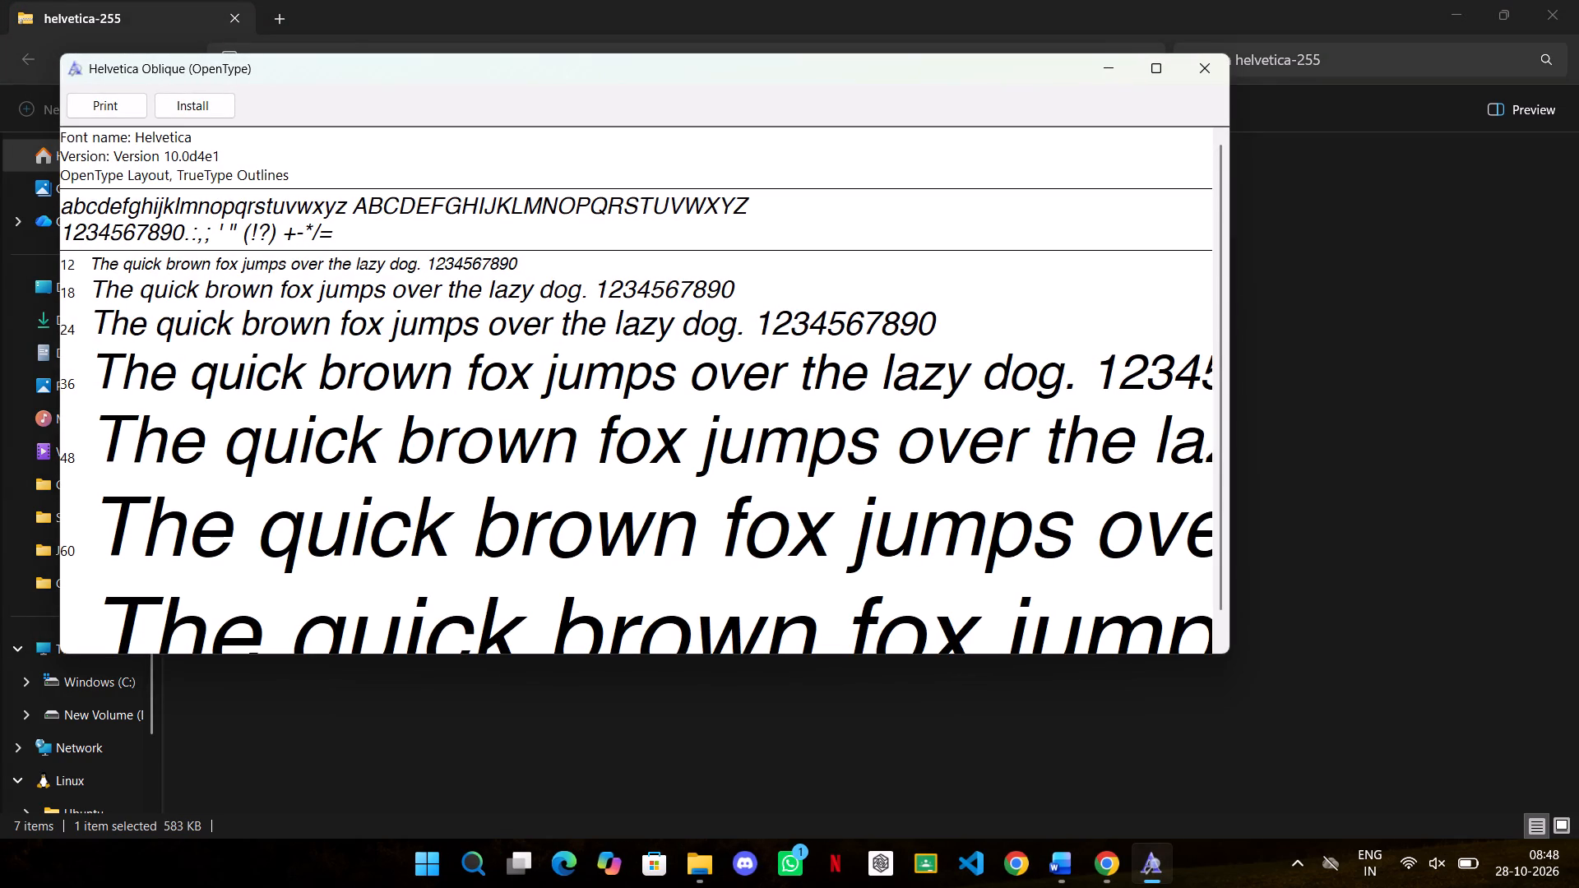
{"action": "left_click", "coordinate": [1201, 64]}
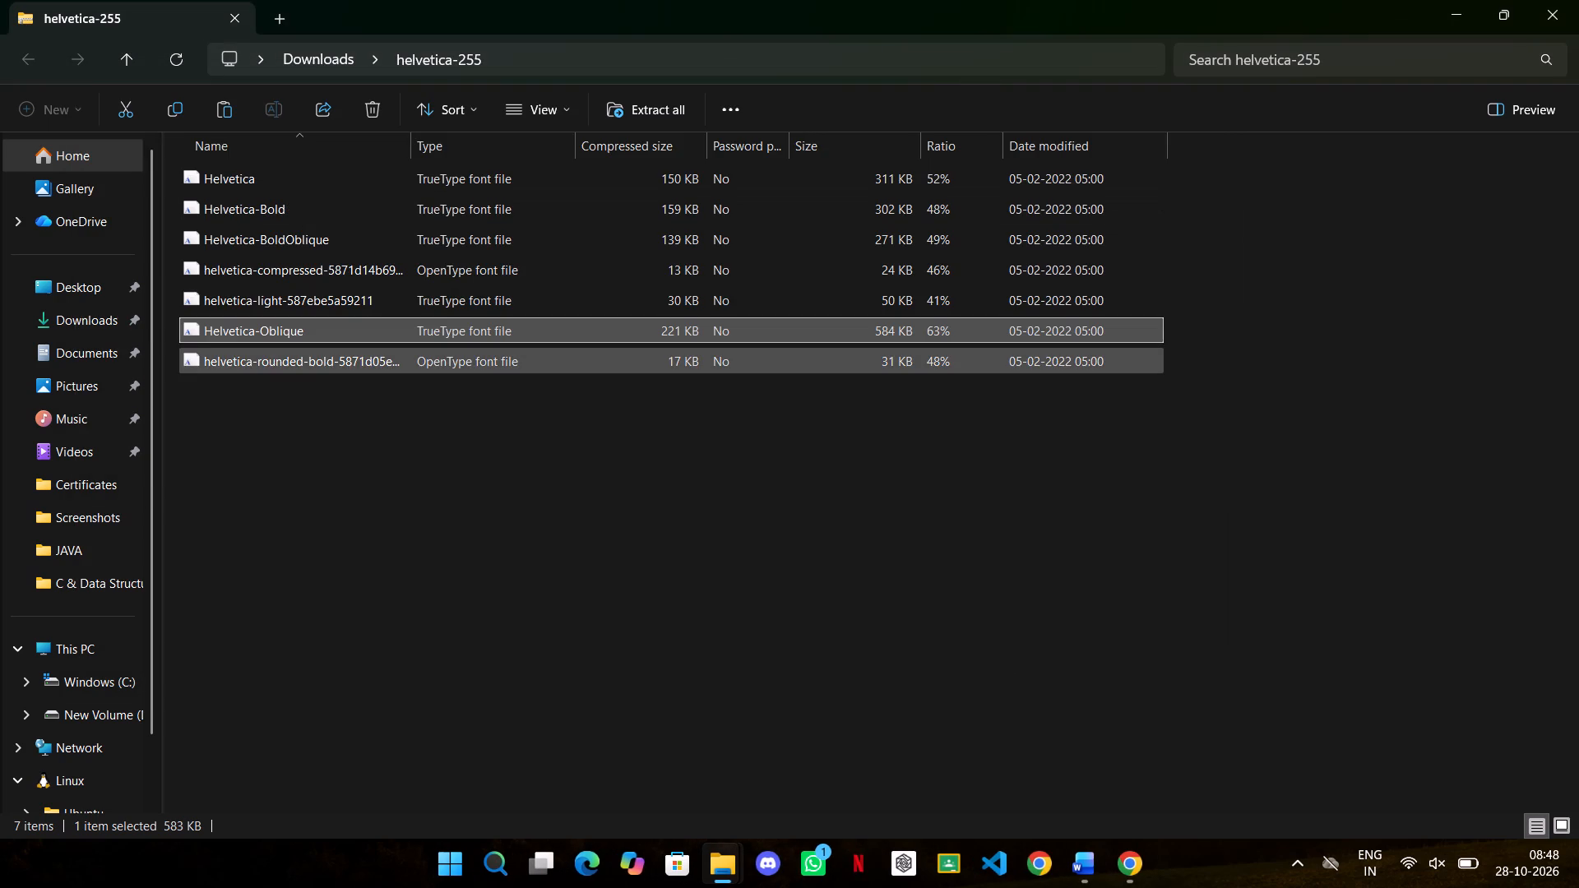
Install the Helvetica Rounded Bold font from the archive.
{"action": "double_click", "coordinate": [384, 363]}
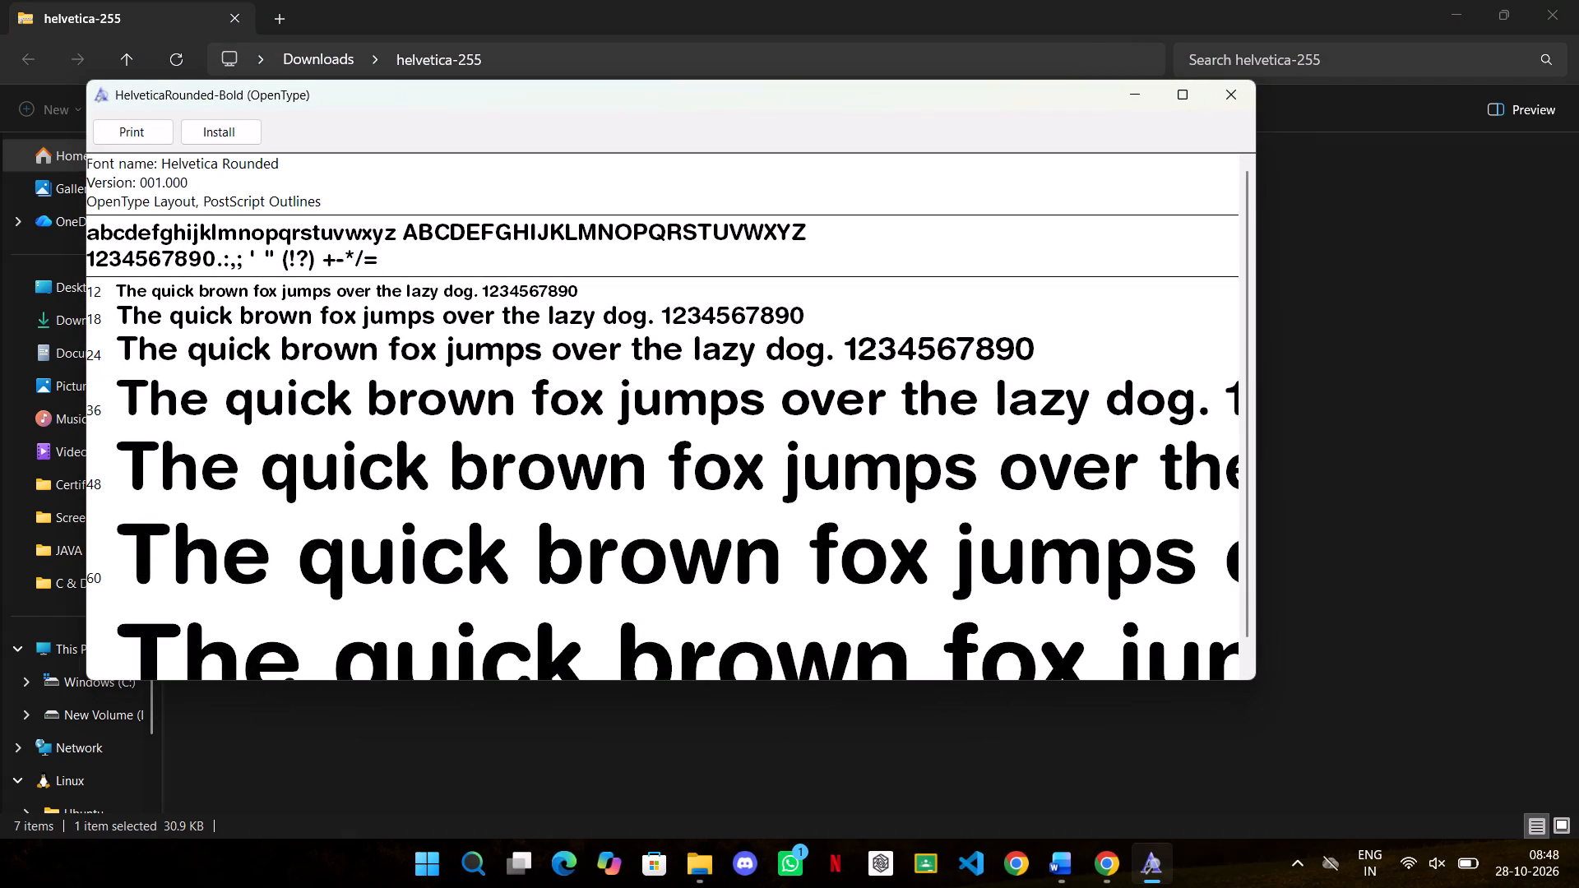
{"action": "left_click", "coordinate": [230, 130]}
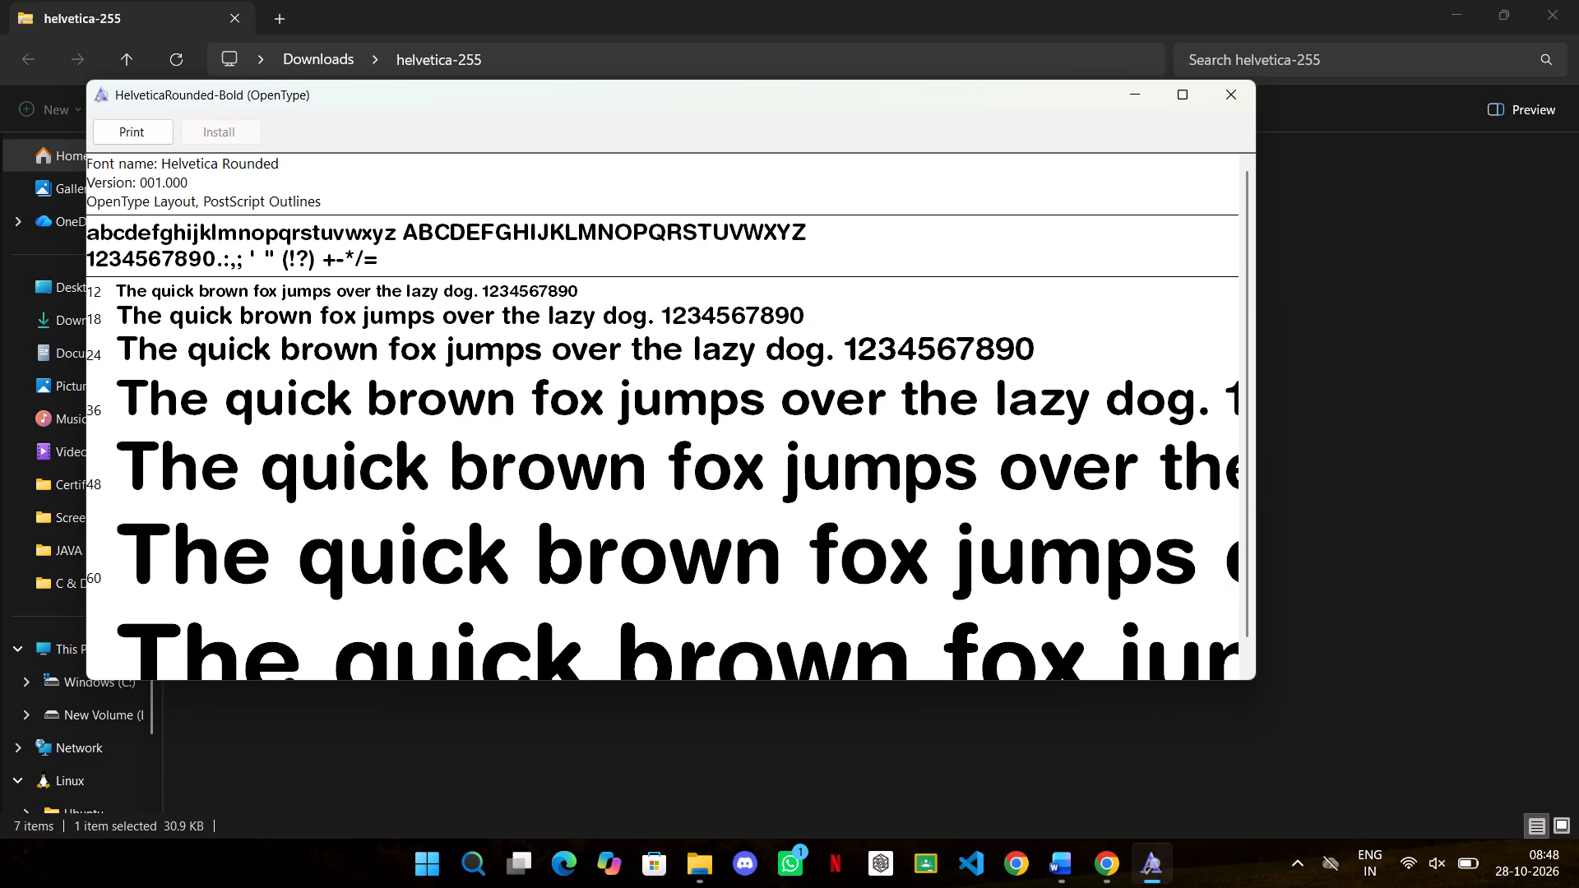
{"action": "left_click", "coordinate": [1221, 94]}
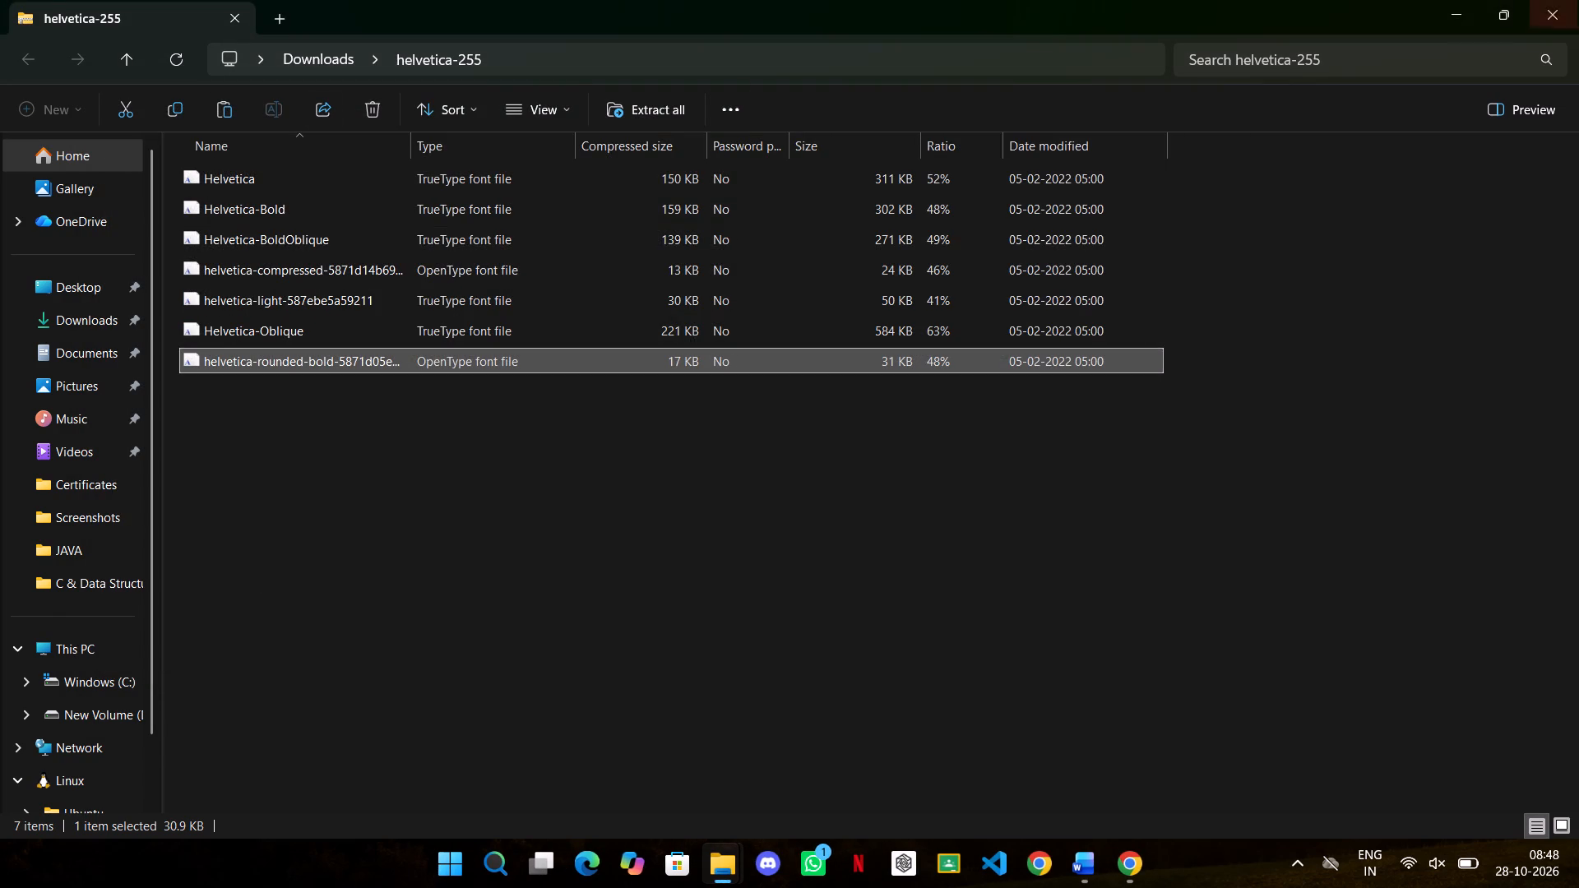
Close the font archive window and Chrome to return to the Word document.
{"action": "left_click", "coordinate": [1578, 1]}
{"action": "left_click", "coordinate": [1578, 0]}
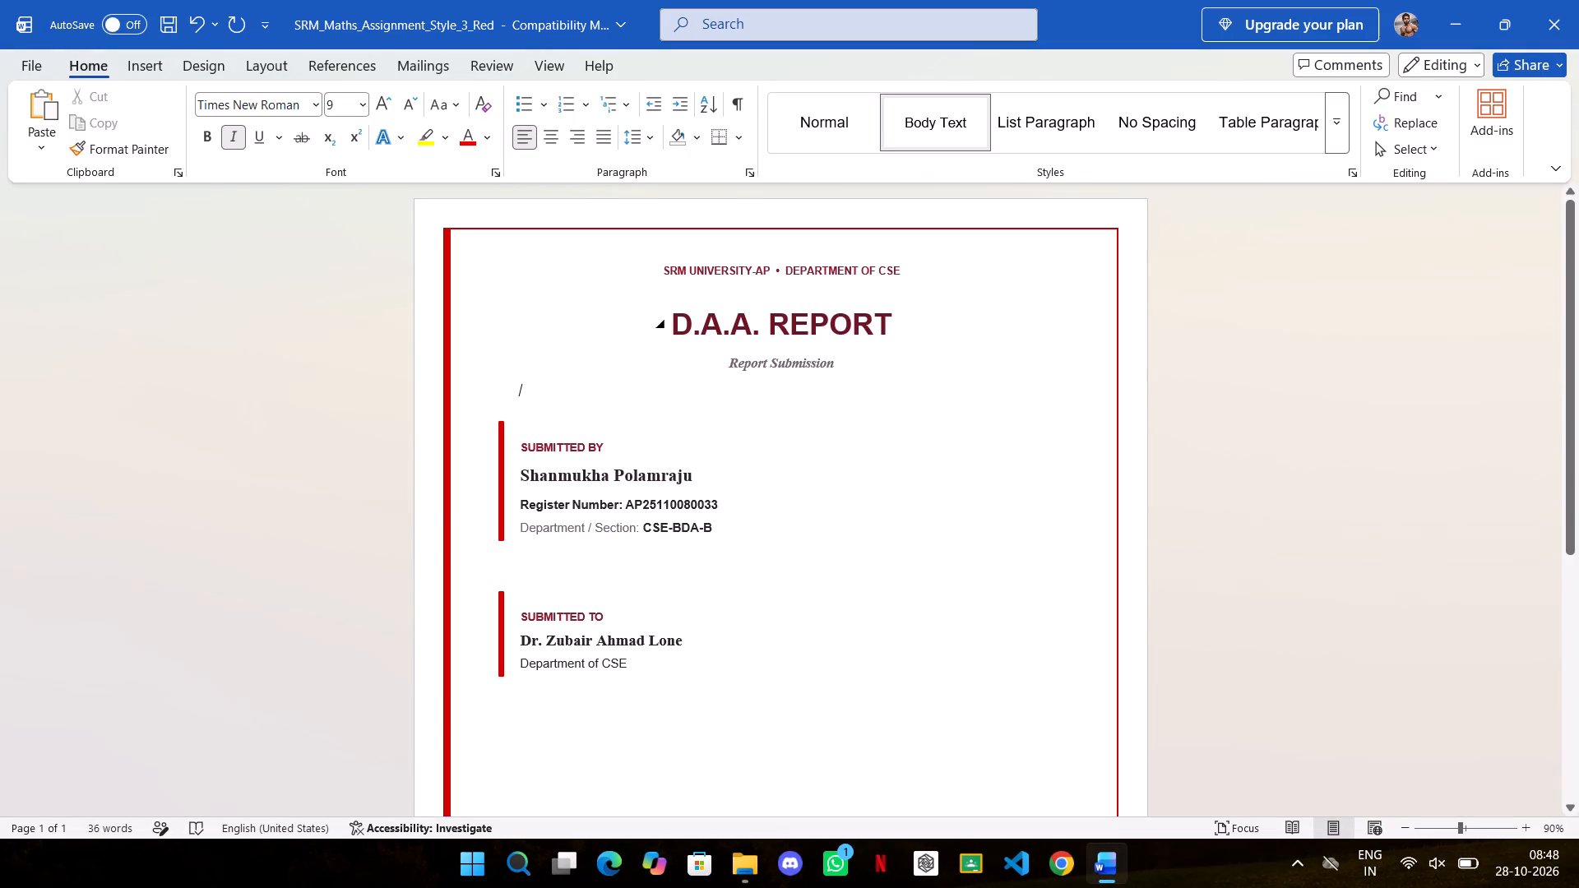
Change the D.A.A. REPORT title's font to Helvetica.
{"action": "left_click_drag", "start_coordinate": [677, 329], "coordinate": [850, 316]}
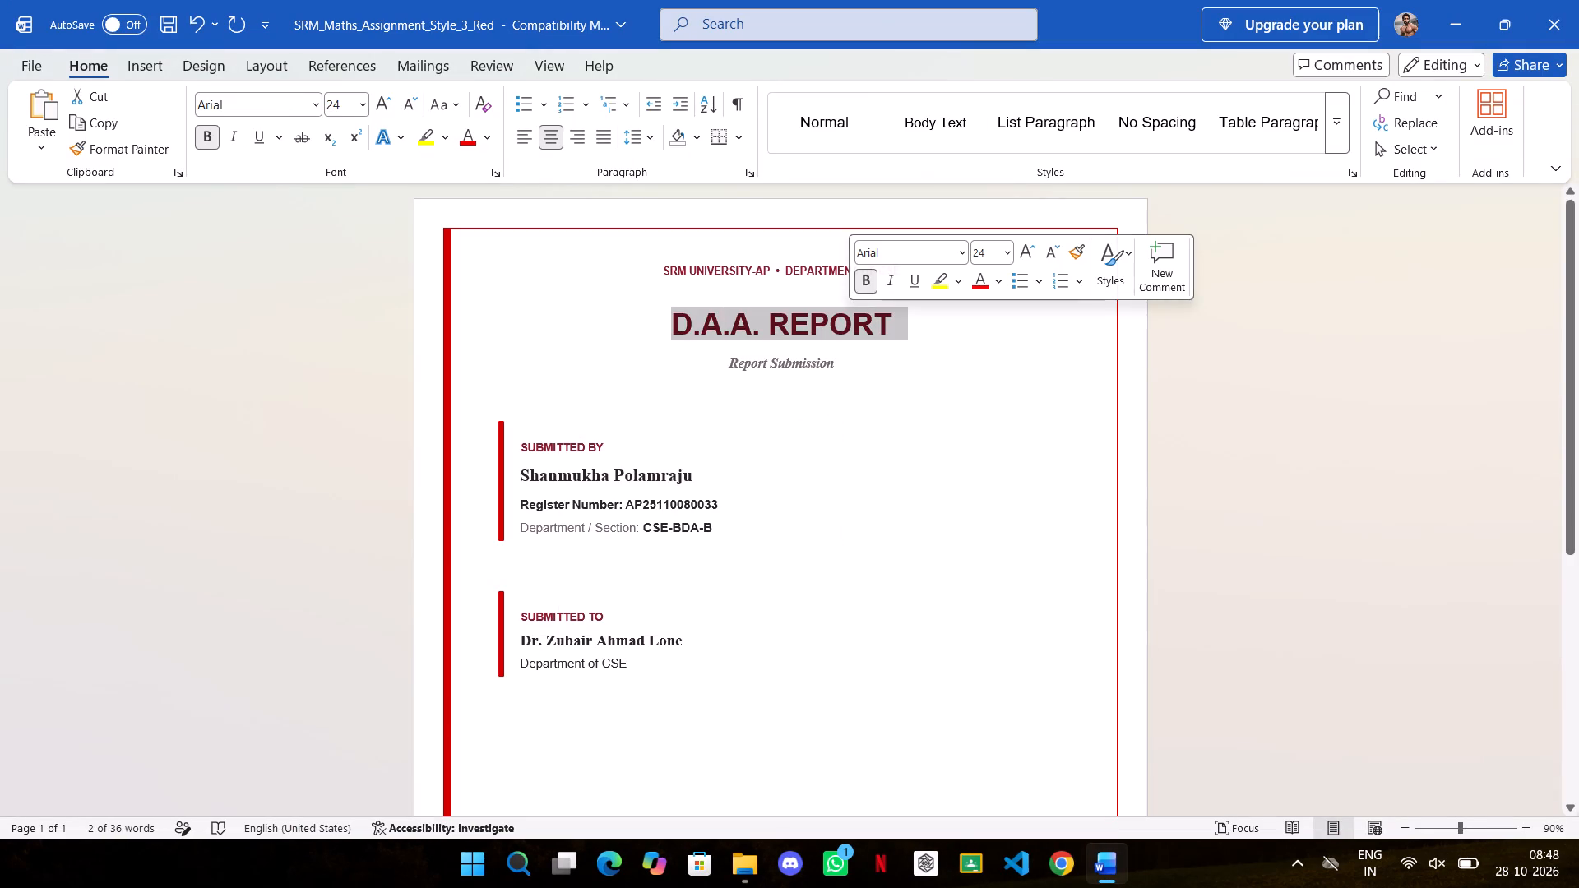
{"action": "left_click", "coordinate": [308, 104]}
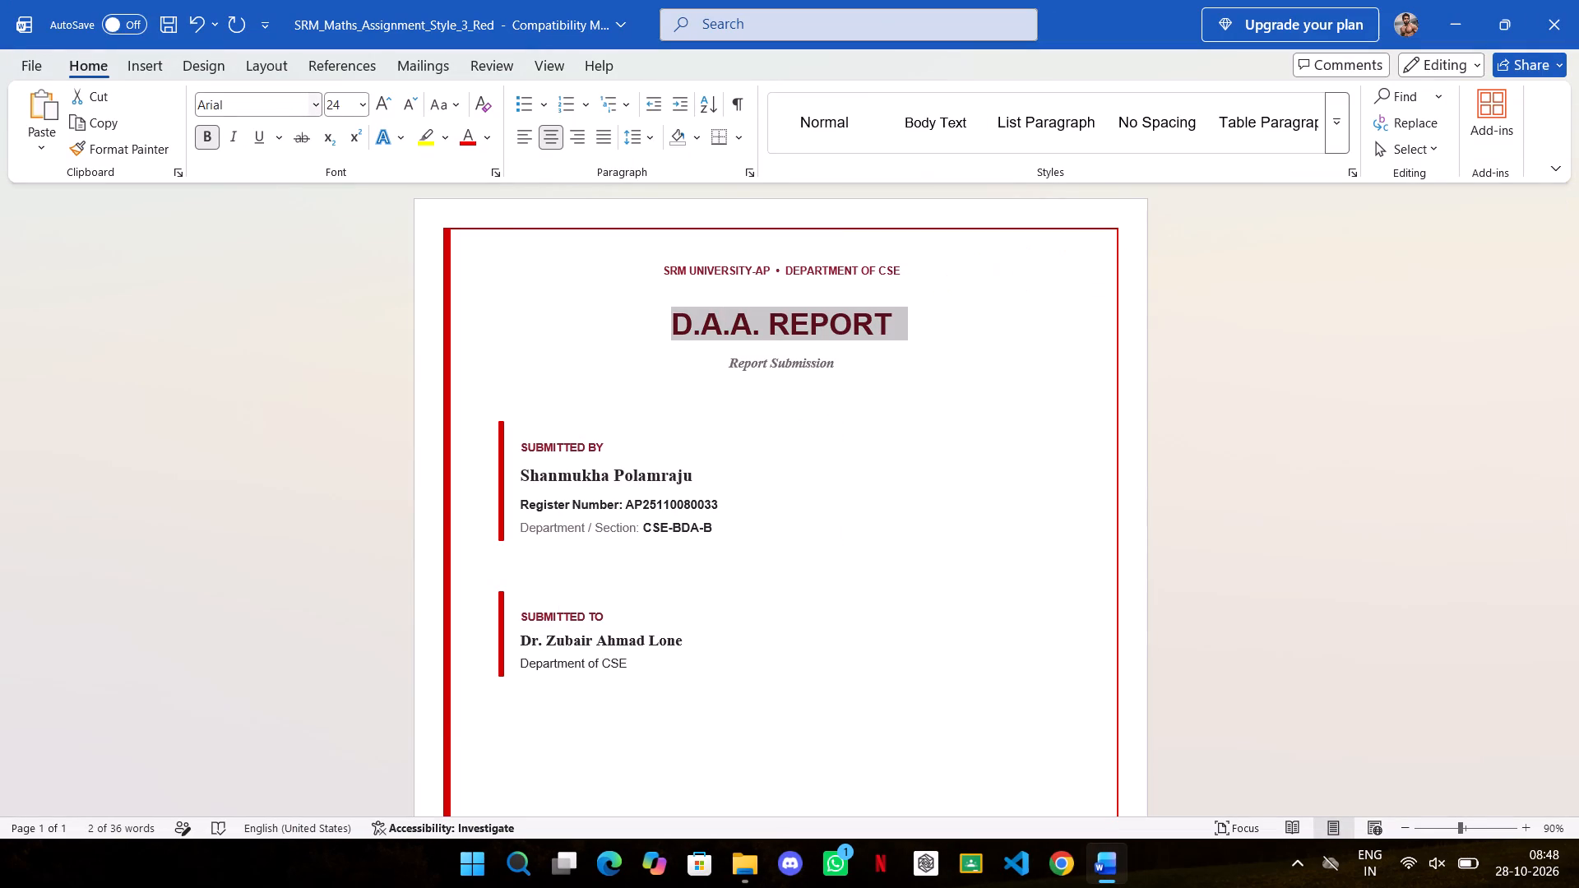
{"action": "left_click", "coordinate": [312, 104]}
{"action": "key", "text": "h"}
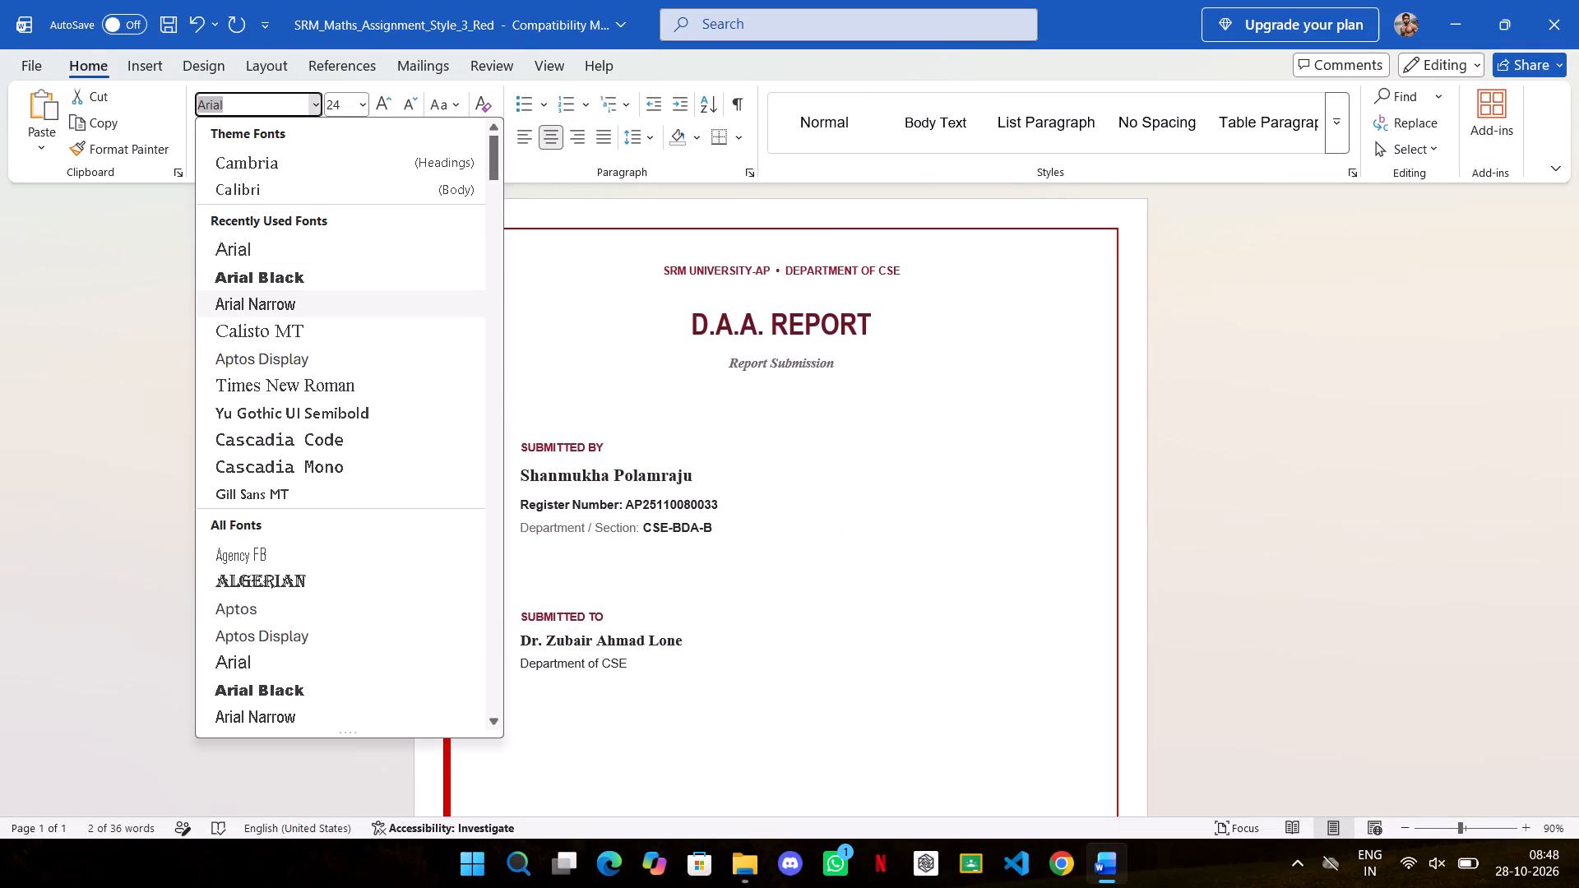
{"action": "scroll", "coordinate": [343, 446], "scroll_direction": "down", "scroll_amount": 1}
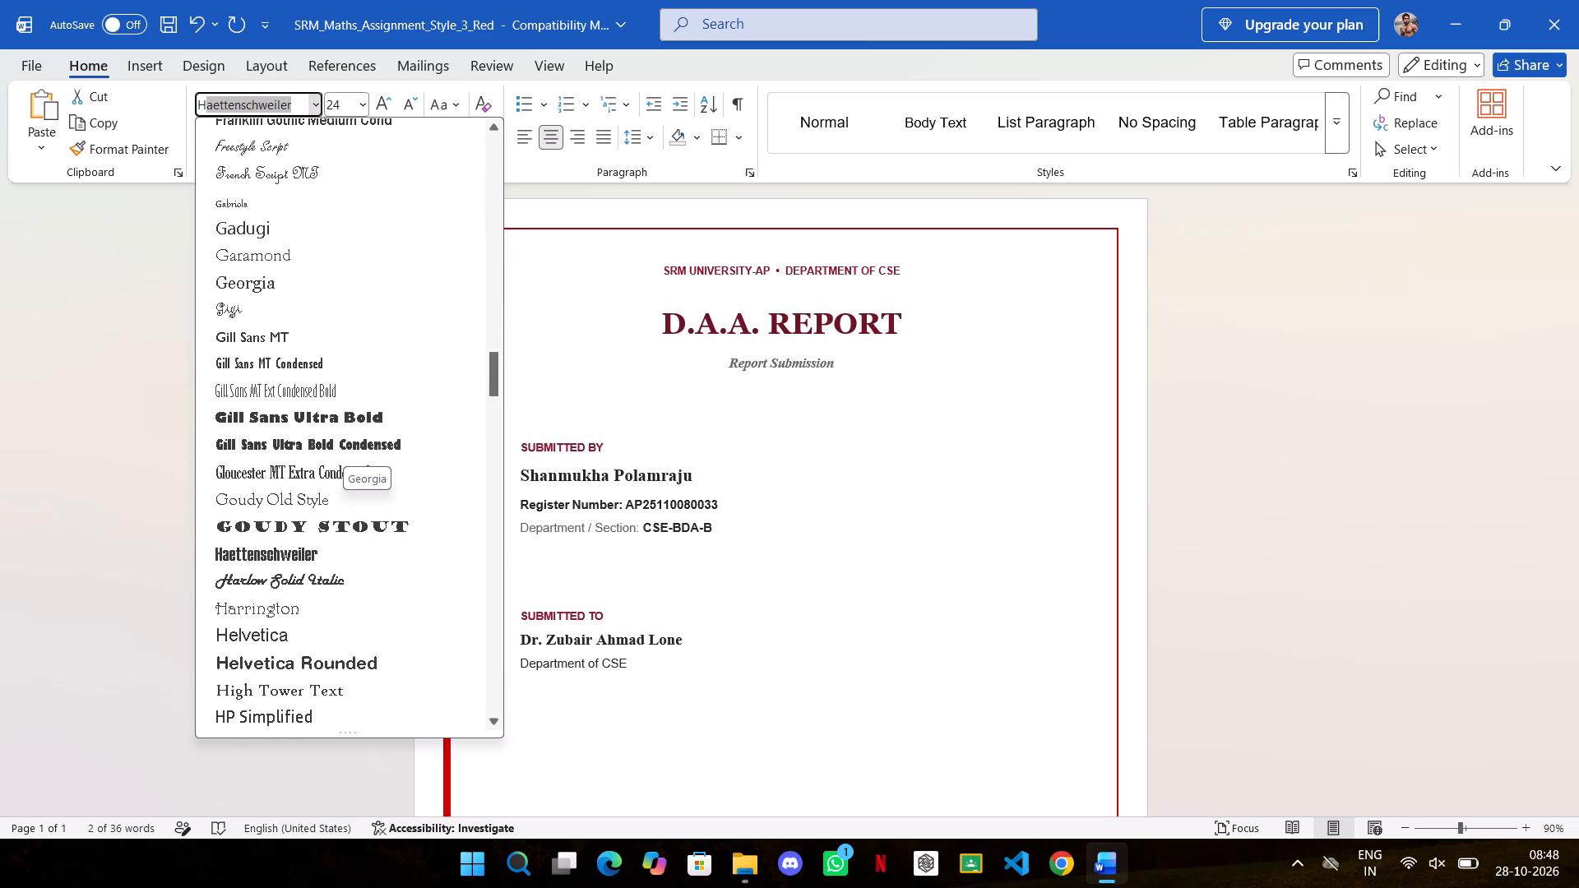
{"action": "scroll", "coordinate": [343, 446], "scroll_direction": "down", "scroll_amount": 1}
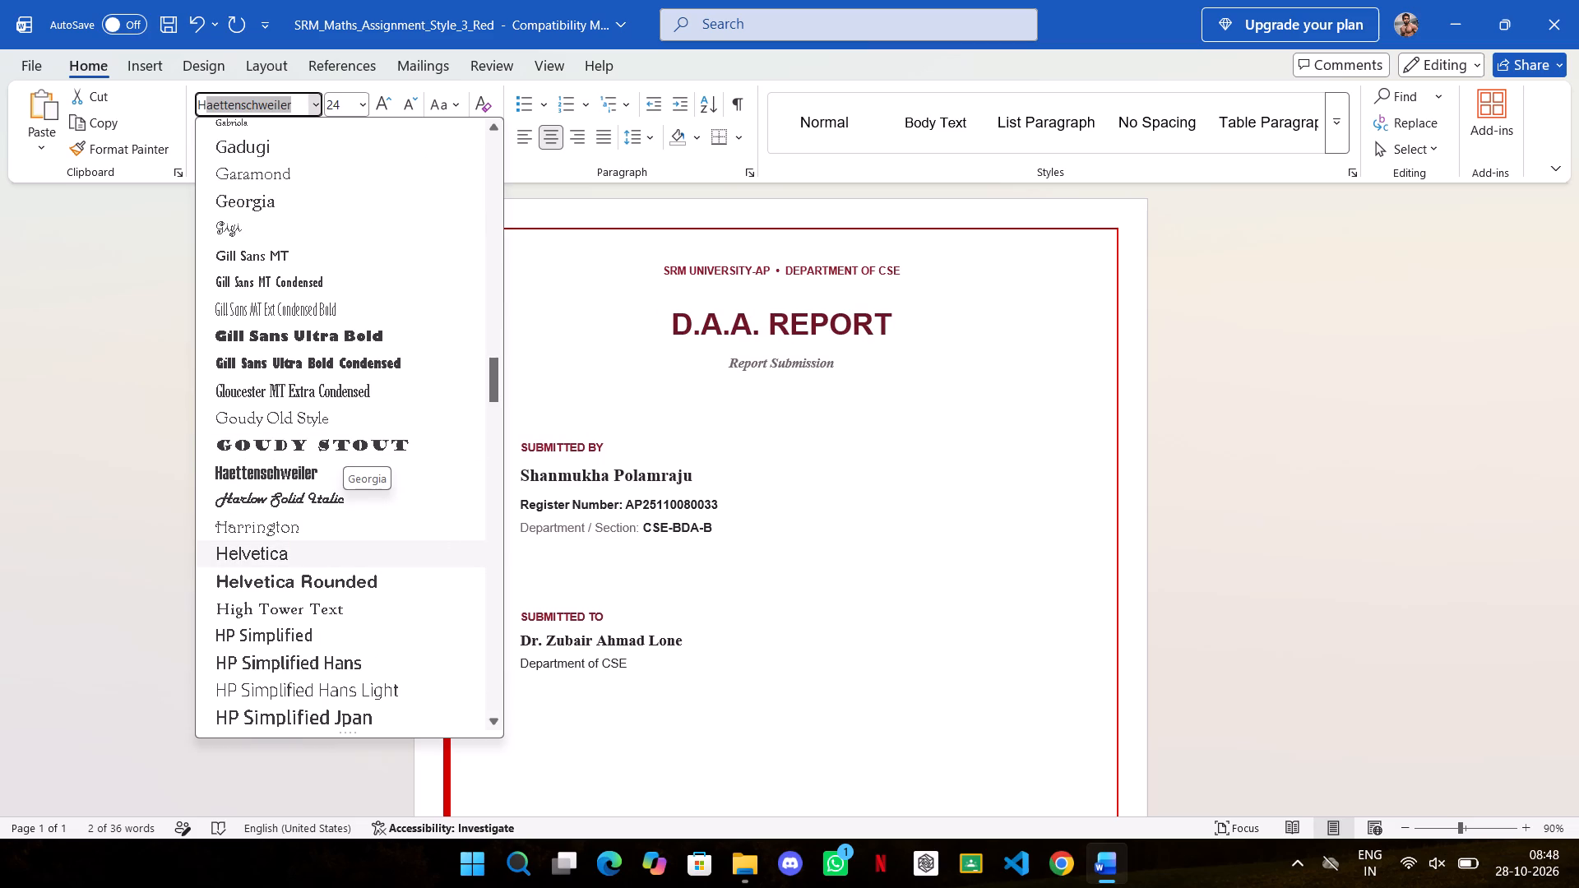
{"action": "left_click", "coordinate": [285, 551]}
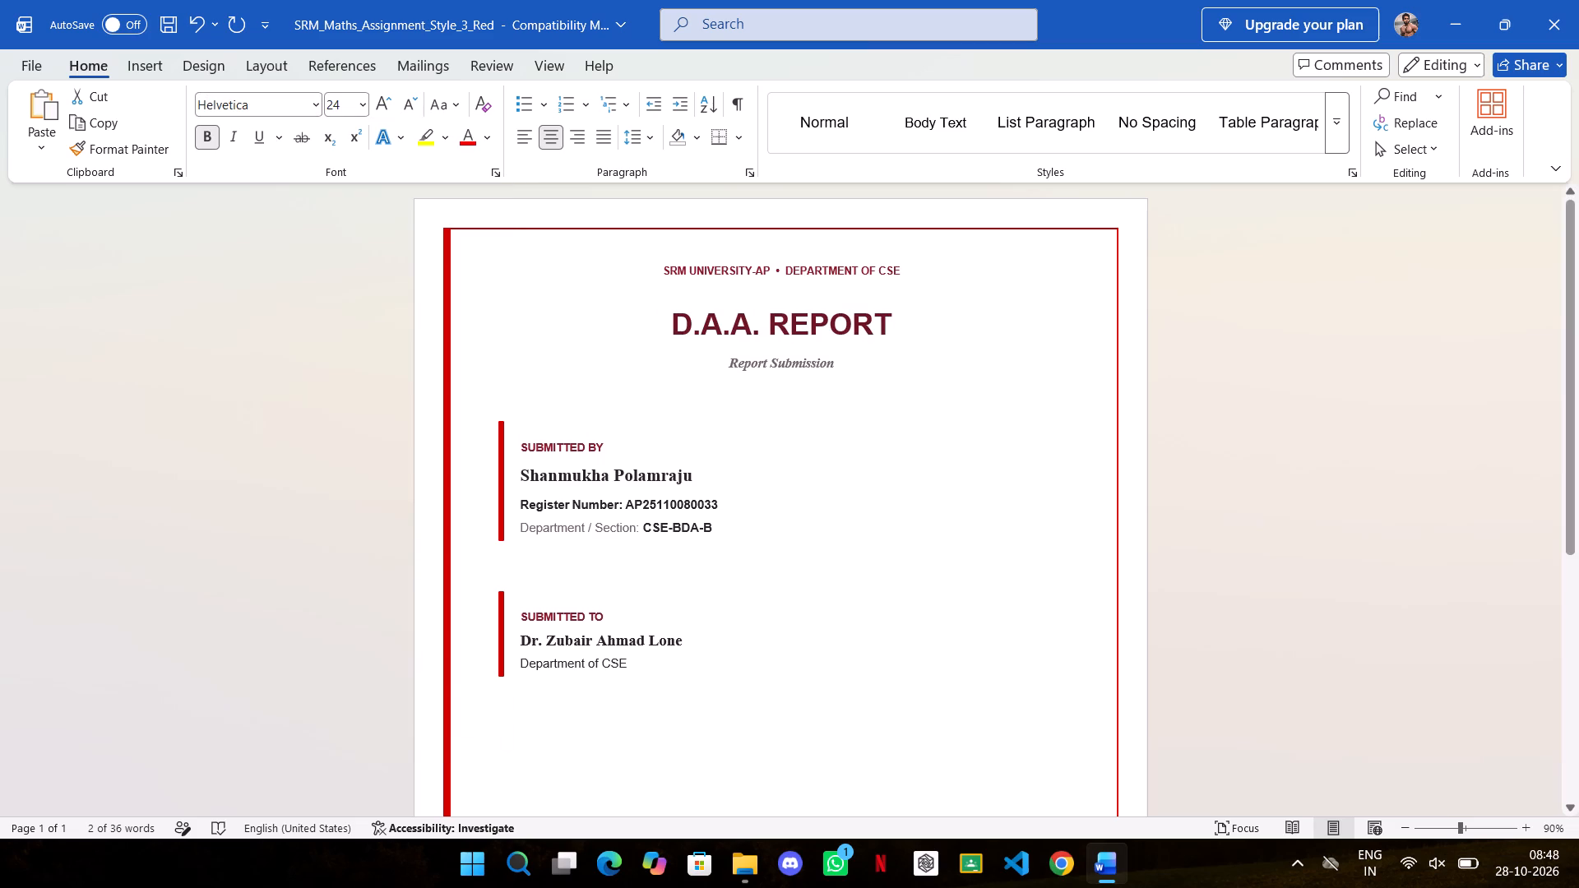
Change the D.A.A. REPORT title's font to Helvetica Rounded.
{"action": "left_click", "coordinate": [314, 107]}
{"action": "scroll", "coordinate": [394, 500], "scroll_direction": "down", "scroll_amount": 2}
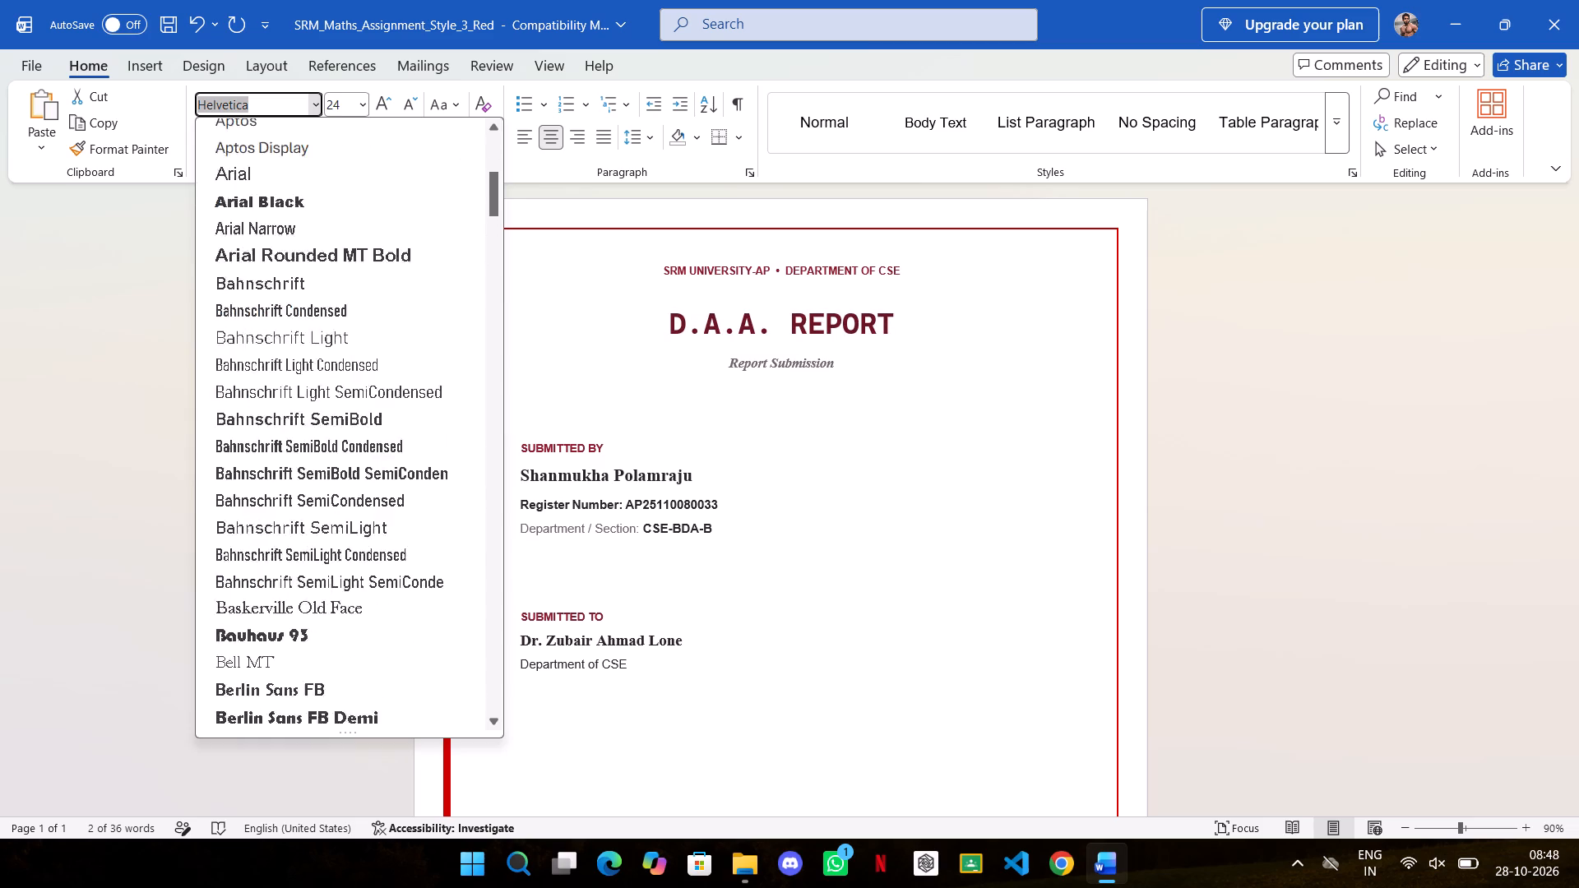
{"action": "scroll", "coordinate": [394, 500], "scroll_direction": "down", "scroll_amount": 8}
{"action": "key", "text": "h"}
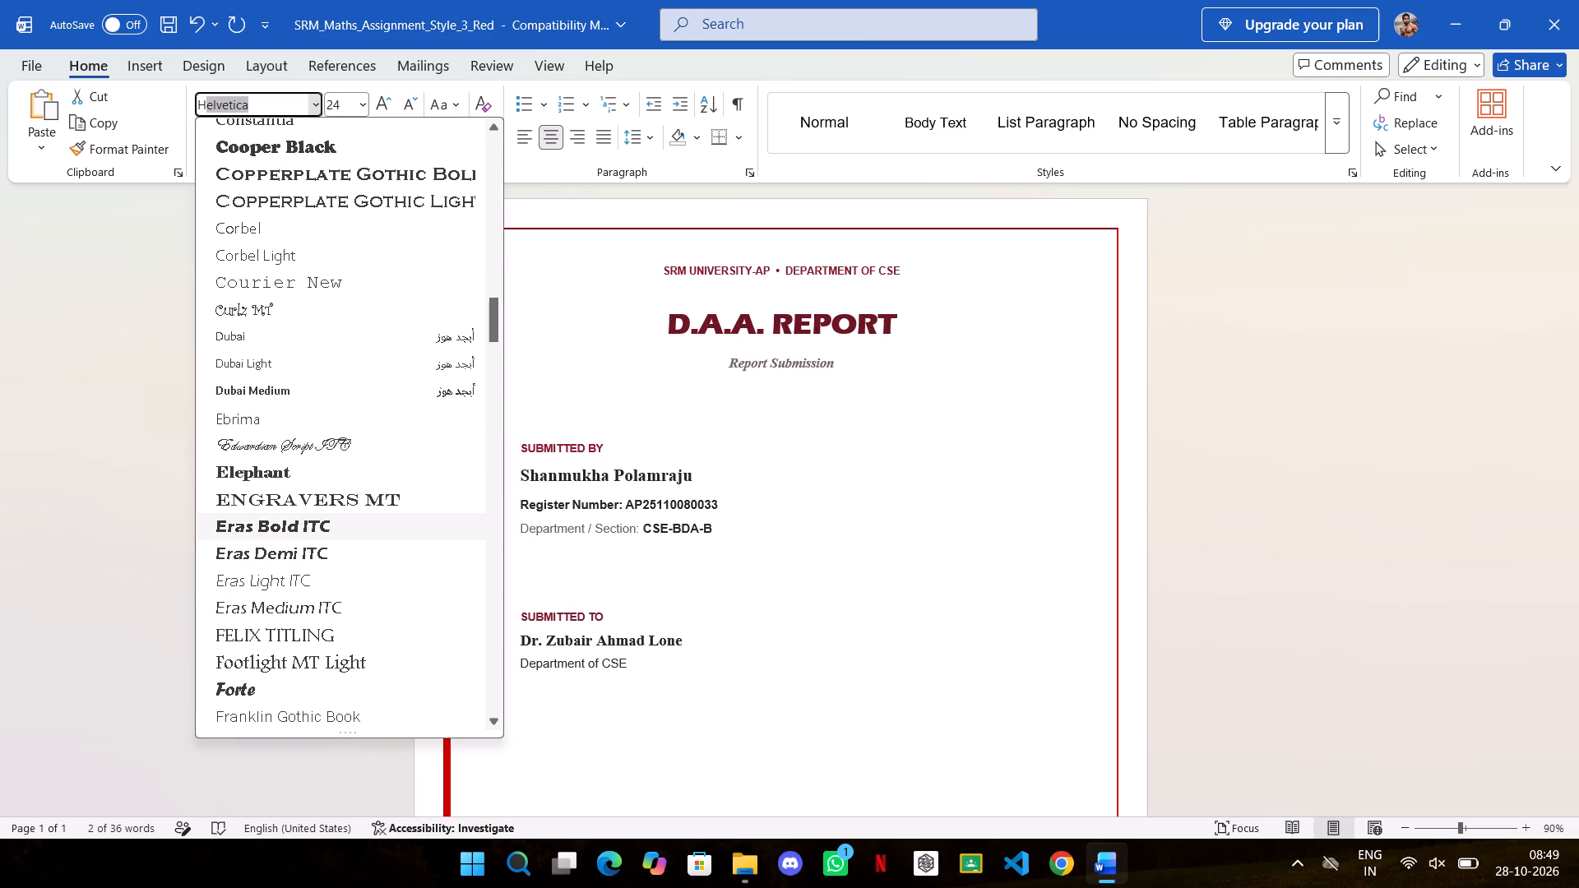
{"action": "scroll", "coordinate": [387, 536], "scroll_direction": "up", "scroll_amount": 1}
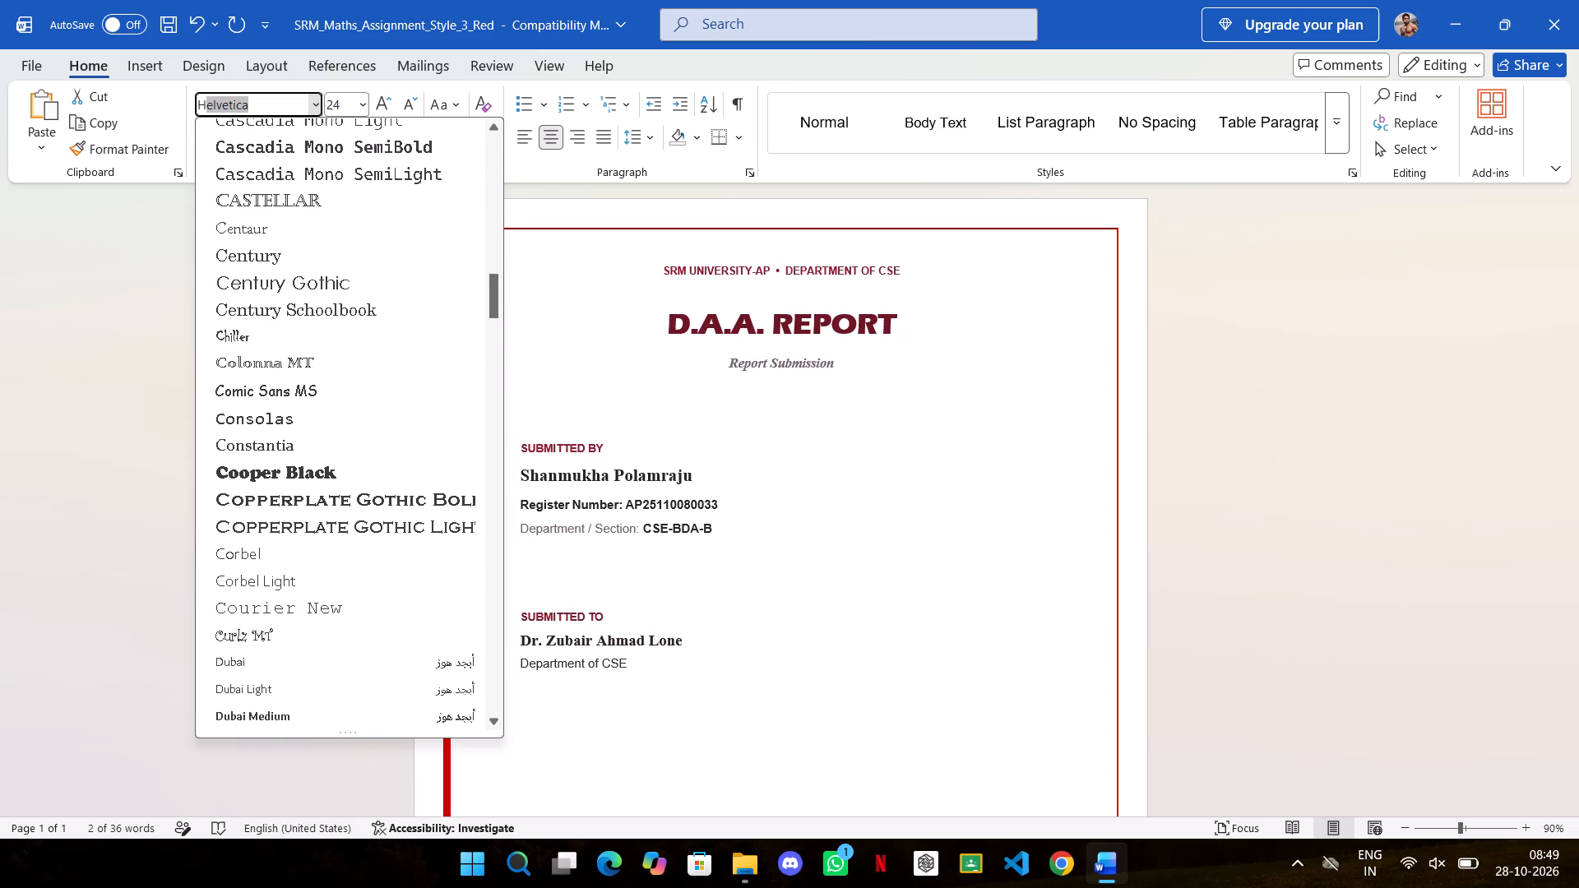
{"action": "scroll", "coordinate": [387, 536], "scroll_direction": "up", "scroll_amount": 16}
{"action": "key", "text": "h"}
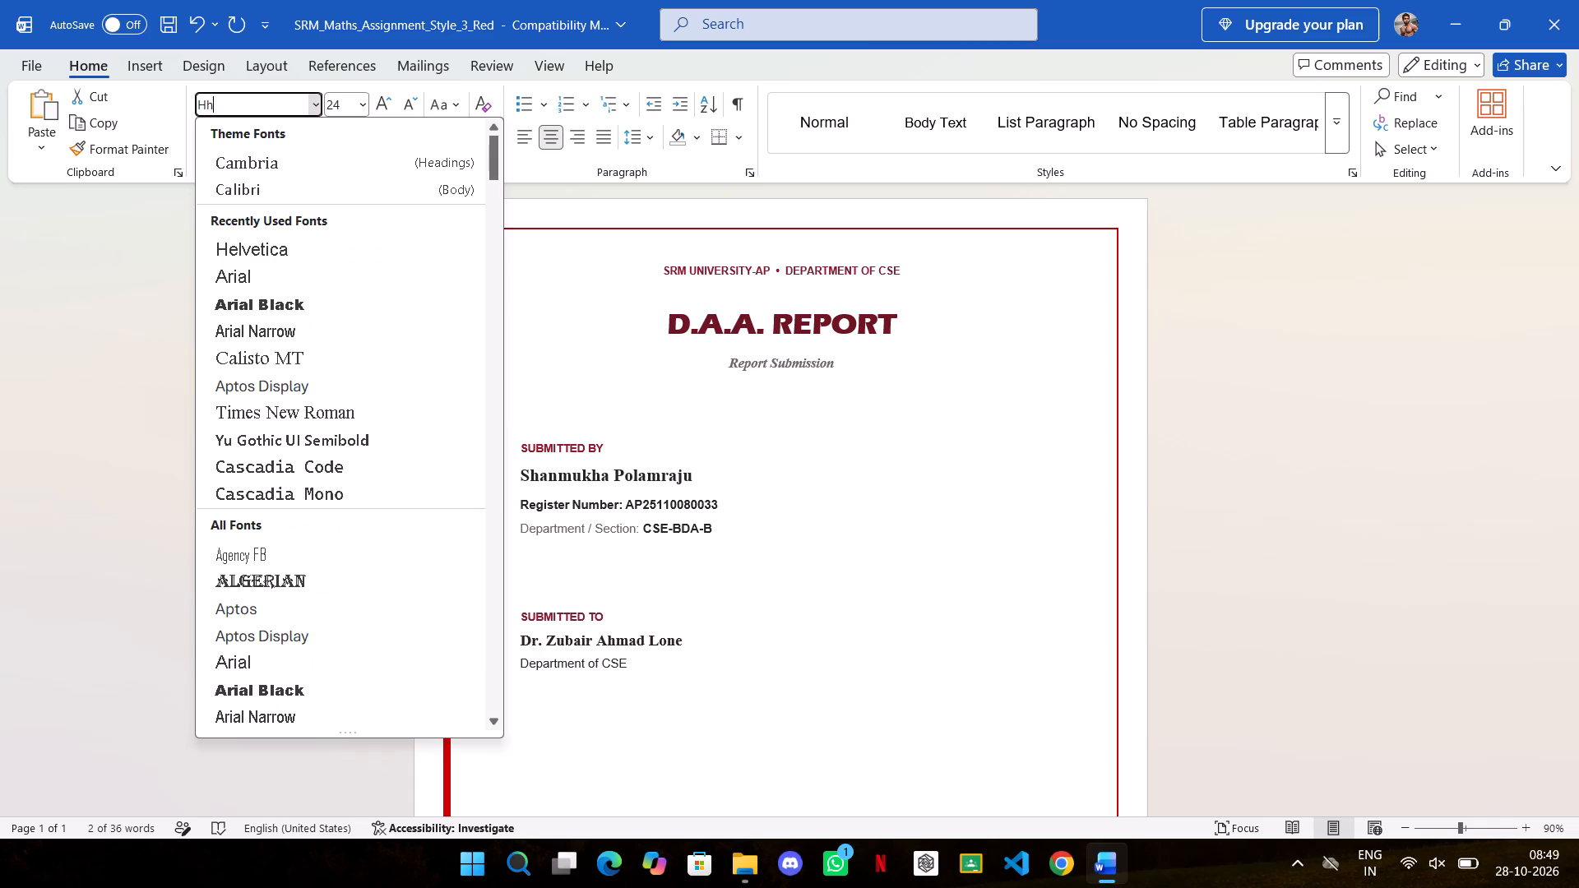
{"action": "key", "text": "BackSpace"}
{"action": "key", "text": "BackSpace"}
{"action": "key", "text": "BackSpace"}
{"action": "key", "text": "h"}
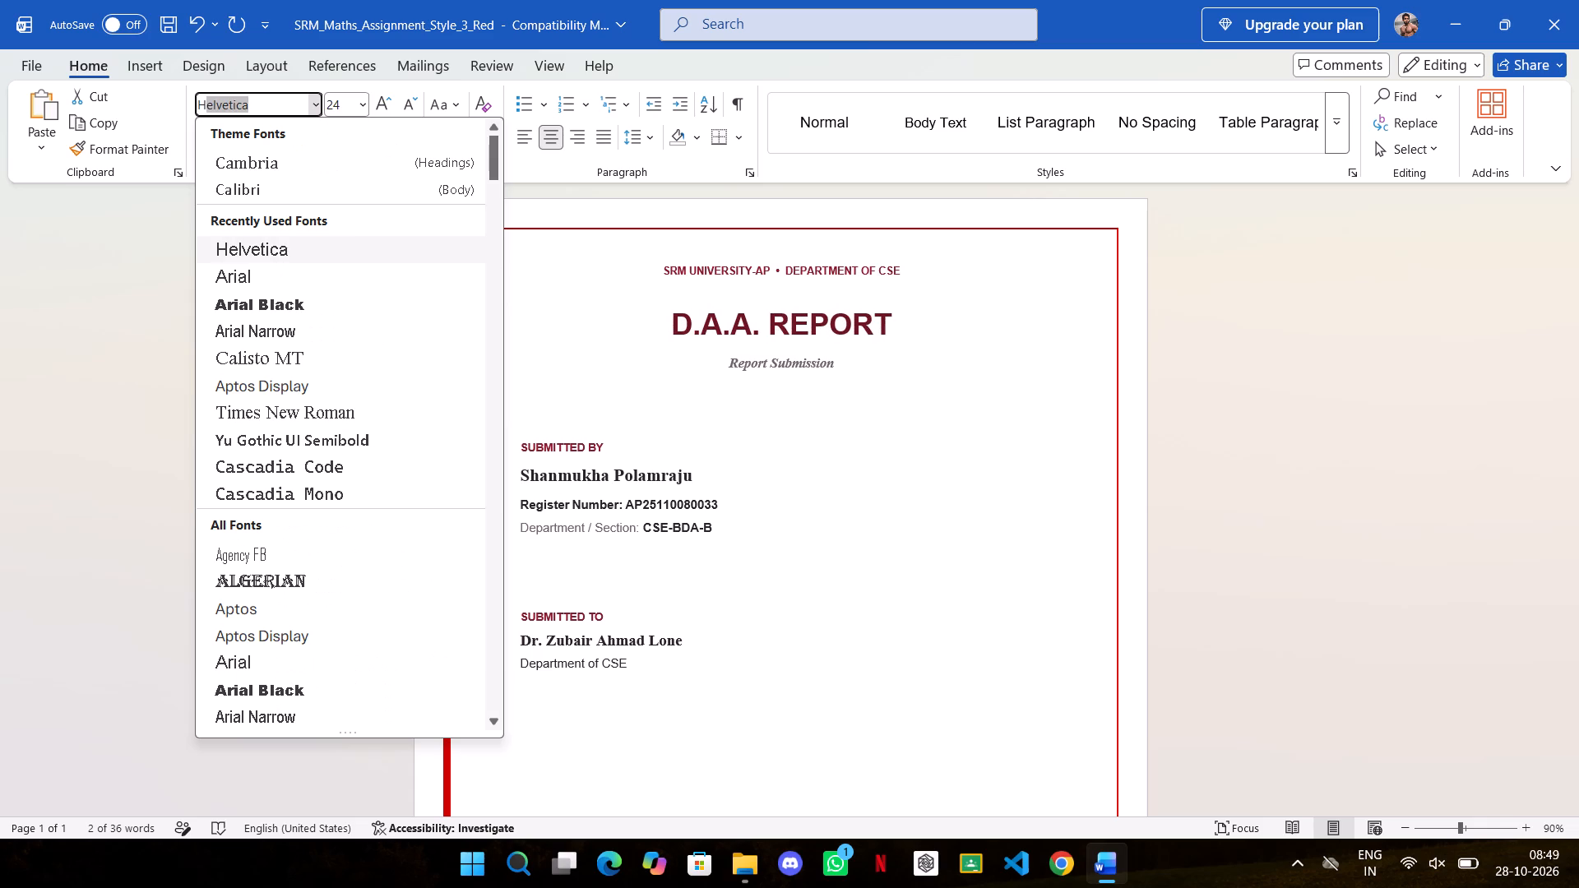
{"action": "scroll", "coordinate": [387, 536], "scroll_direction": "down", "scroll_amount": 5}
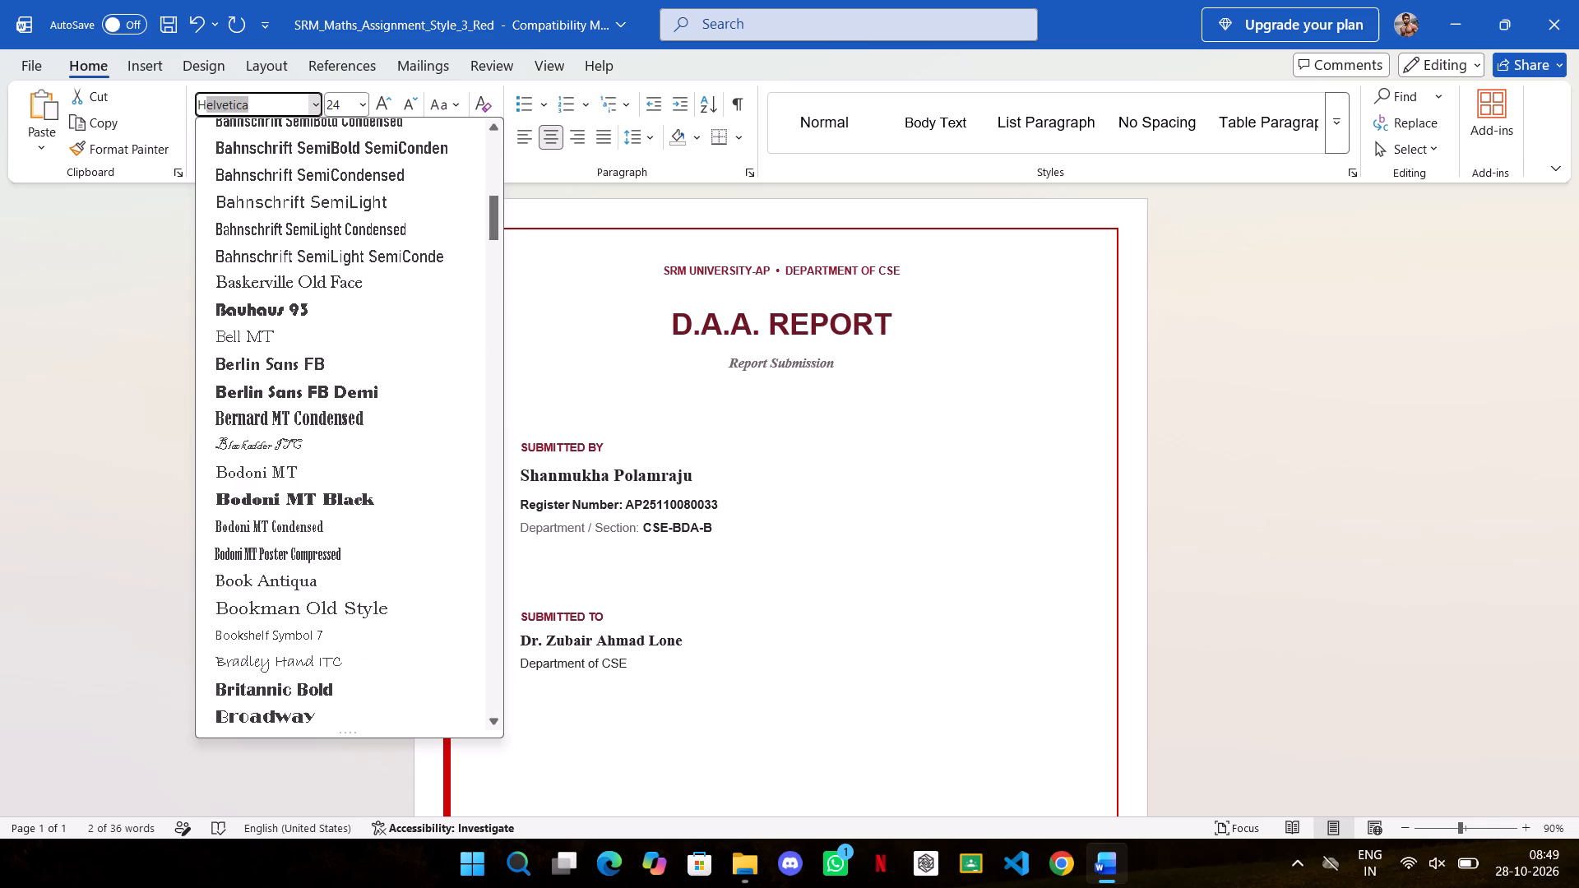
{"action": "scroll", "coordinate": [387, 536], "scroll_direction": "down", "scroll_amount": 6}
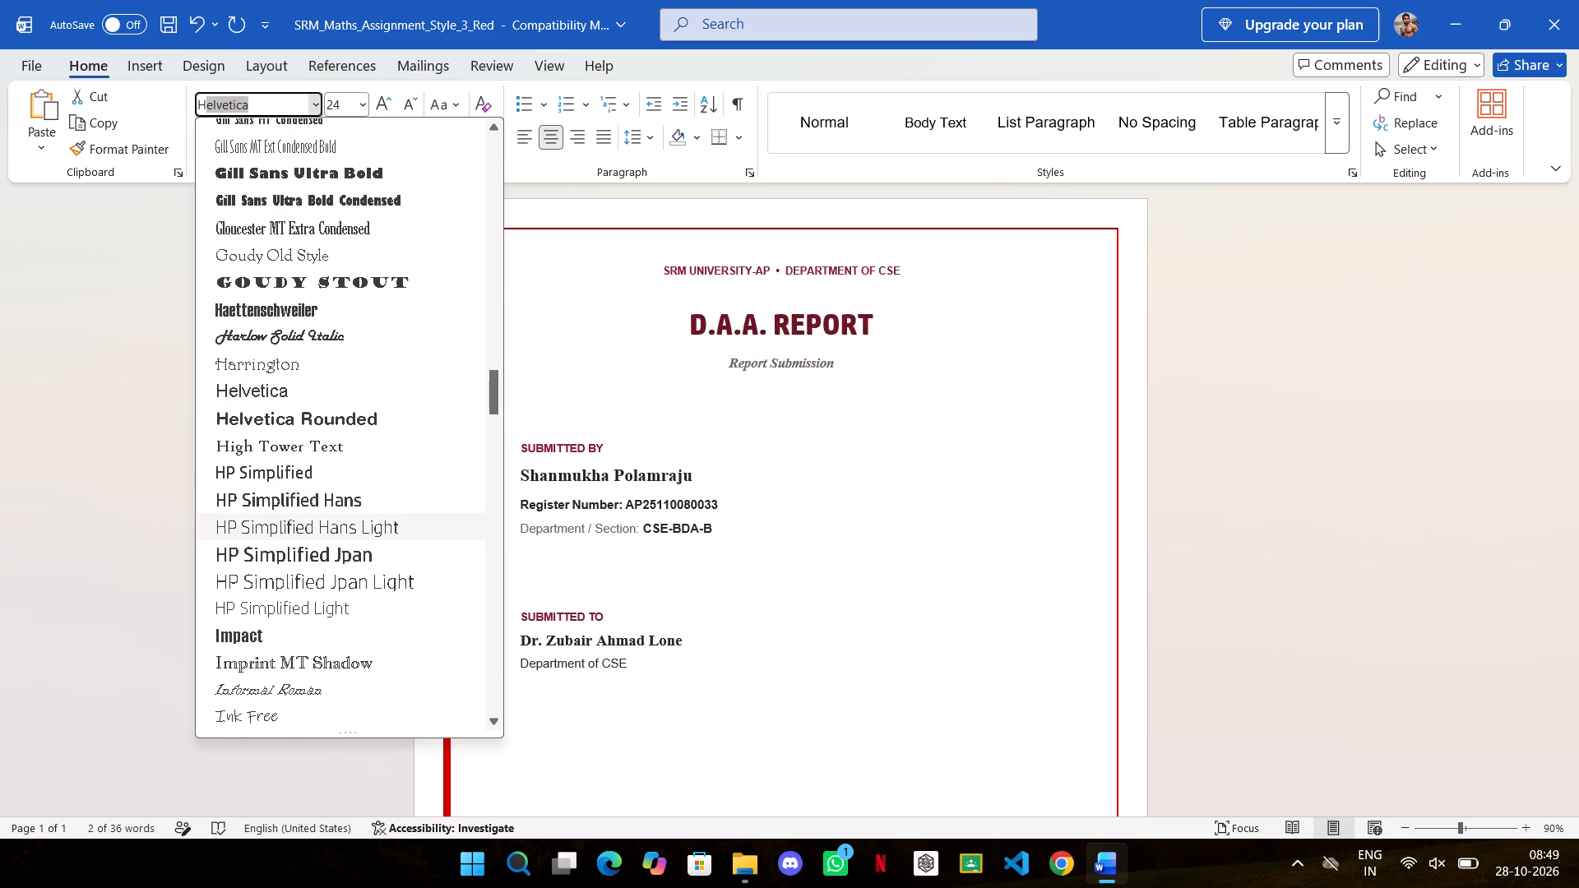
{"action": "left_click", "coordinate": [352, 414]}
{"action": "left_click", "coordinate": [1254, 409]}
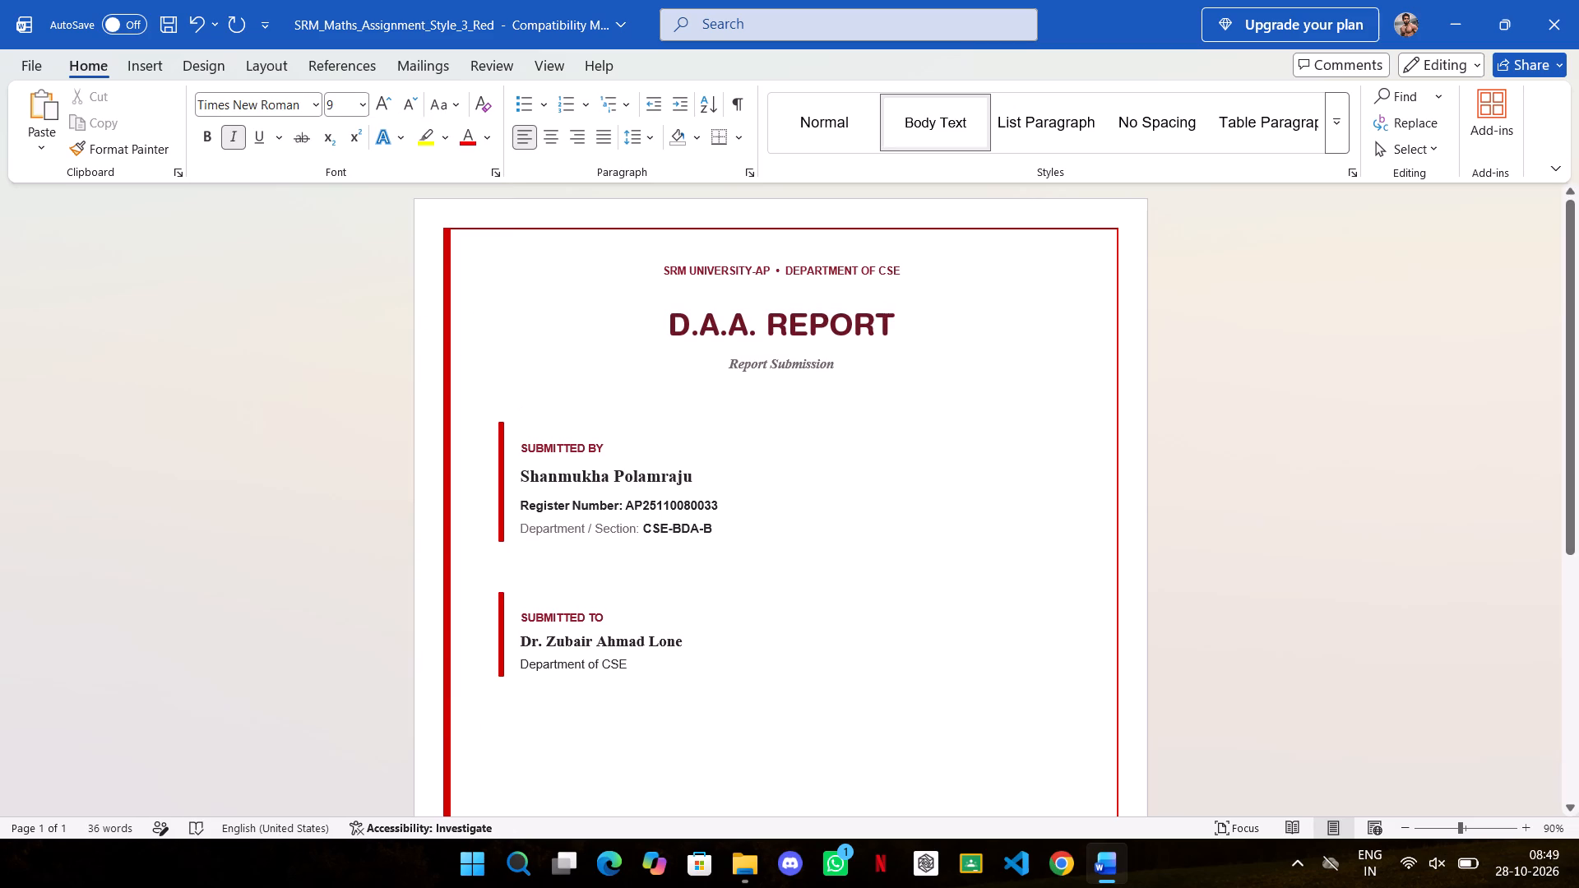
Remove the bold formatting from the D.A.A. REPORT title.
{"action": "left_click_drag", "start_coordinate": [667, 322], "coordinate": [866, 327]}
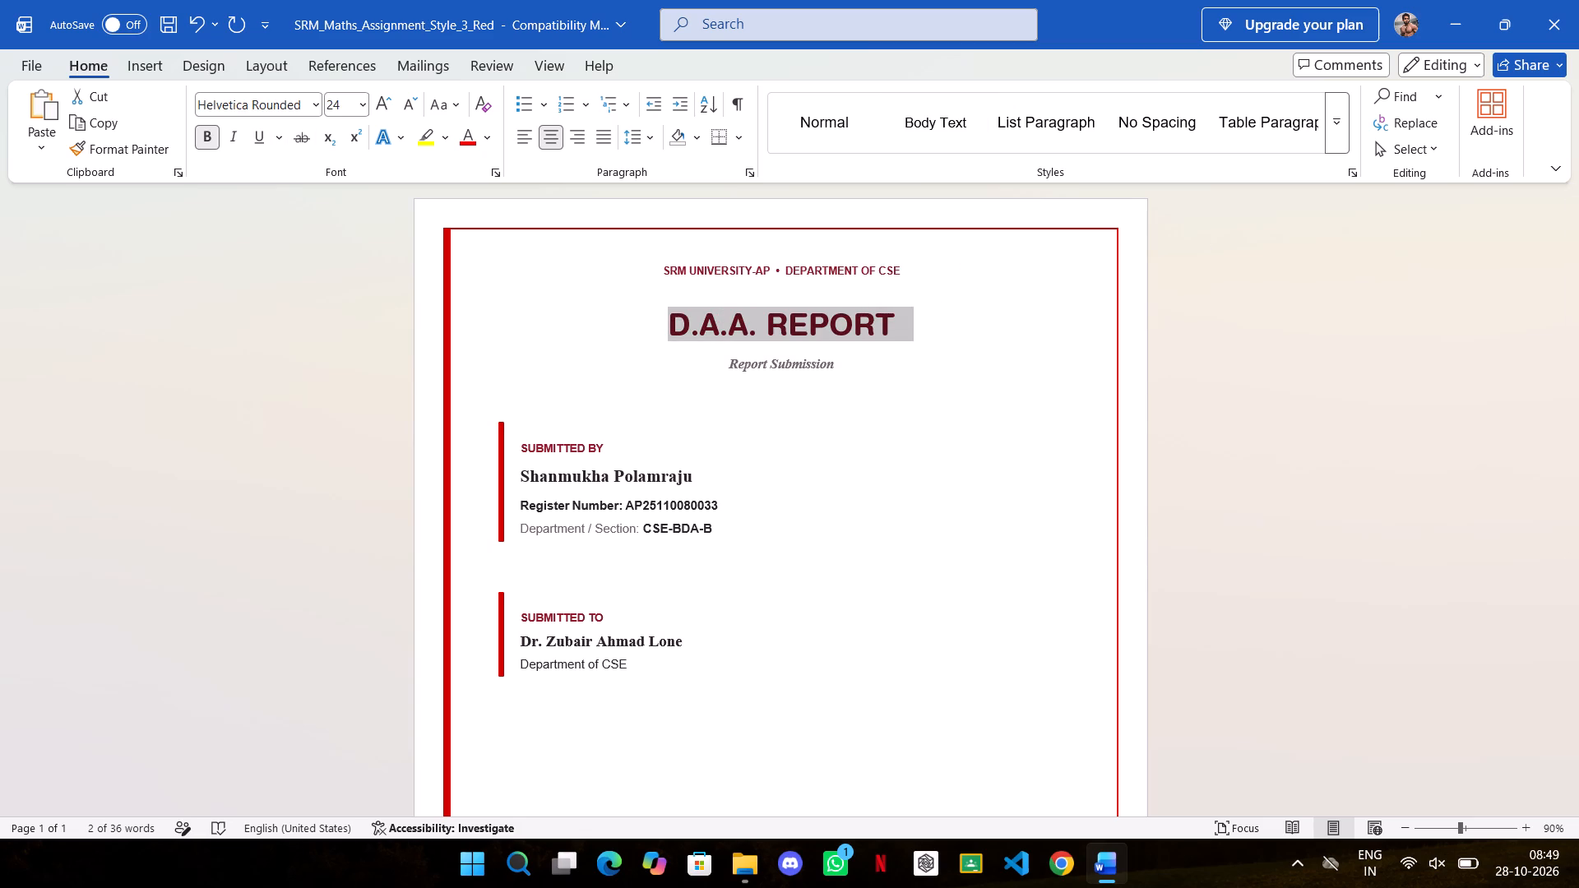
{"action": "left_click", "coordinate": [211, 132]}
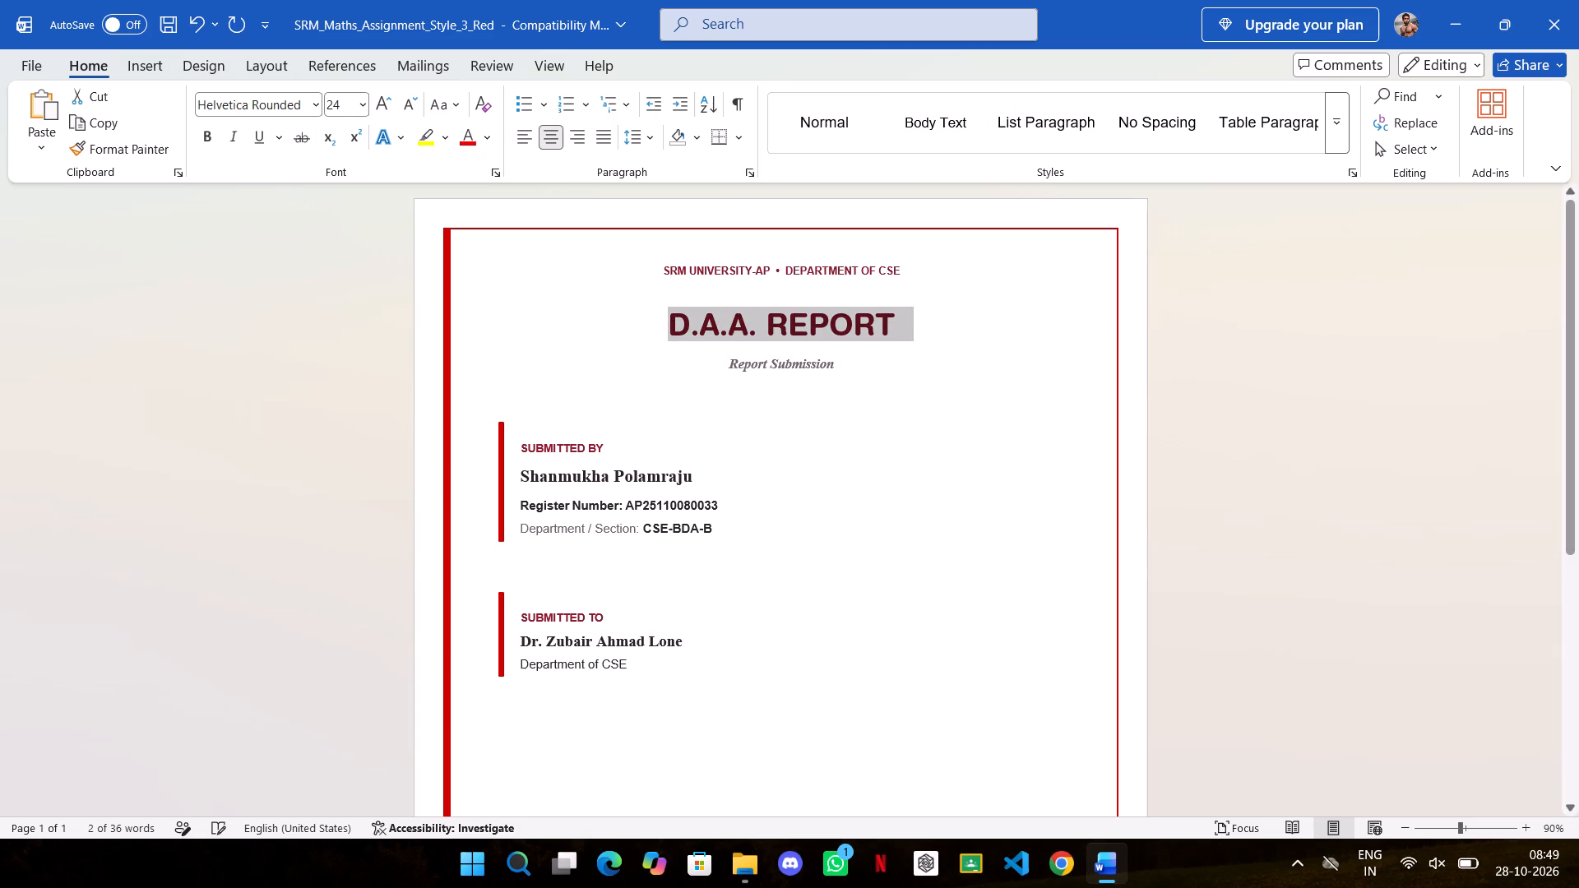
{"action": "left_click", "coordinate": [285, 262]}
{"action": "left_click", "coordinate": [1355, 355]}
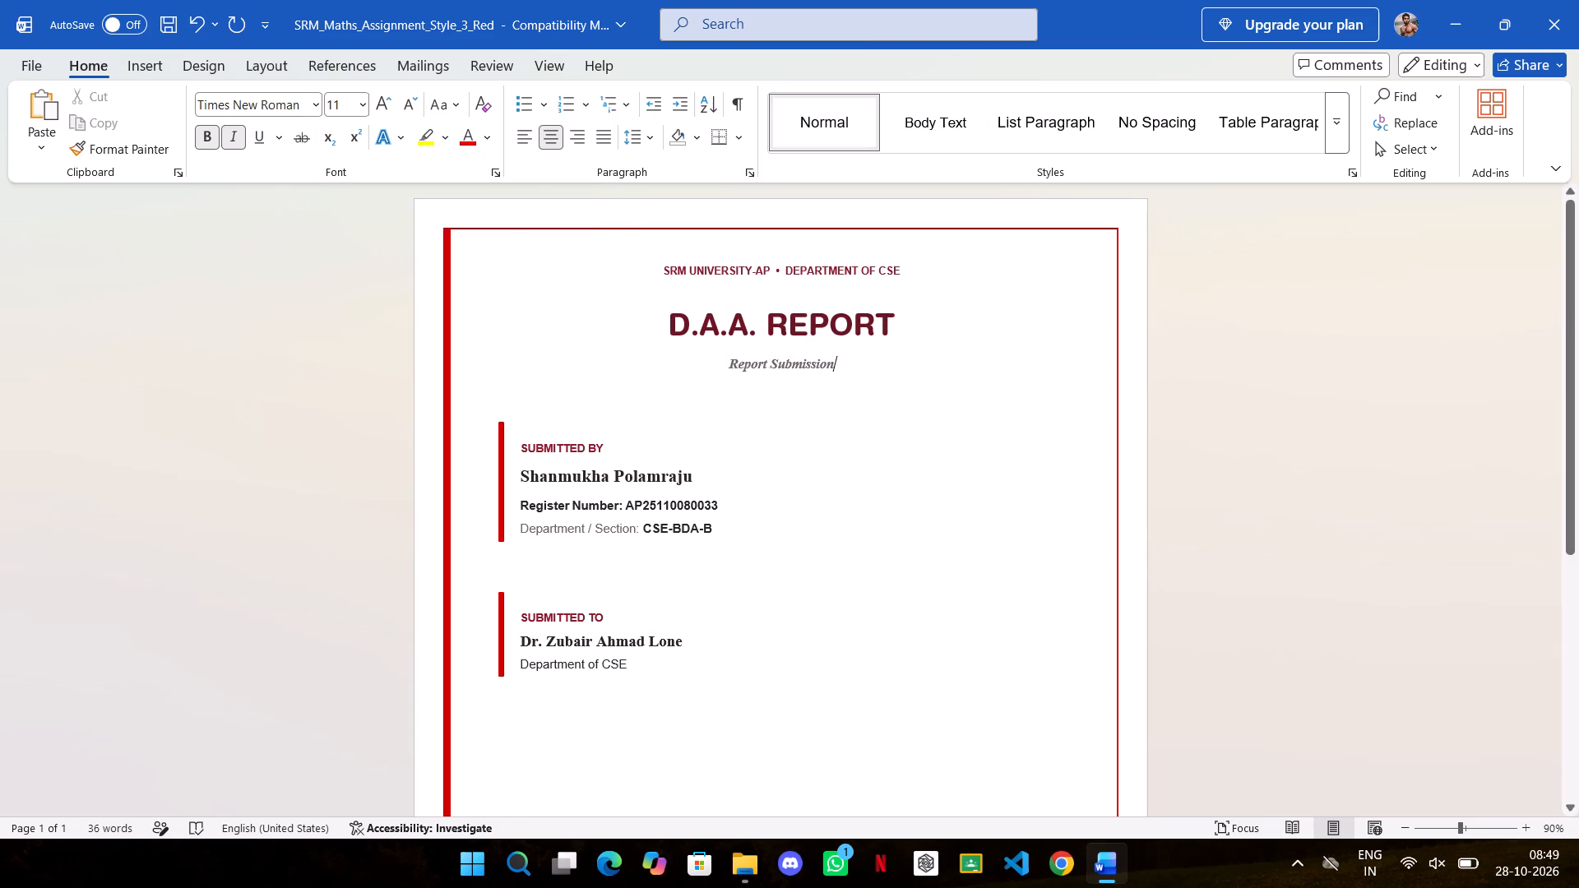
Close the cover page document without saving the changes.
{"action": "scroll", "coordinate": [1355, 355], "scroll_direction": "down", "scroll_amount": 4}
{"action": "scroll", "coordinate": [1355, 355], "scroll_direction": "up", "scroll_amount": 6}
{"action": "left_click", "coordinate": [1578, 0]}
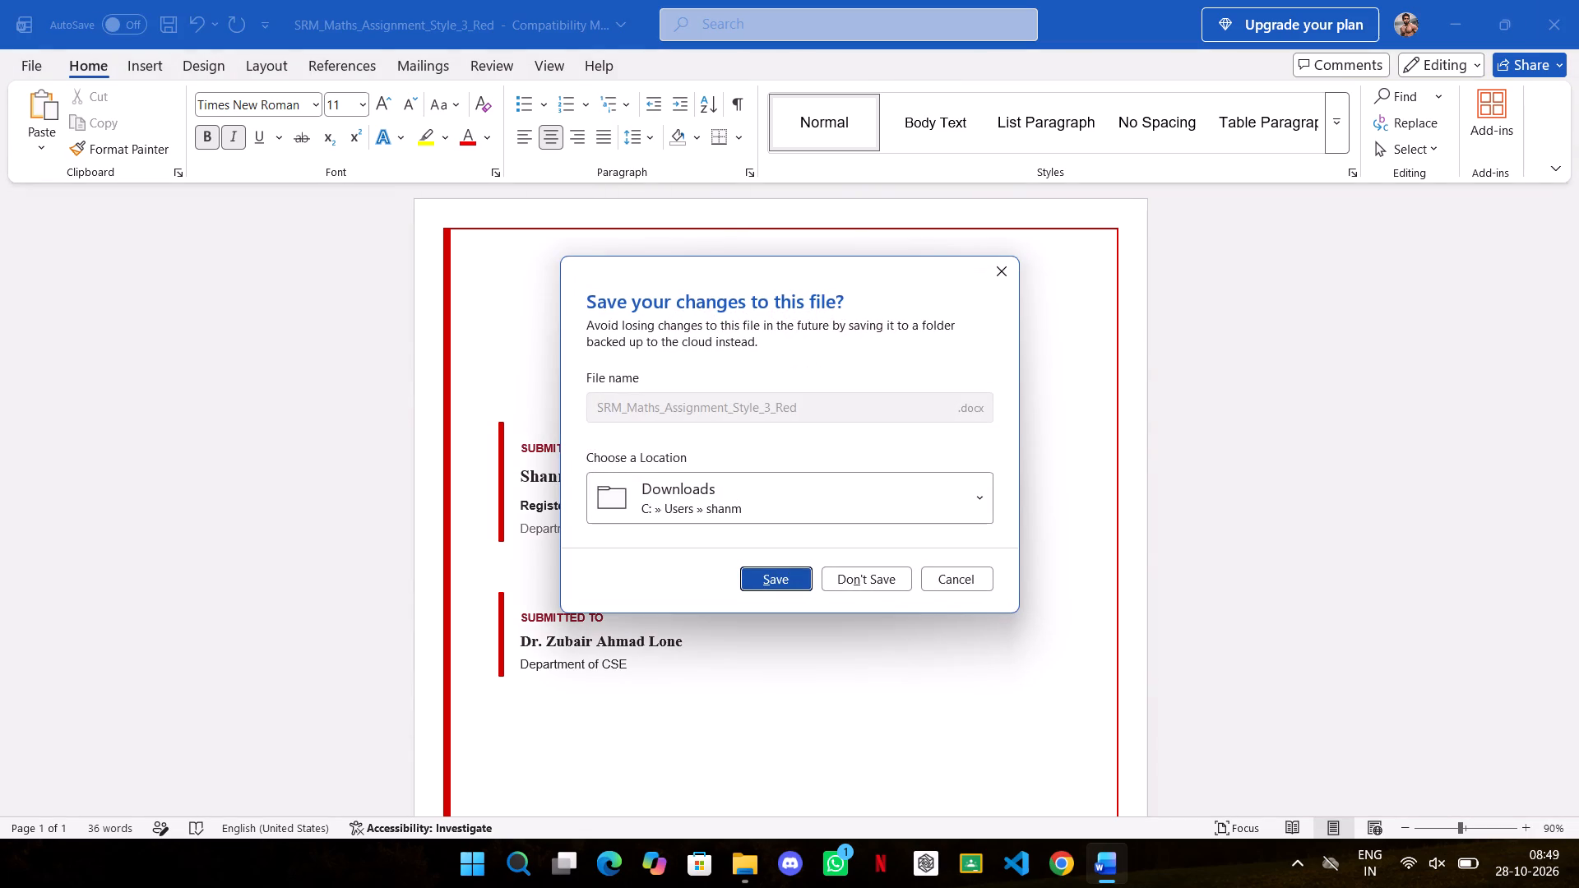
{"action": "left_click", "coordinate": [860, 574]}
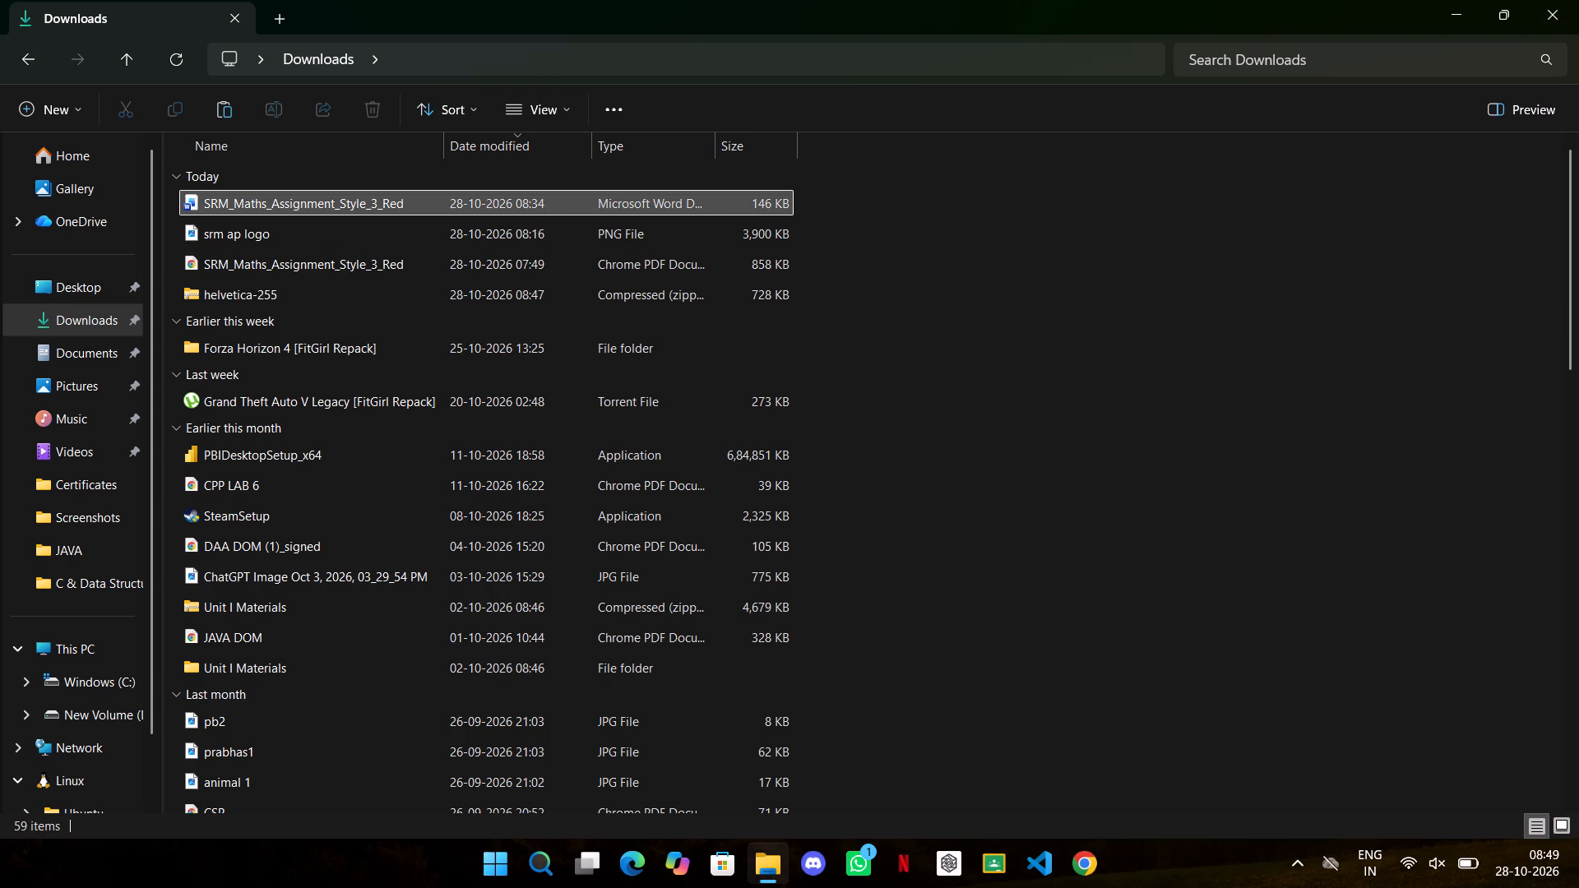
Open the SRM_Maths_Assignment_Style_3_Red PDF from Downloads, look over its page and close it.
{"action": "double_click", "coordinate": [404, 256]}
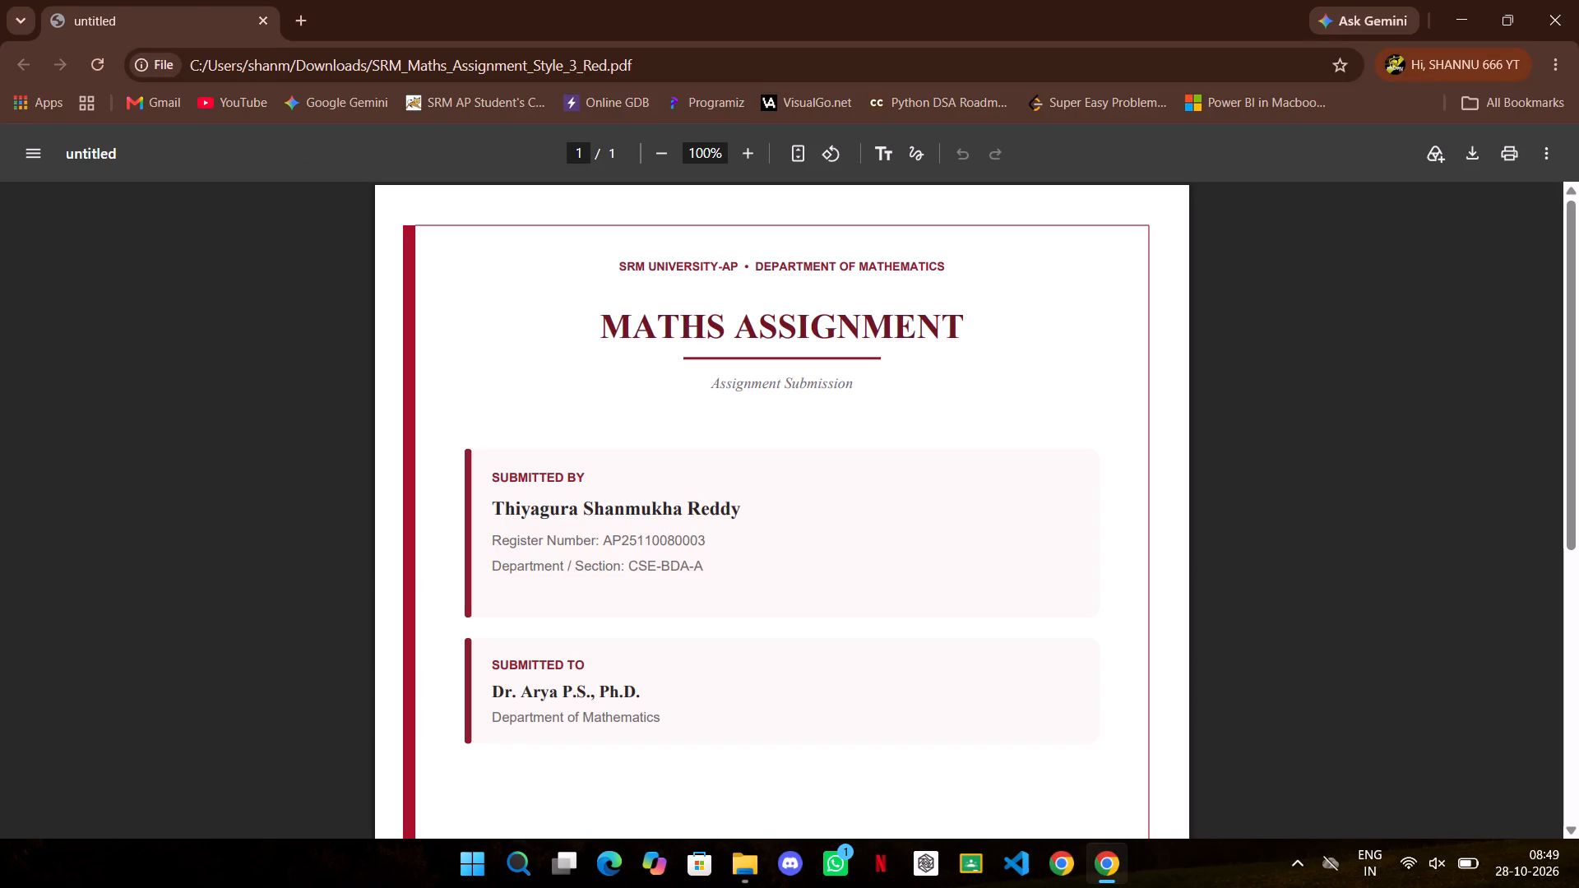
{"action": "scroll", "coordinate": [1277, 437], "scroll_direction": "down", "scroll_amount": 1}
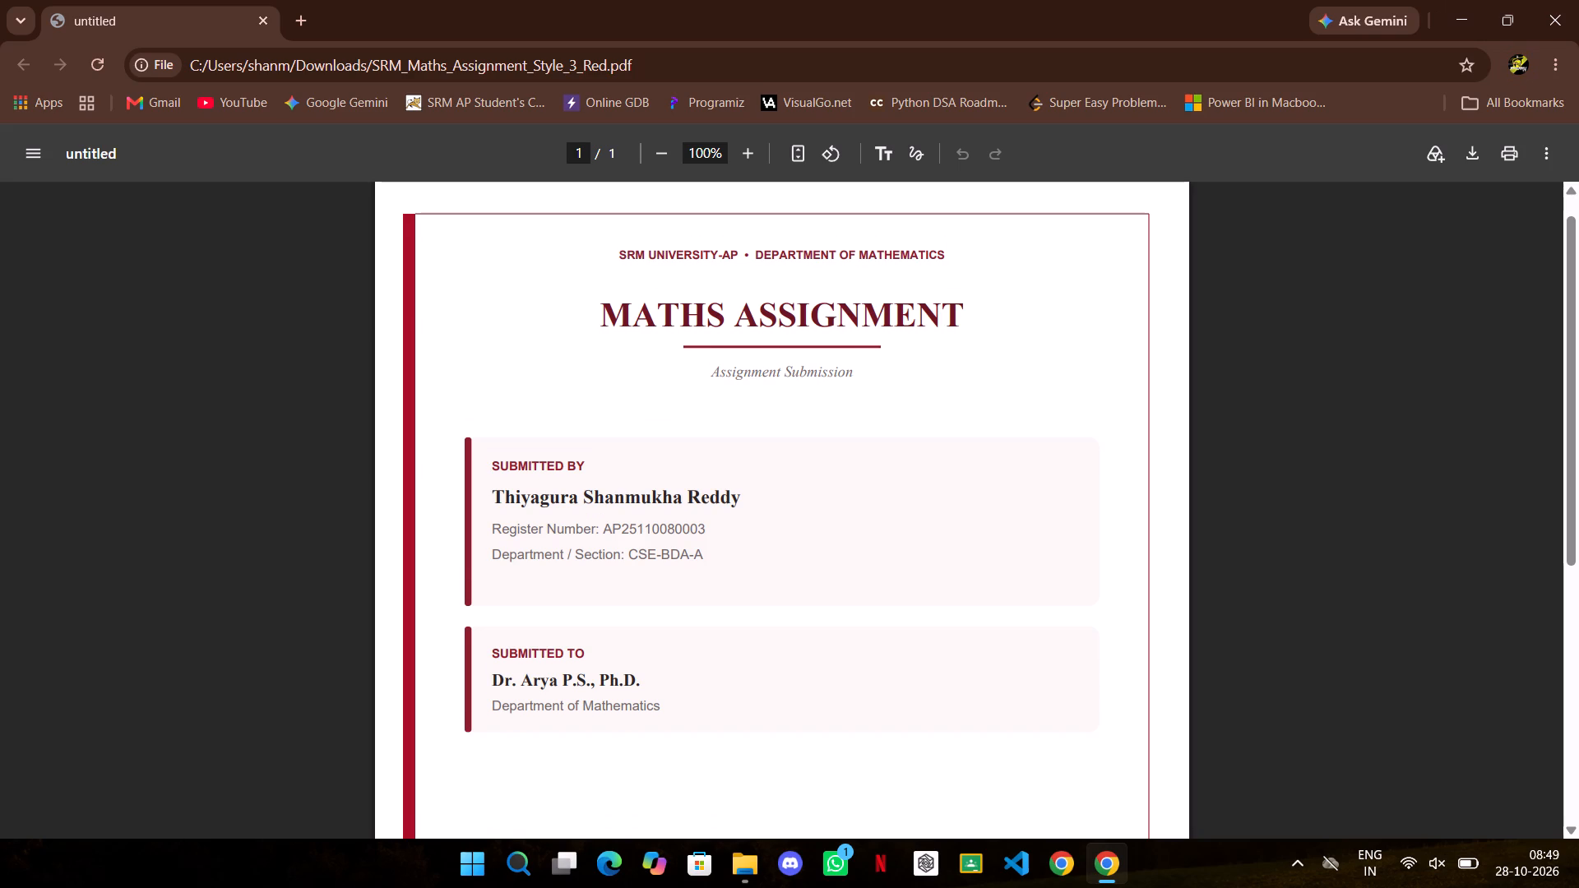
{"action": "scroll", "coordinate": [1277, 437], "scroll_direction": "down", "scroll_amount": 2}
{"action": "left_click", "coordinate": [1578, 0]}
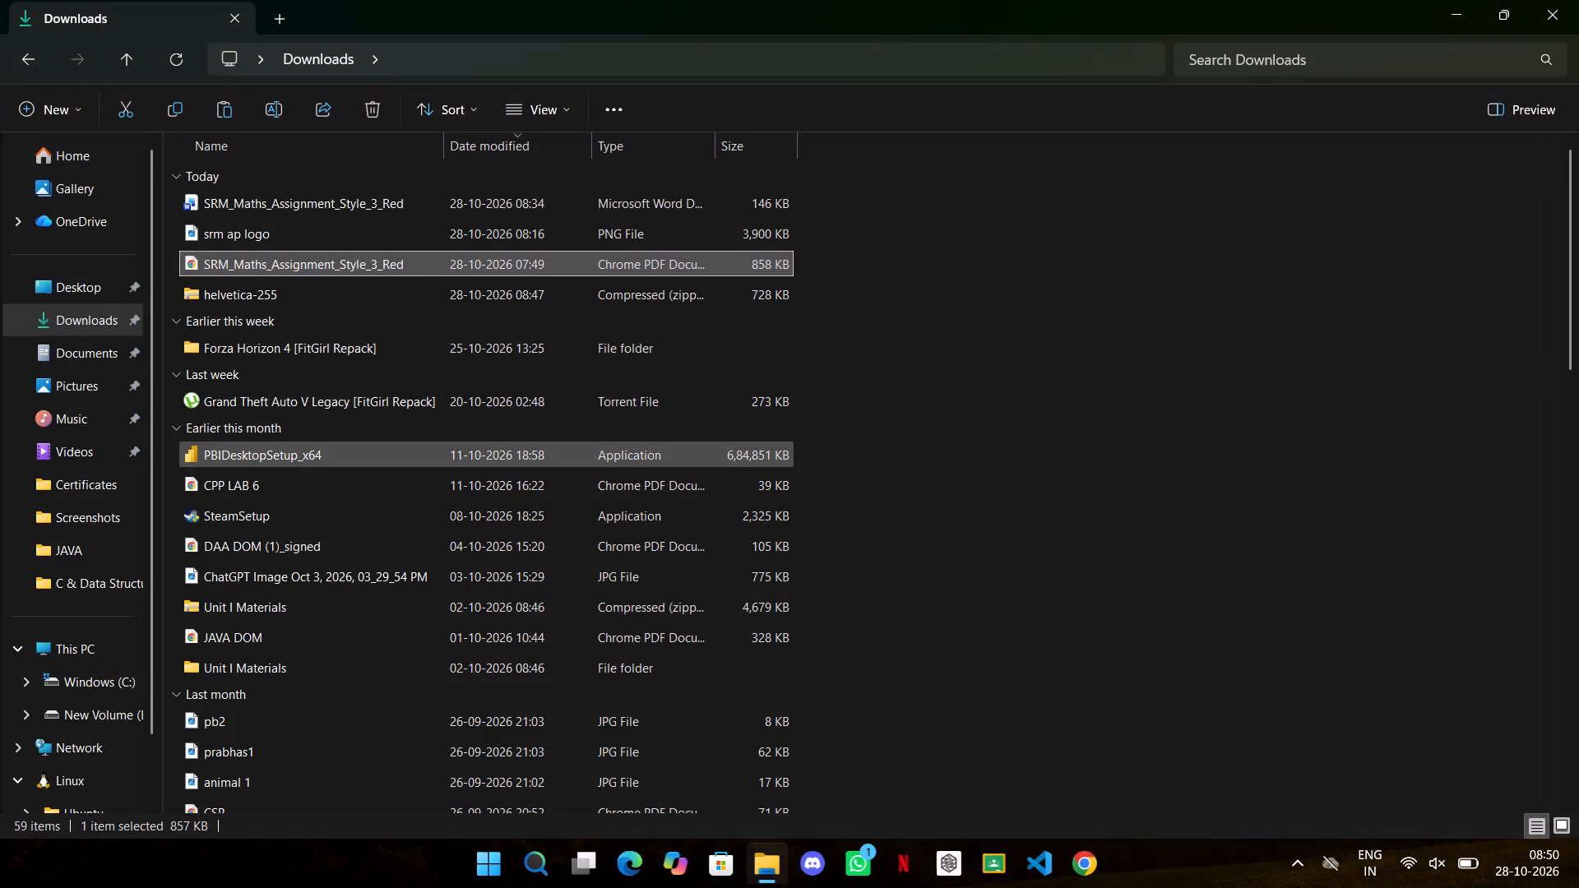
Delete the SRM_Maths_Assignment_Style_3_Red PDF and the helvetica-255 archive from the Downloads folder.
{"action": "key", "text": "Delete"}
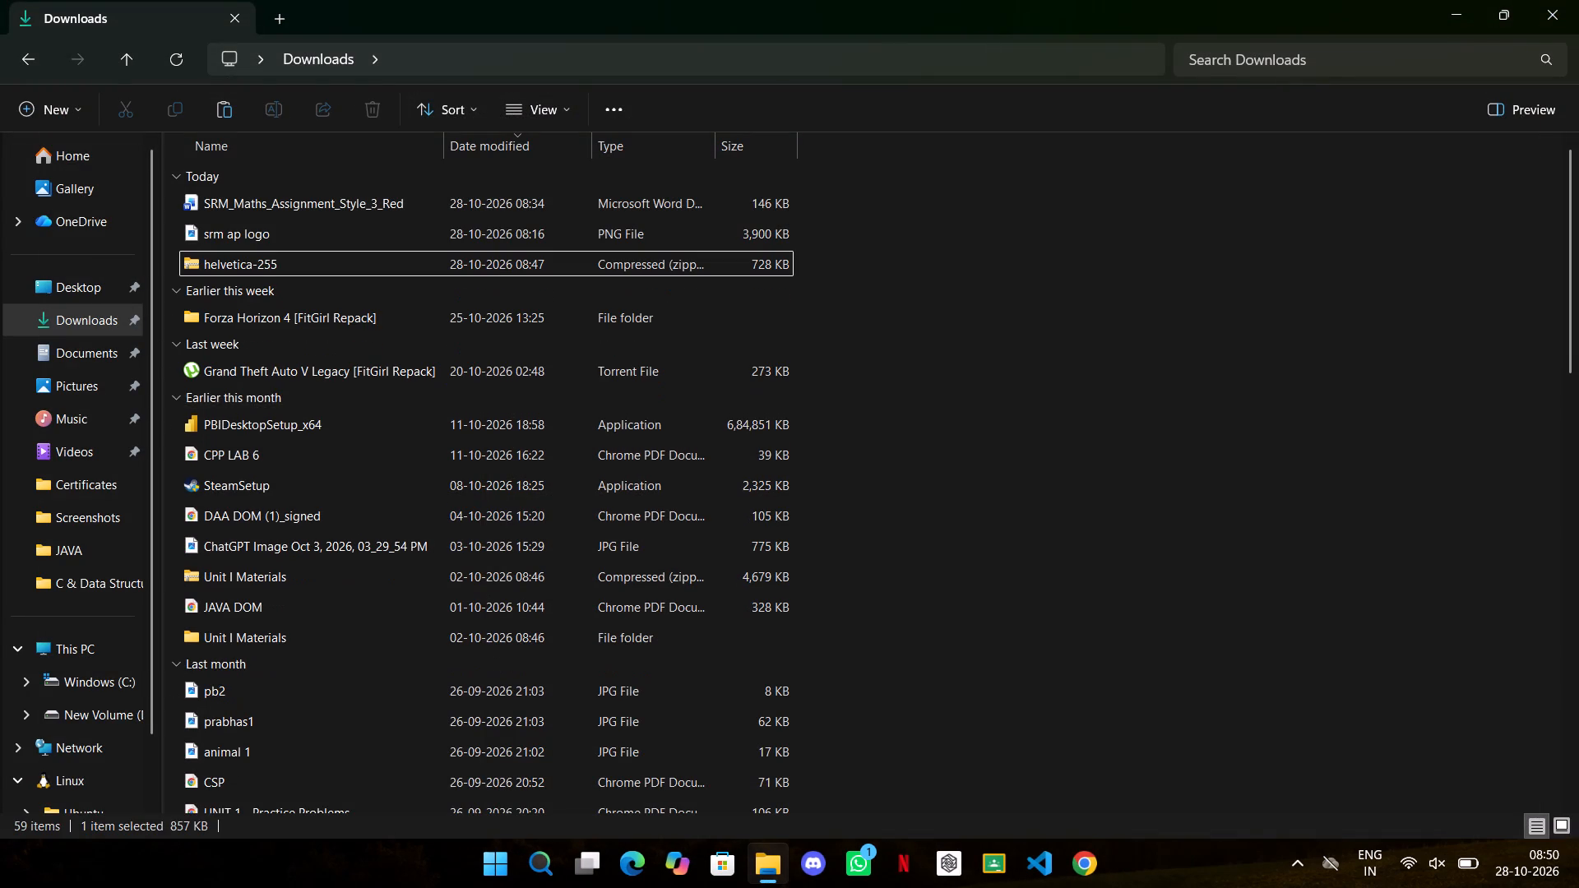
{"action": "left_click", "coordinate": [381, 261]}
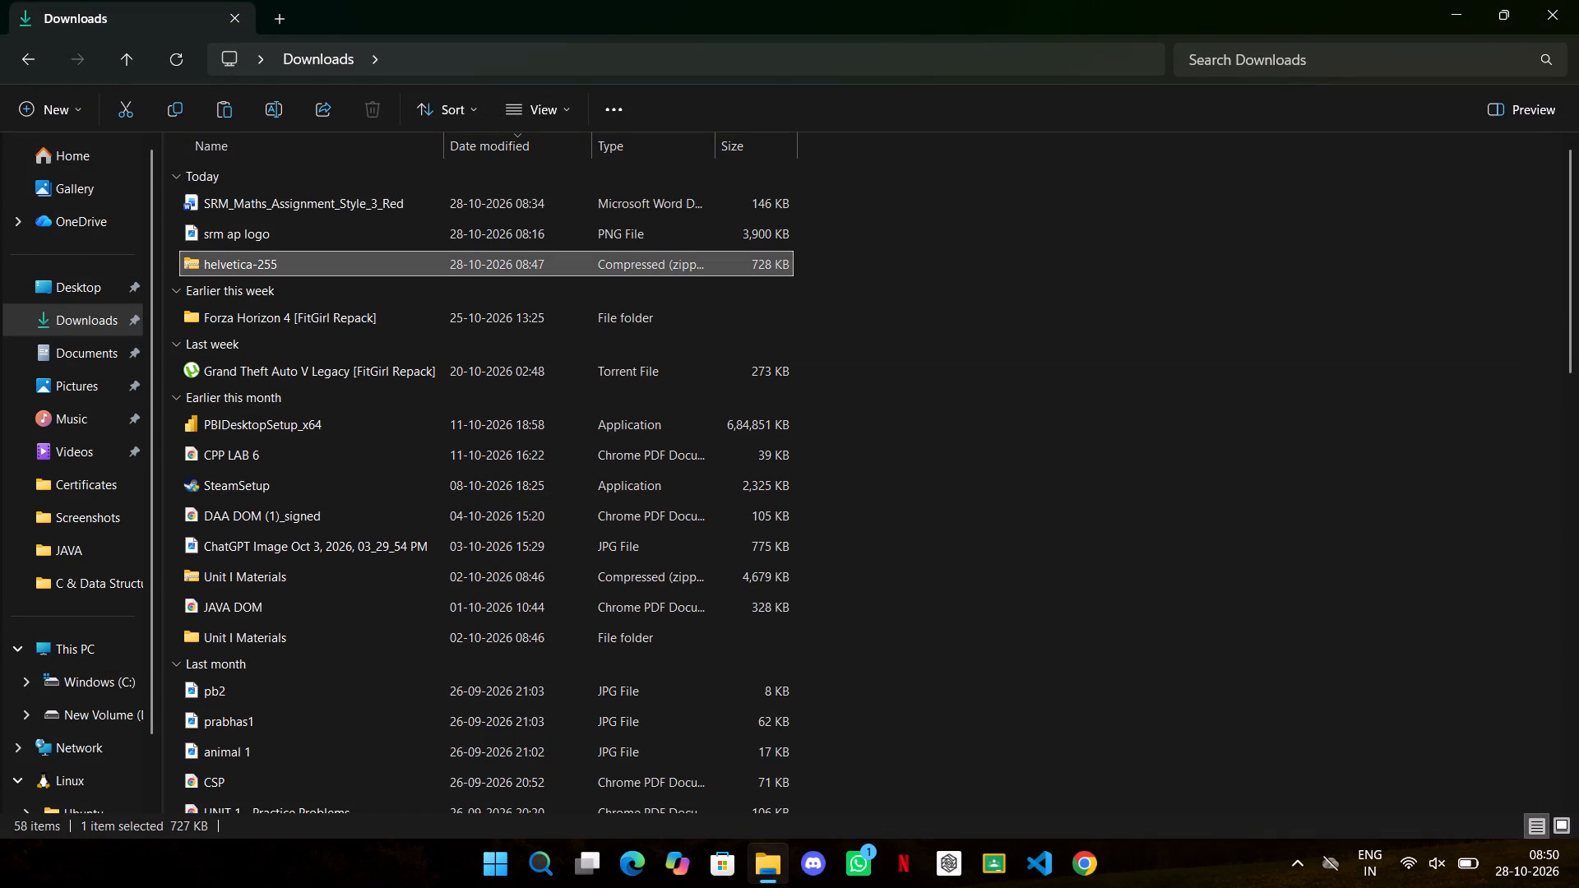
{"action": "key", "text": "Delete"}
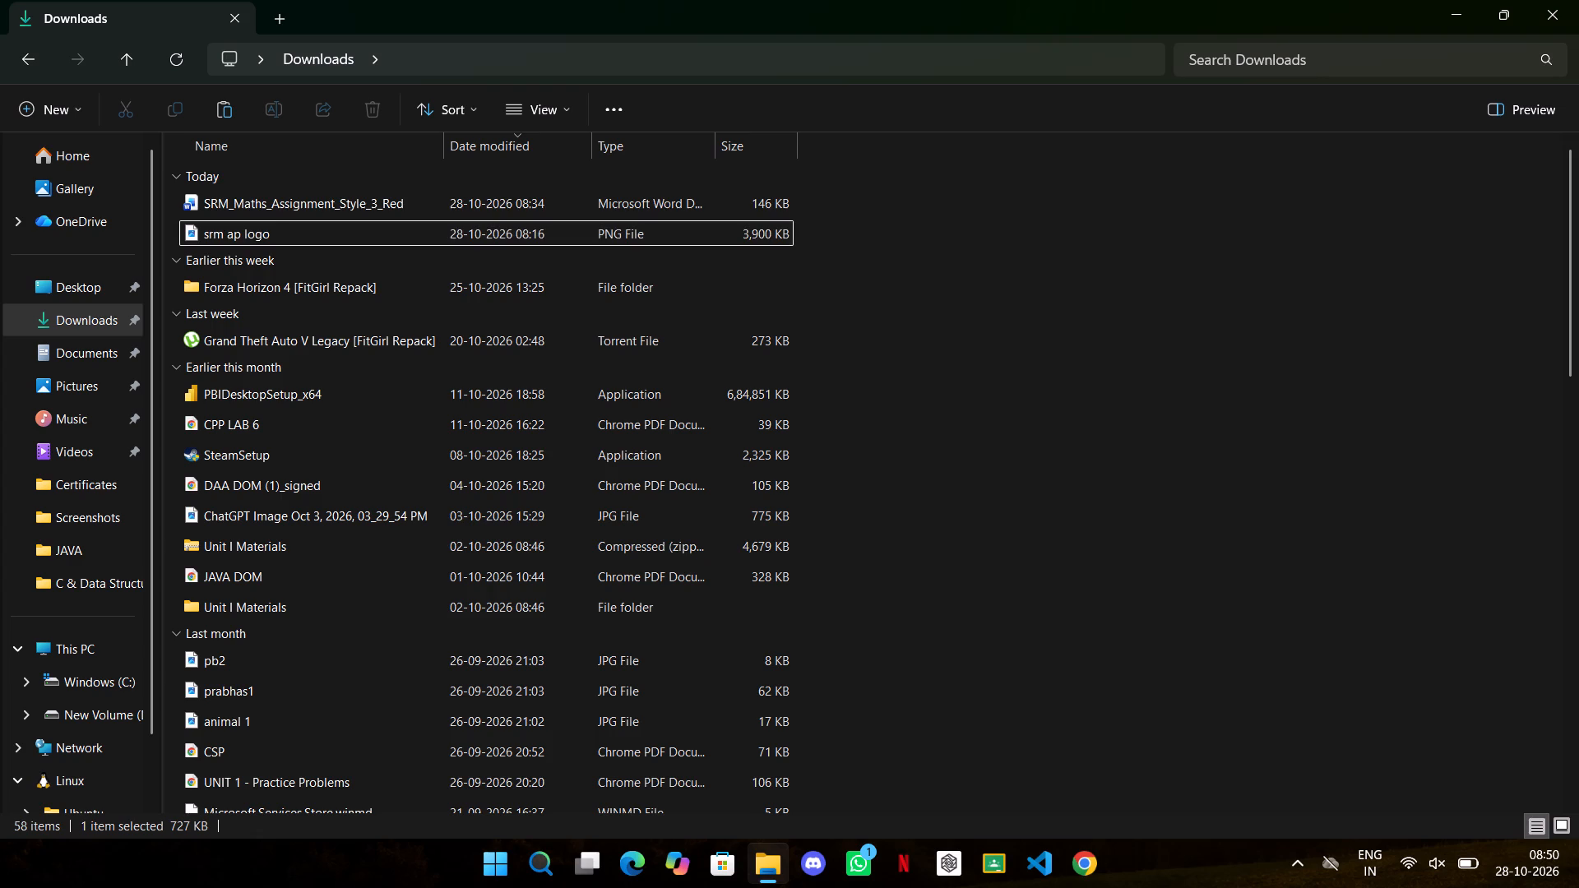
Open the SRM_Maths_Assignment_Style_3_Red Word document from Downloads to check its cover page, and close it.
{"action": "double_click", "coordinate": [405, 210]}
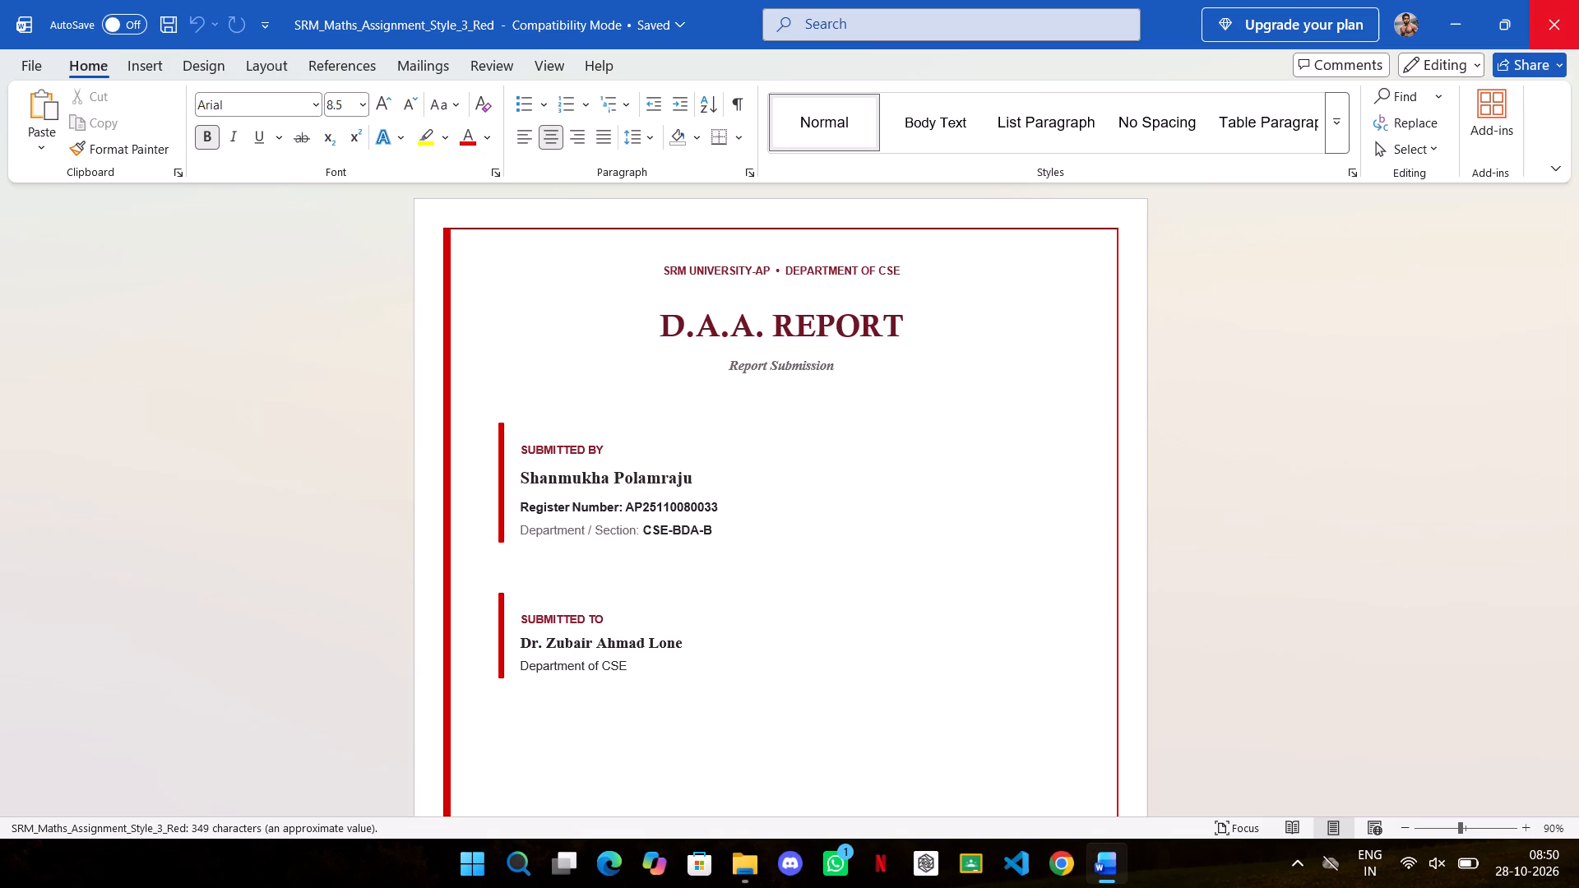
{"action": "left_click", "coordinate": [1578, 0]}
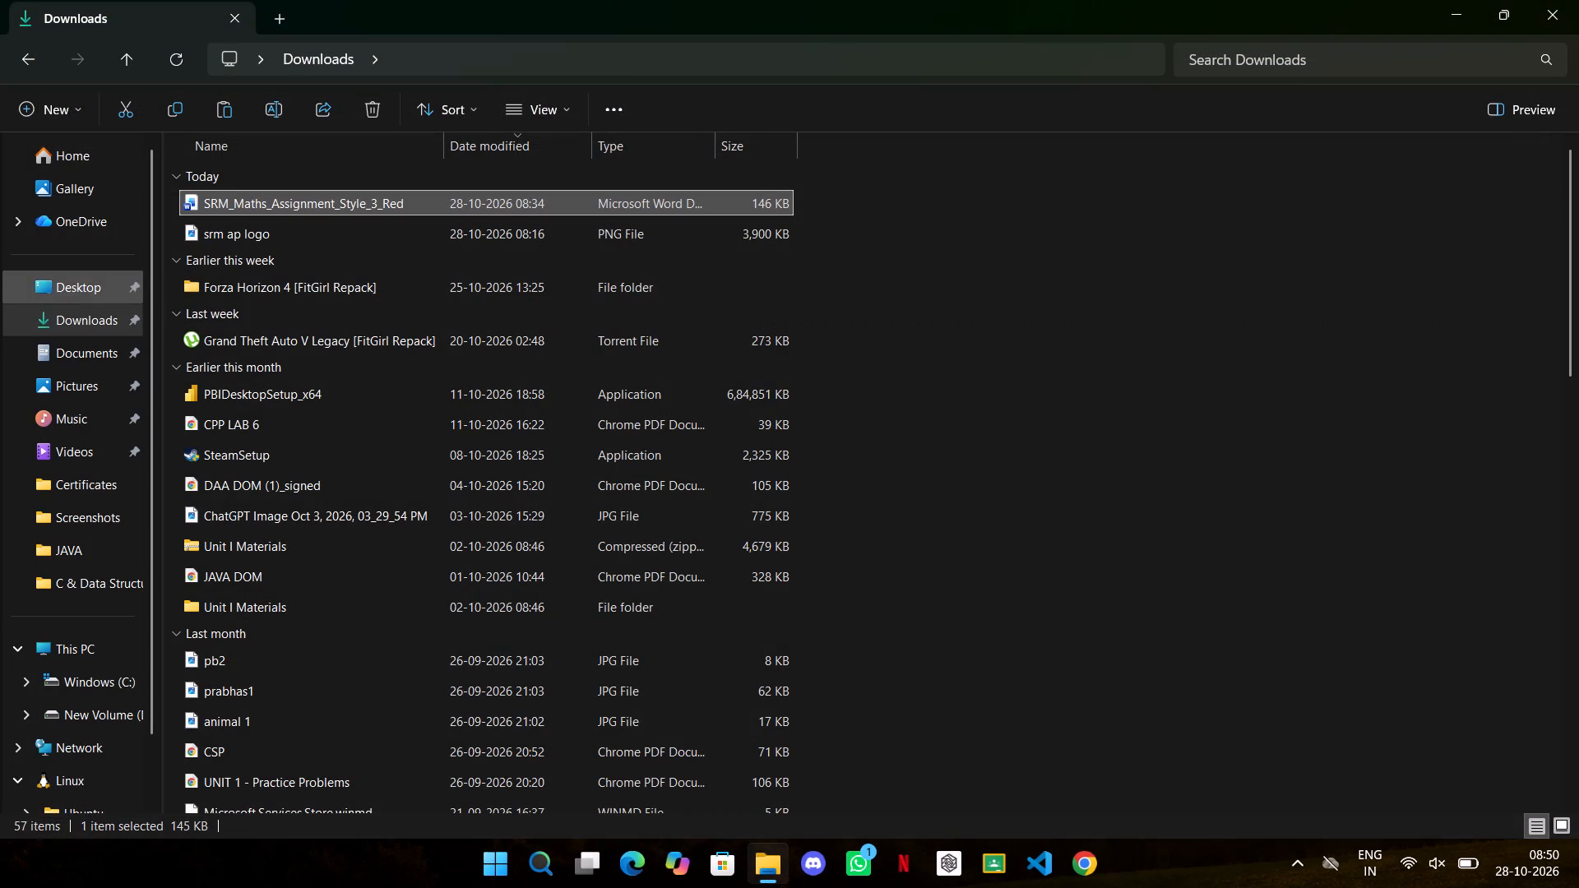
Open the DAA Cover Page PDF from the Desktop folder to review it, and close it along with File Explorer.
{"action": "left_click", "coordinate": [110, 295]}
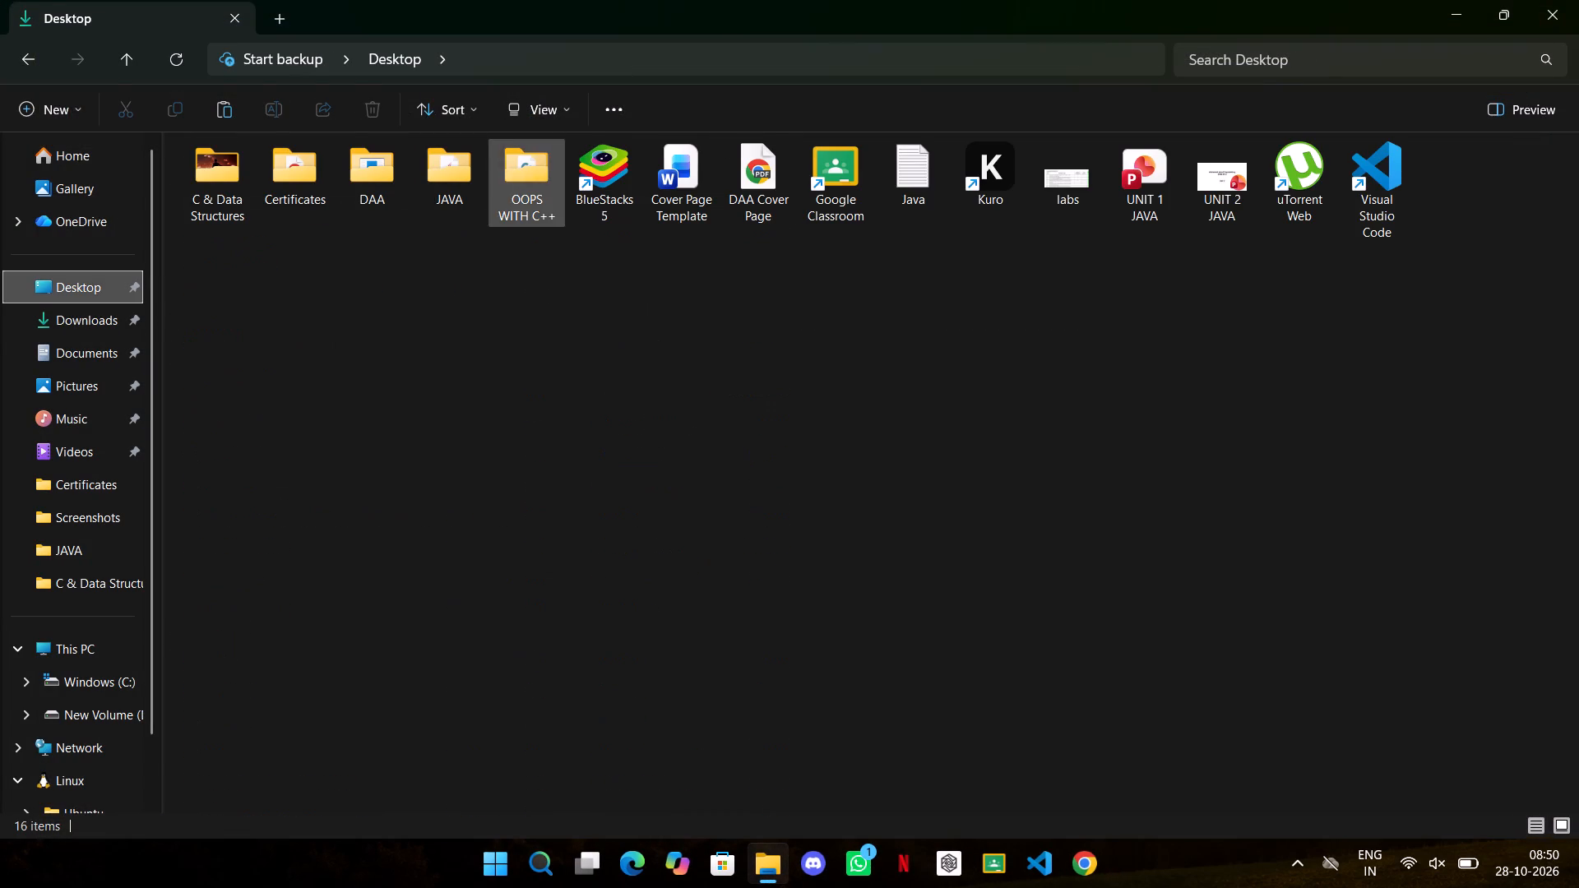
{"action": "double_click", "coordinate": [753, 157]}
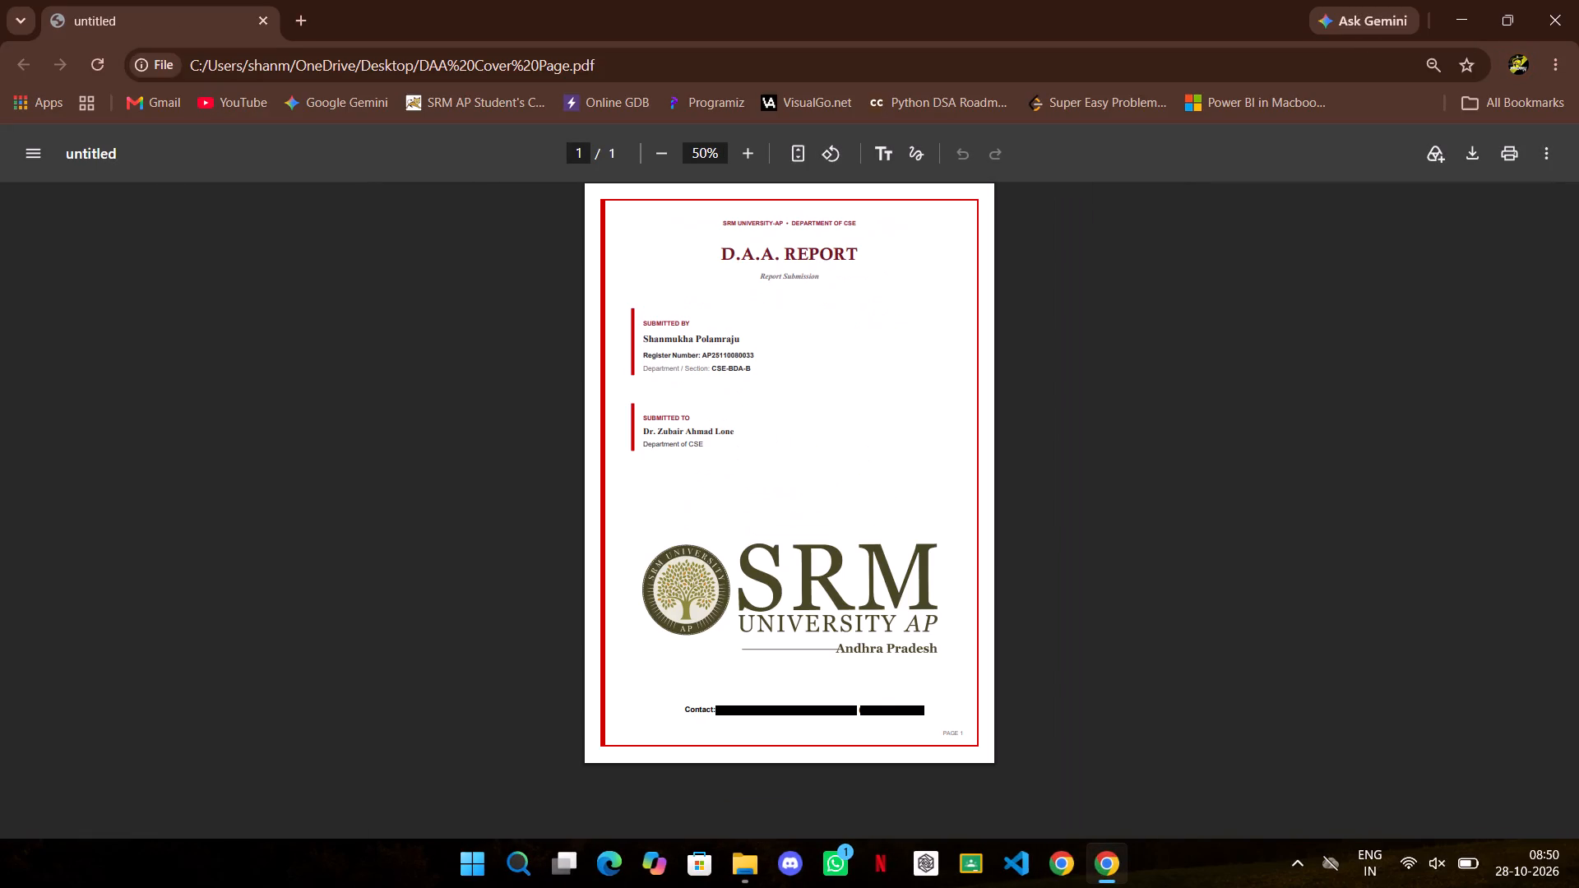
{"action": "left_click", "coordinate": [1578, 0]}
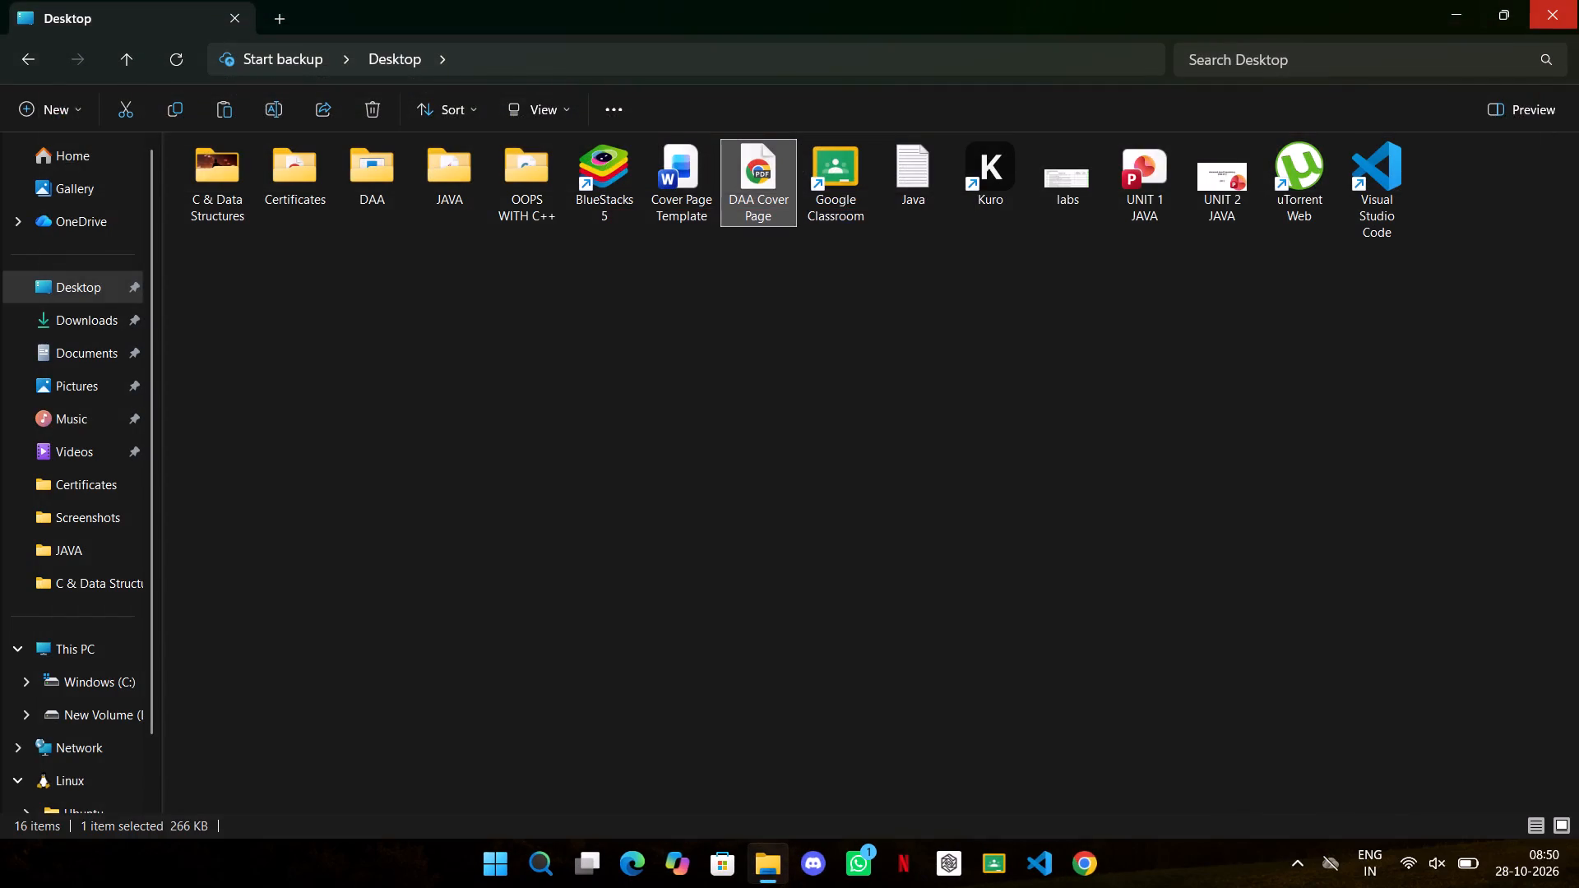
{"action": "left_click", "coordinate": [1578, 0]}
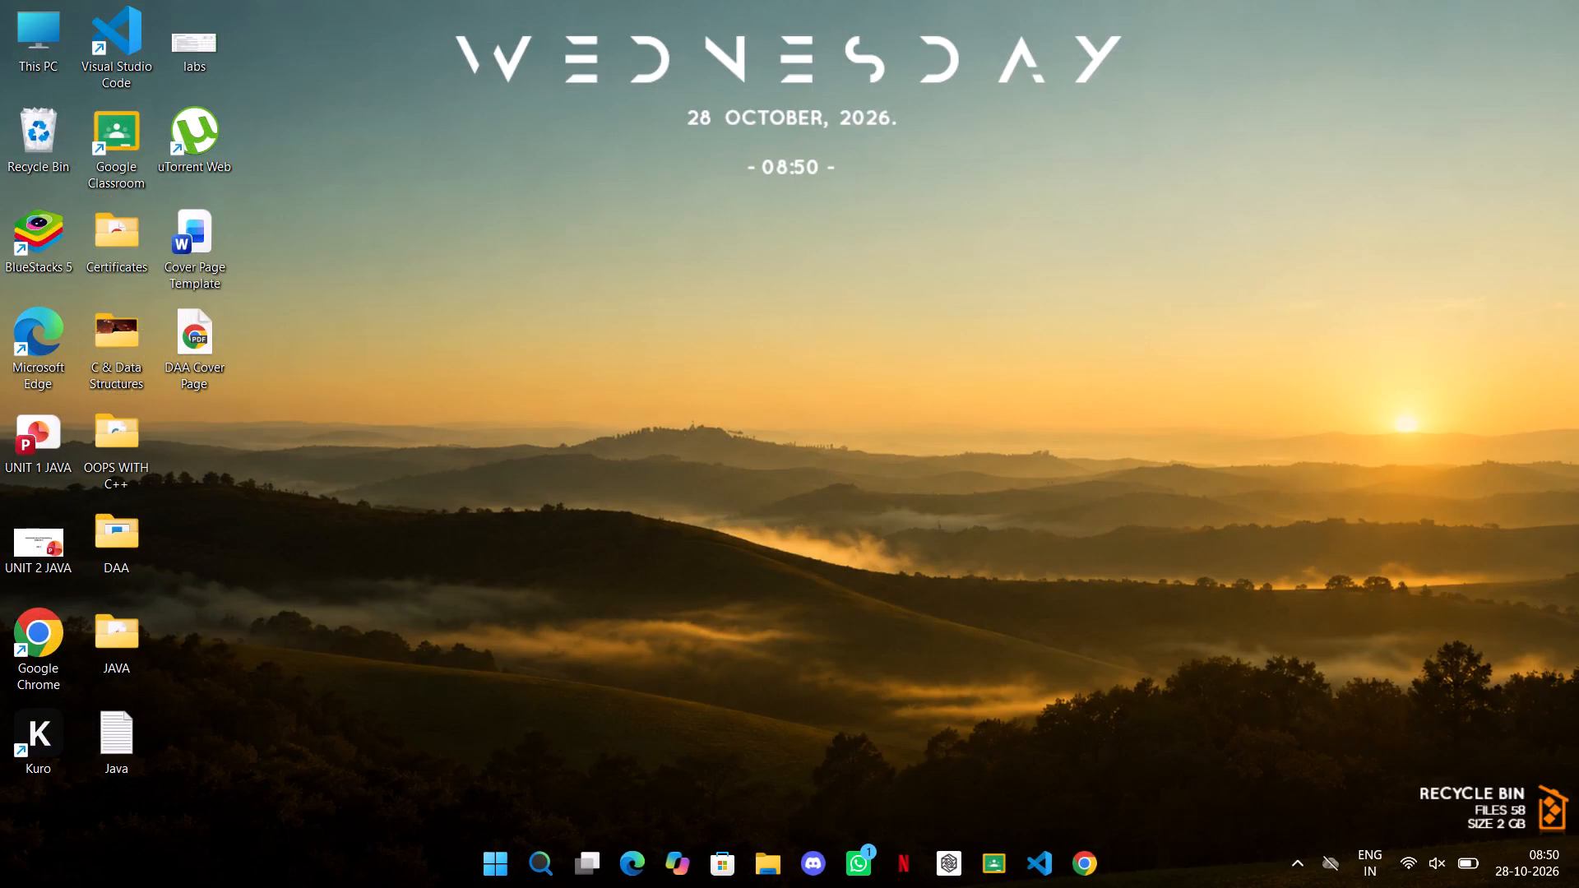
Show the hidden system tray icons.
{"action": "left_click", "coordinate": [1280, 860]}
{"action": "left_click", "coordinate": [1296, 860]}
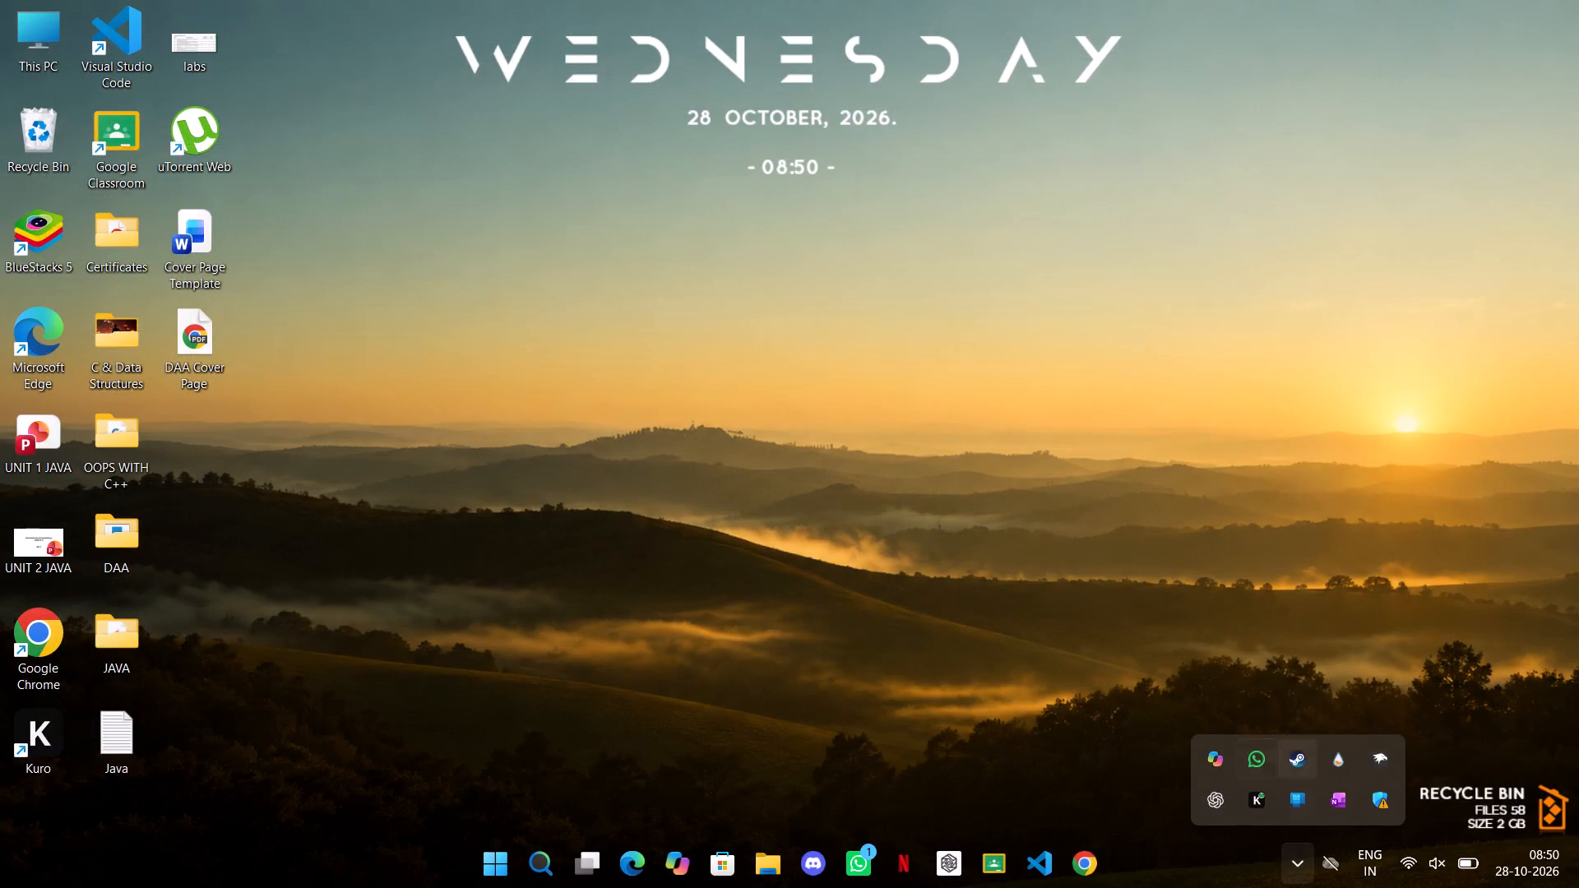